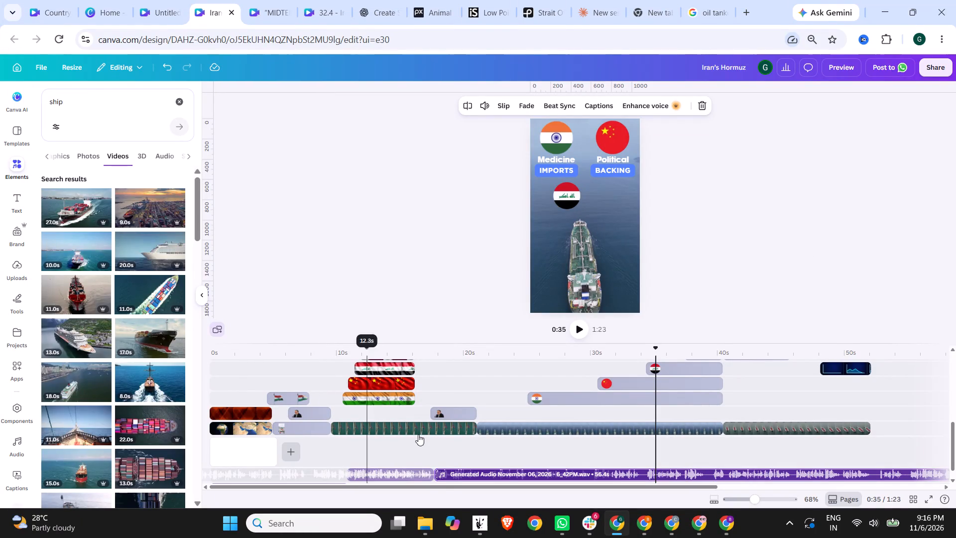
Shift the 56.4s generated narration audio about 2 seconds later on the timeline, starting at about 19.5 seconds.
{"action": "left_click_drag", "start_coordinate": [700, 487], "coordinate": [790, 488]}
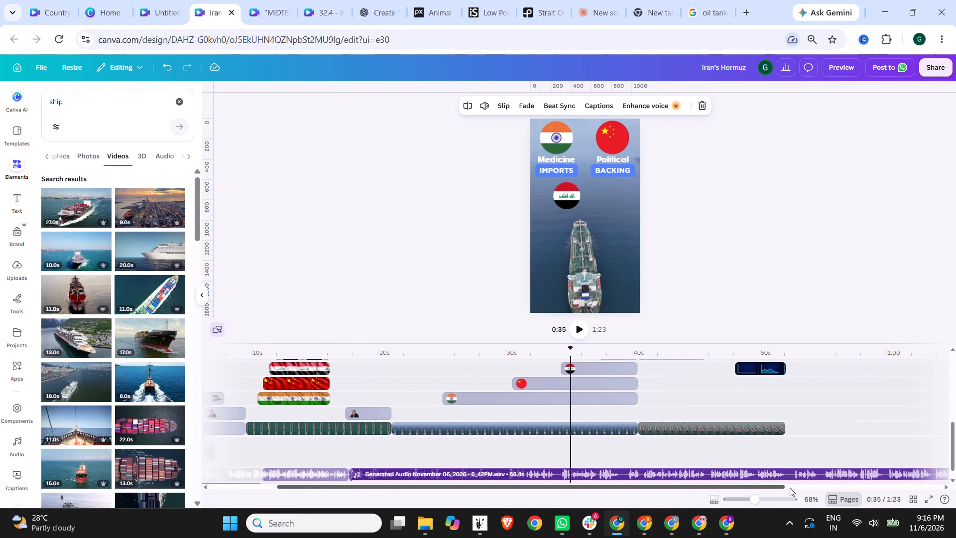
{"action": "left_click_drag", "start_coordinate": [790, 488], "coordinate": [883, 492]}
{"action": "scroll", "coordinate": [798, 436], "scroll_direction": "up", "scroll_amount": 3}
{"action": "scroll", "coordinate": [798, 436], "scroll_direction": "down", "scroll_amount": 3}
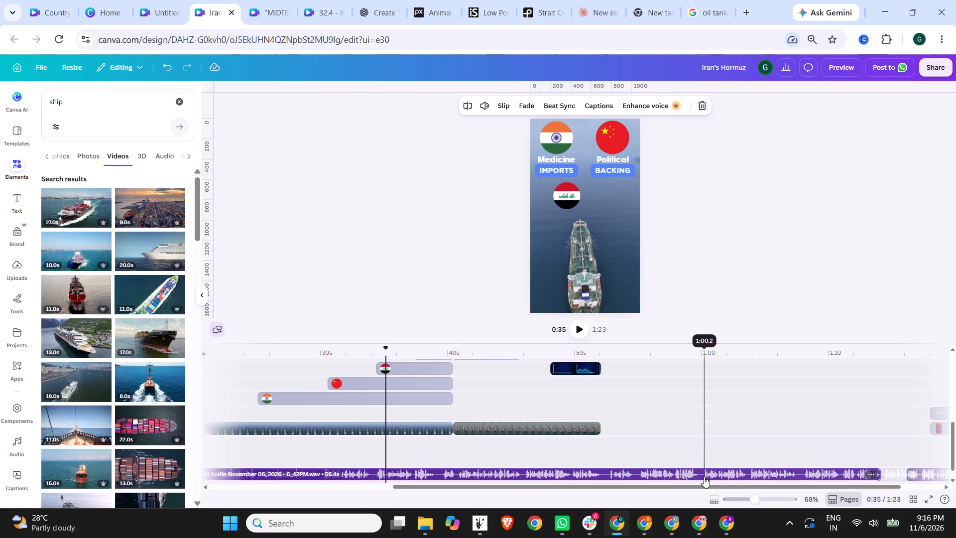
{"action": "left_click_drag", "start_coordinate": [703, 474], "coordinate": [728, 473]}
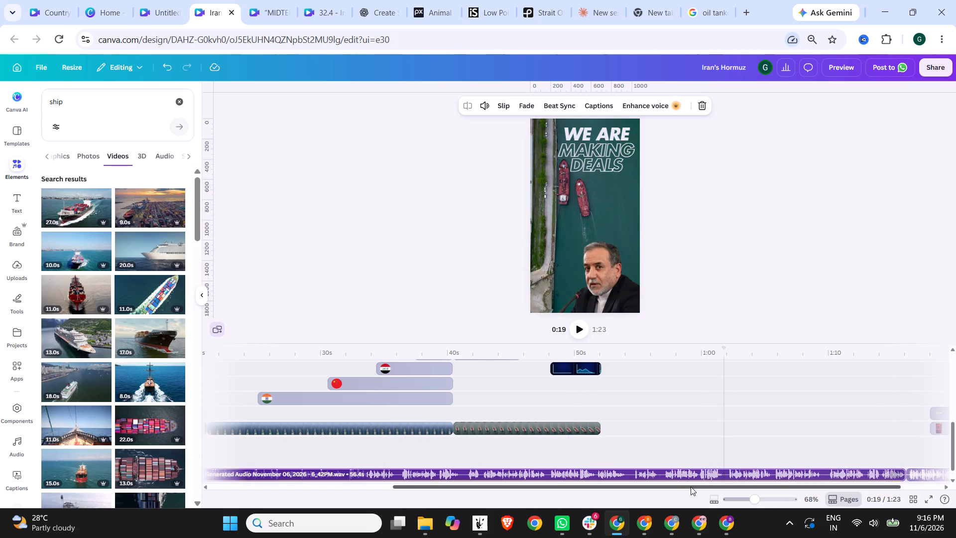
Play back the opening seconds of the video from the beginning to check the timing of visuals against the narration.
{"action": "left_click_drag", "start_coordinate": [691, 487], "coordinate": [388, 487]}
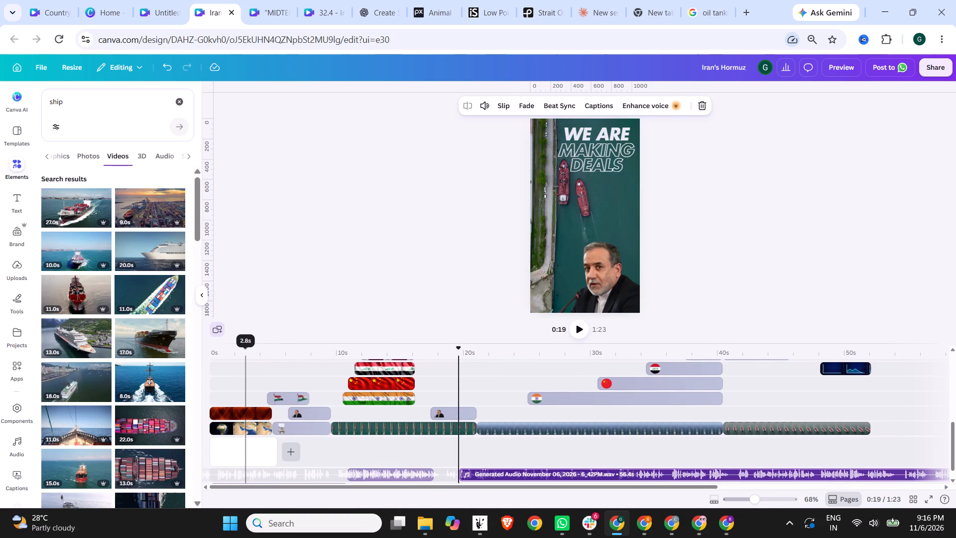
{"action": "left_click", "coordinate": [246, 355]}
{"action": "left_click", "coordinate": [230, 350]}
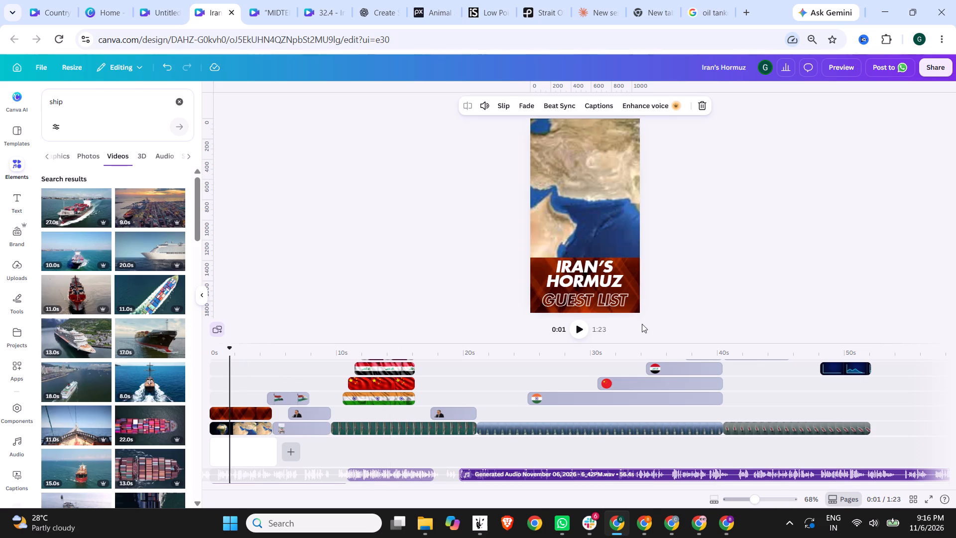
{"action": "left_click", "coordinate": [580, 328]}
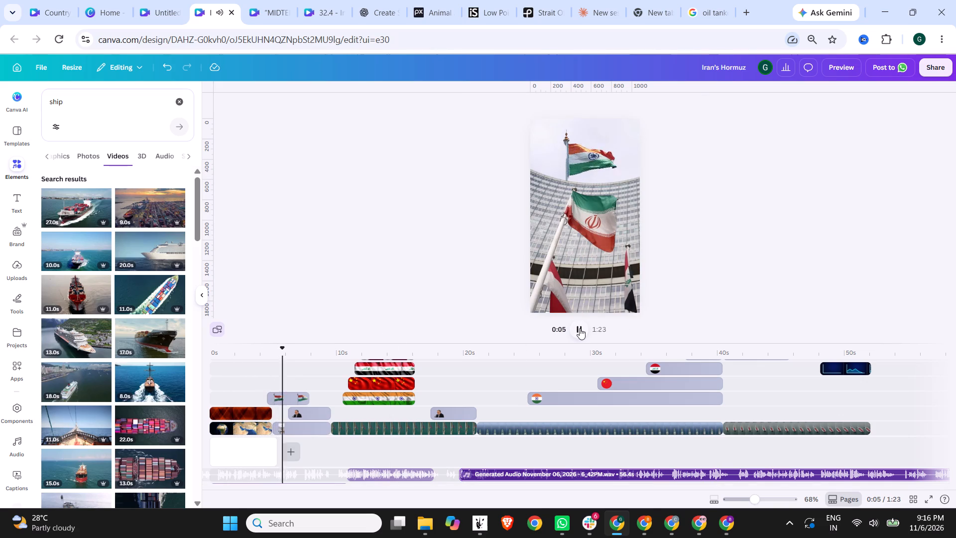
{"action": "left_click", "coordinate": [580, 328]}
{"action": "scroll", "coordinate": [424, 499], "scroll_direction": "down", "scroll_amount": 6}
{"action": "scroll", "coordinate": [419, 455], "scroll_direction": "down", "scroll_amount": 7}
{"action": "scroll", "coordinate": [419, 455], "scroll_direction": "up", "scroll_amount": 5}
{"action": "scroll", "coordinate": [419, 455], "scroll_direction": "down", "scroll_amount": 8}
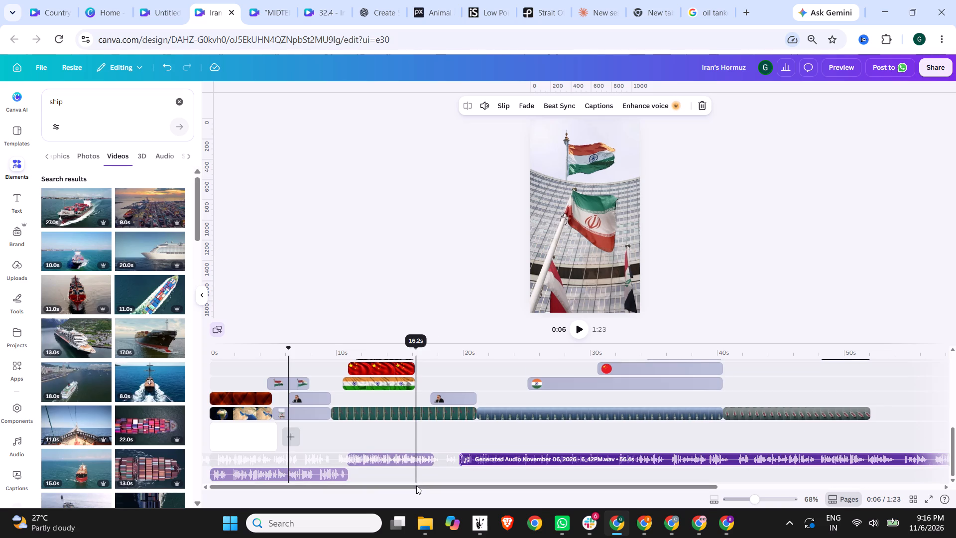
{"action": "left_click_drag", "start_coordinate": [417, 487], "coordinate": [274, 492]}
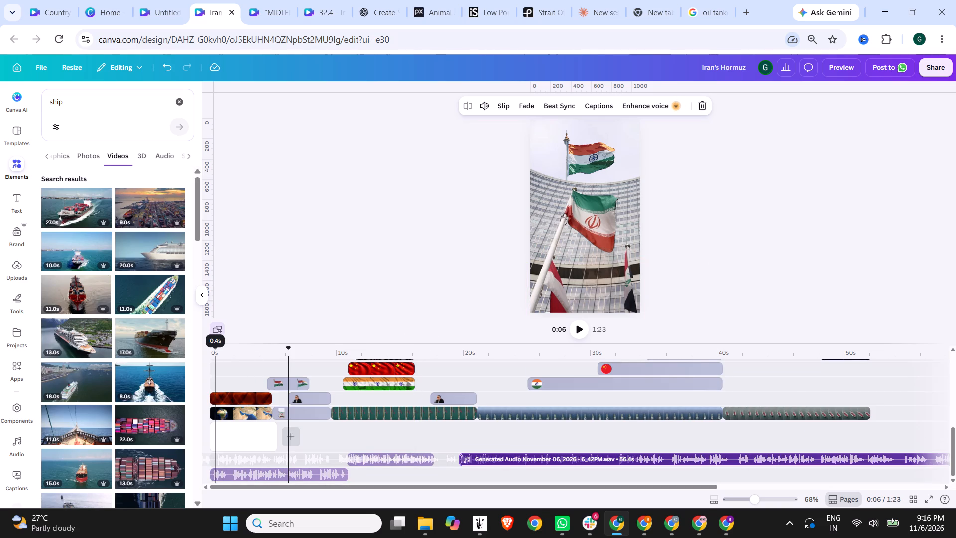
{"action": "left_click", "coordinate": [216, 348]}
{"action": "left_click", "coordinate": [577, 327]}
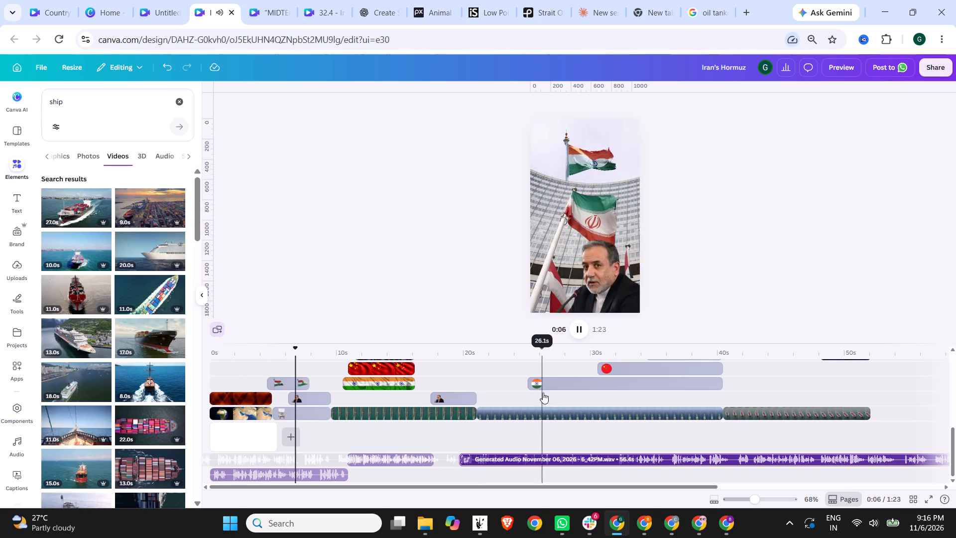
{"action": "left_click", "coordinate": [583, 328]}
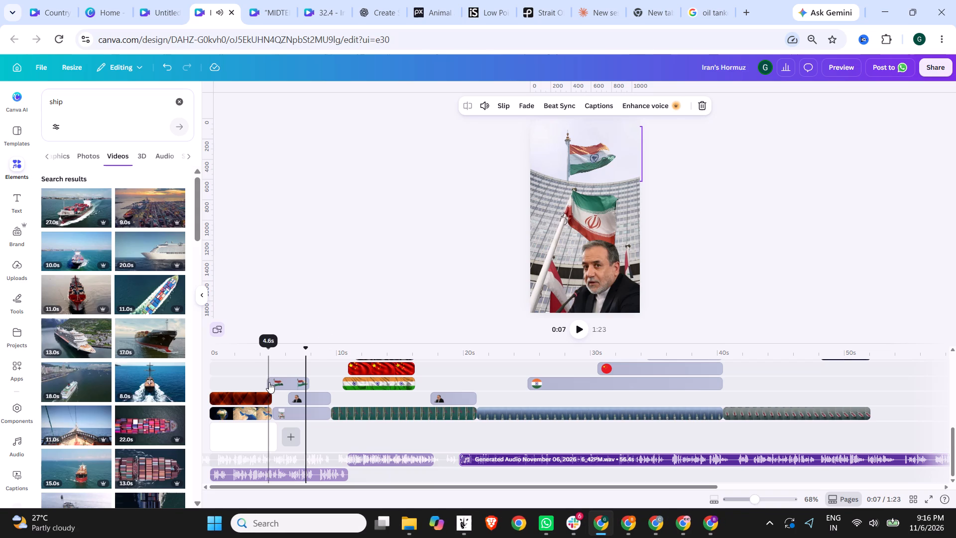
Trim the beginning of the Indian flag clip in the opening flags scene, shortening the clip to 2.4s.
{"action": "left_click", "coordinate": [273, 382]}
{"action": "left_click_drag", "start_coordinate": [267, 382], "coordinate": [274, 381]}
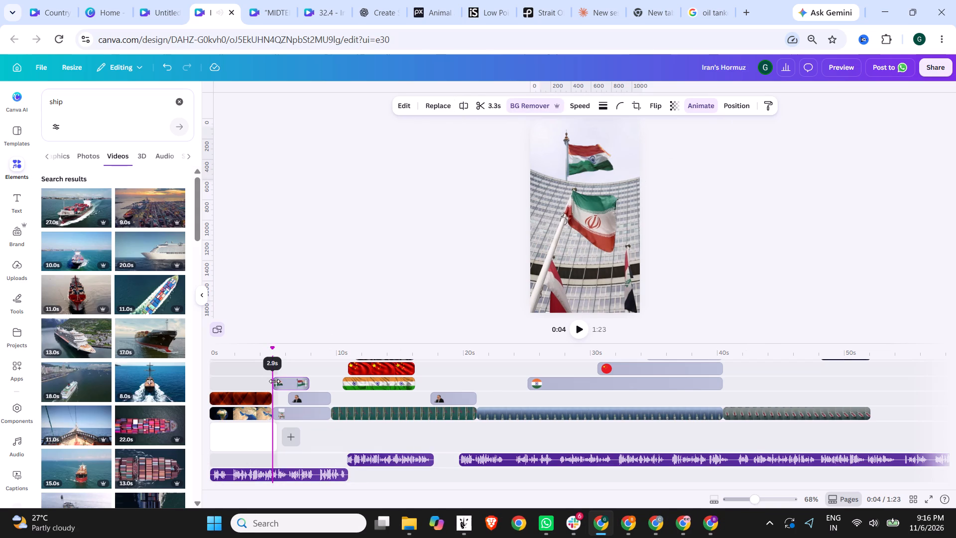
{"action": "left_click_drag", "start_coordinate": [274, 381], "coordinate": [280, 381]}
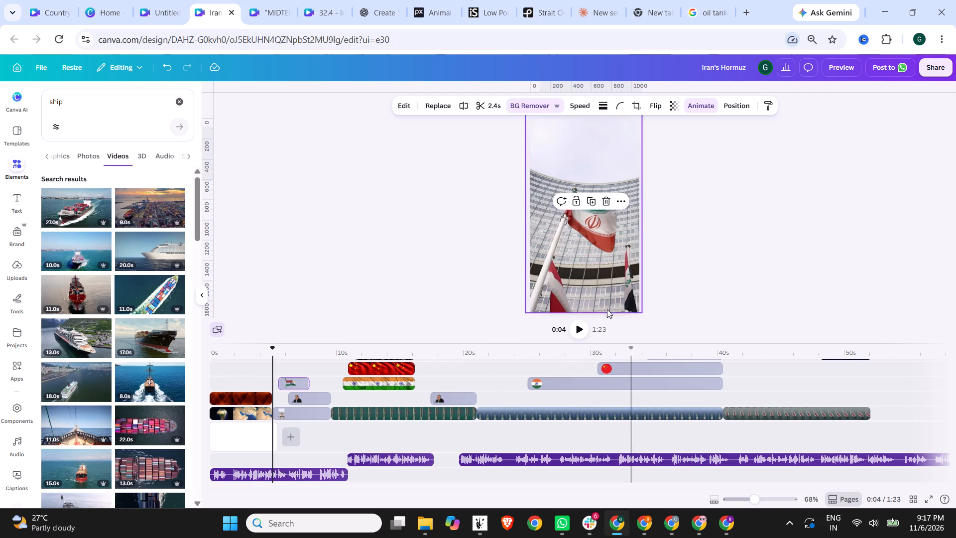
Replay the flags scene to check the entrance timing of the Indian flag and the speaker cut-out, and return to the opening title.
{"action": "left_click", "coordinate": [580, 328]}
{"action": "left_click", "coordinate": [580, 328]}
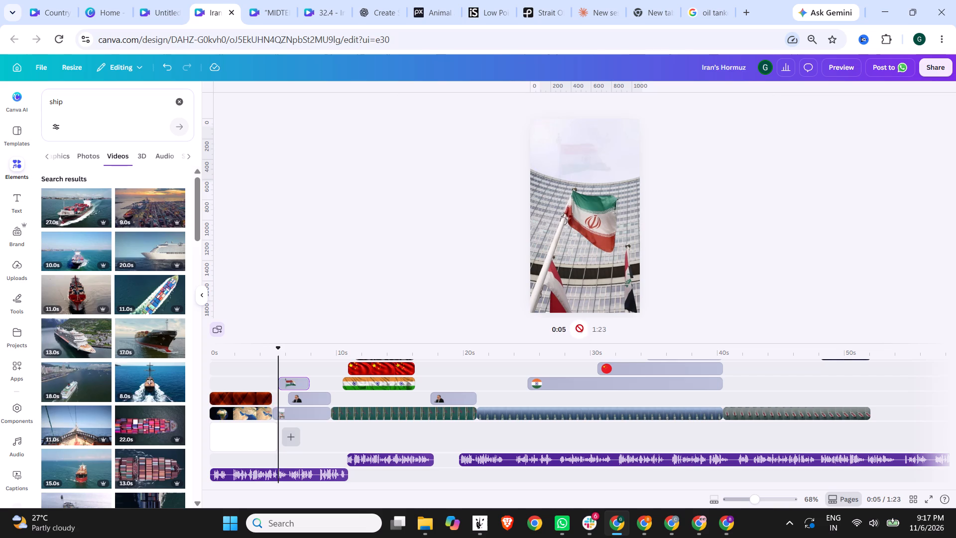
{"action": "left_click", "coordinate": [580, 328]}
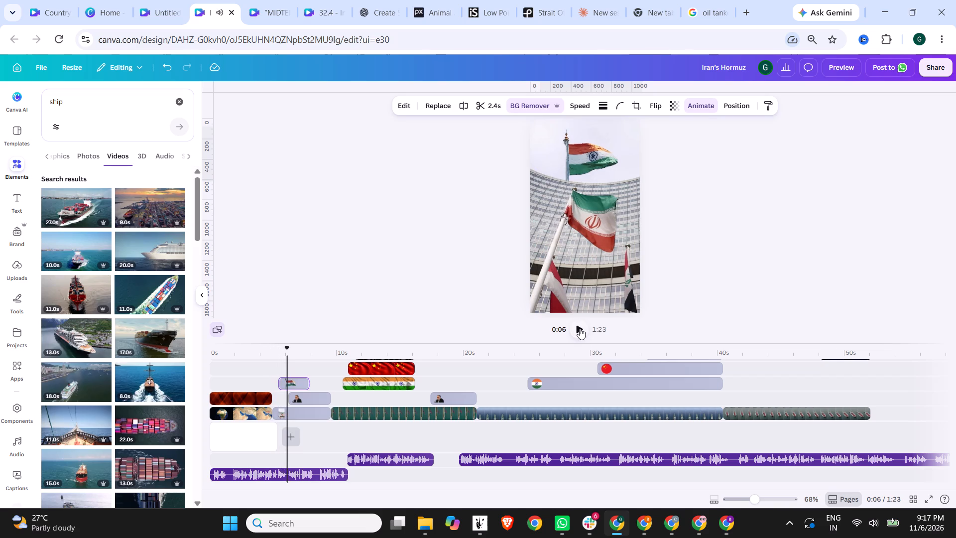
{"action": "left_click", "coordinate": [580, 328]}
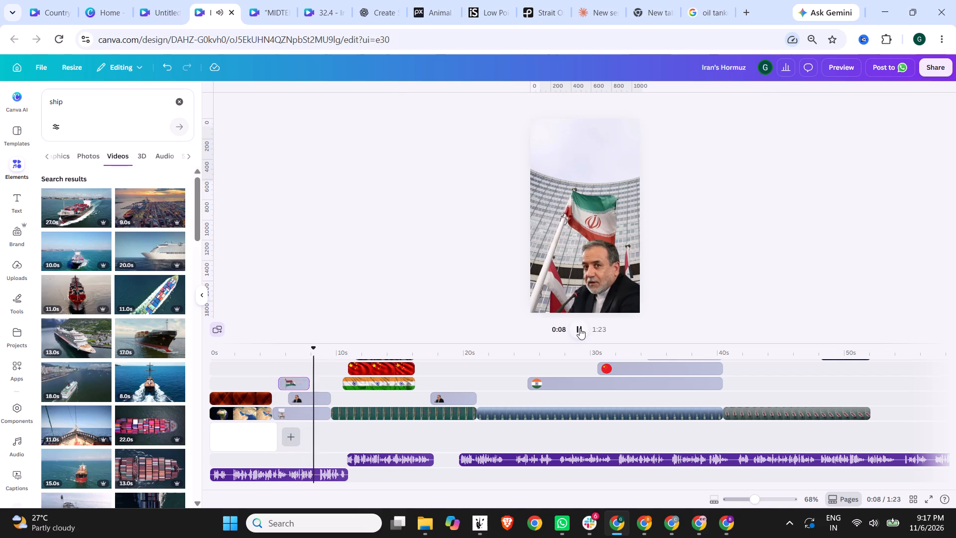
{"action": "left_click", "coordinate": [580, 328]}
{"action": "left_click", "coordinate": [304, 397]}
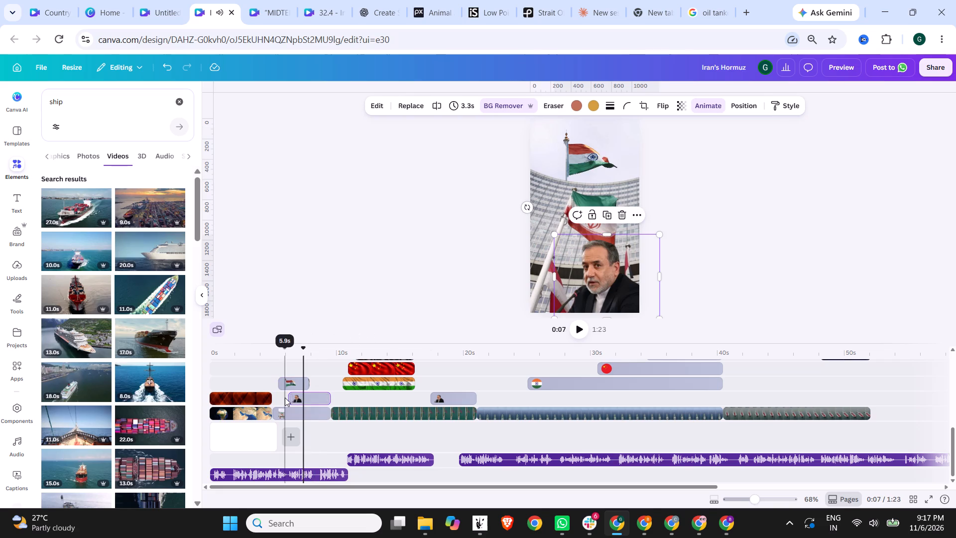
{"action": "left_click", "coordinate": [231, 348]}
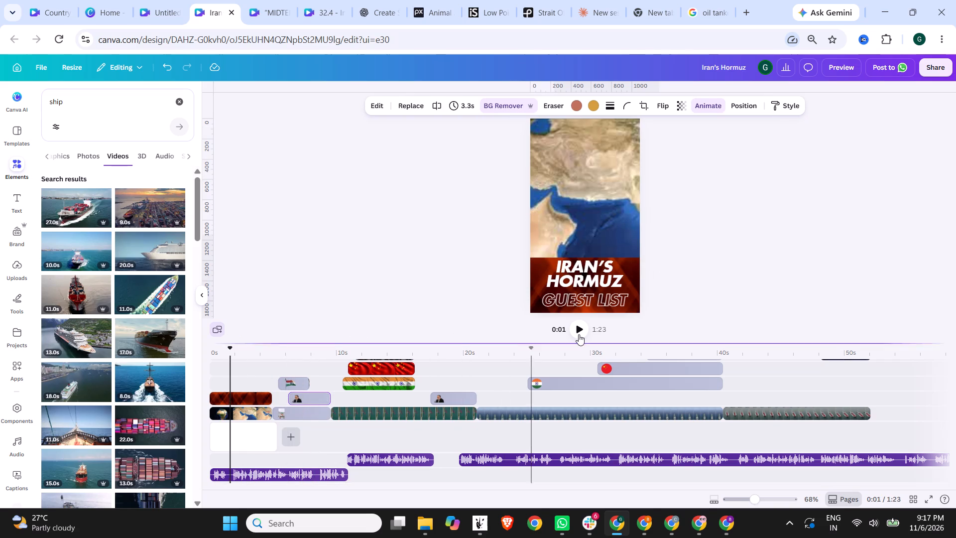
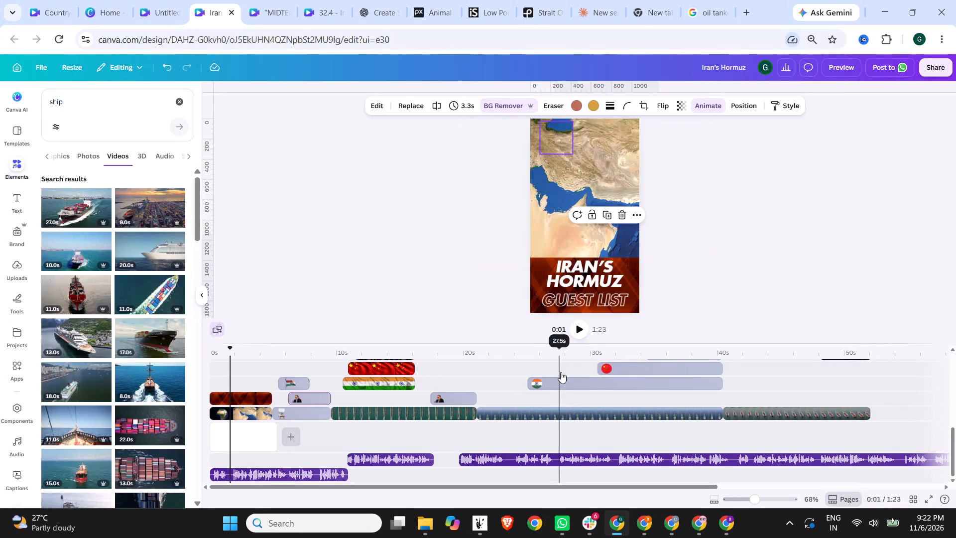
Extend the first speaker cut-out clip to 4.7s so it ends together with the first narration audio clip.
{"action": "left_click", "coordinate": [581, 323]}
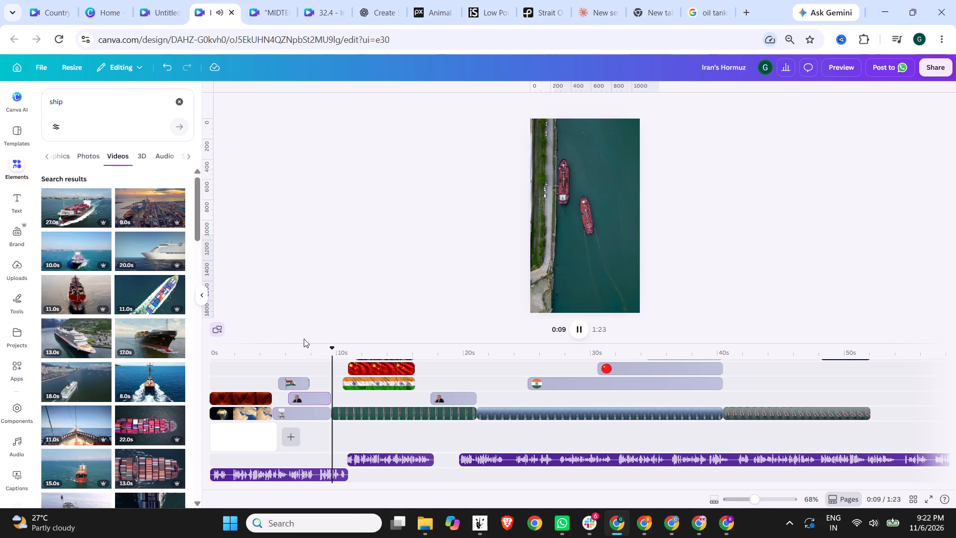
{"action": "left_click", "coordinate": [323, 396]}
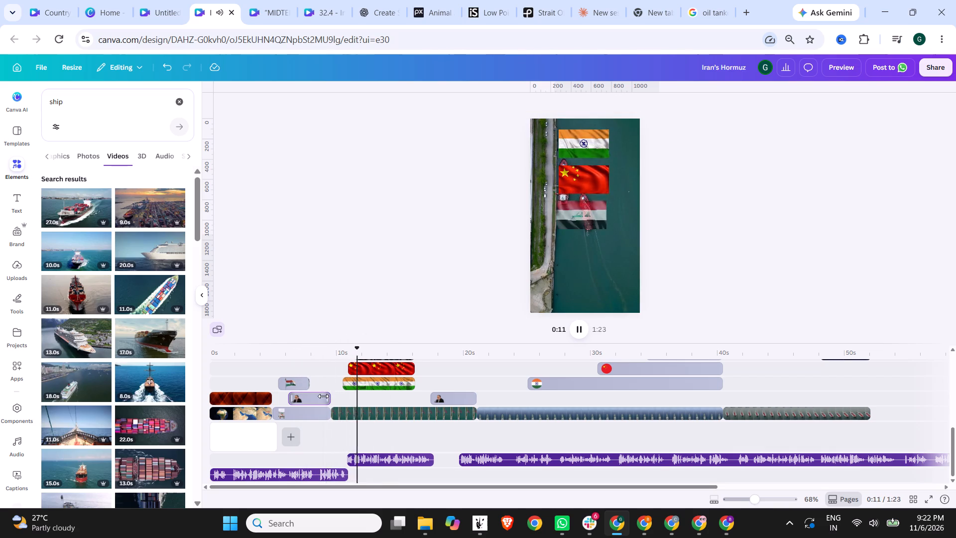
{"action": "left_click_drag", "start_coordinate": [327, 397], "coordinate": [345, 397]}
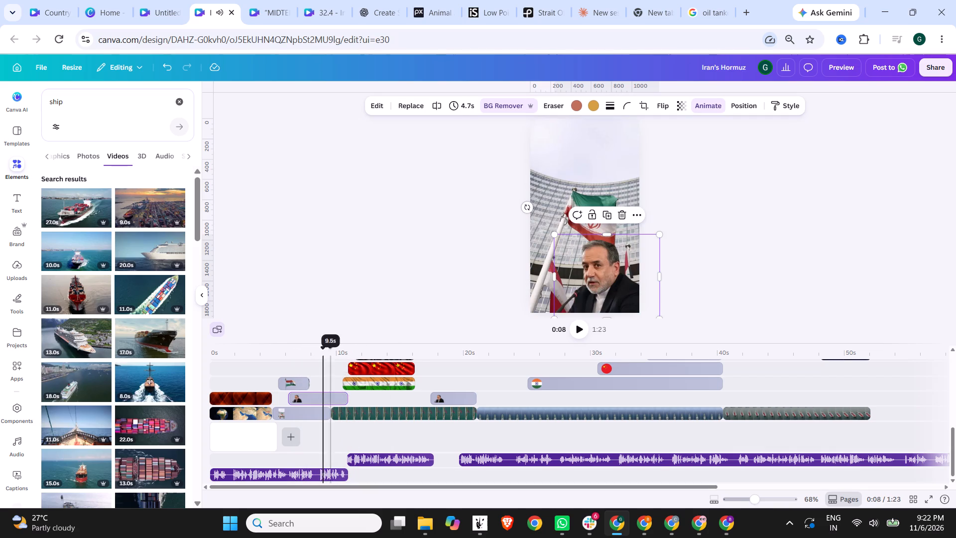
Move the second speaker cut-out clip directly after the first one and extend its duration to 6.4s.
{"action": "left_click", "coordinate": [577, 327]}
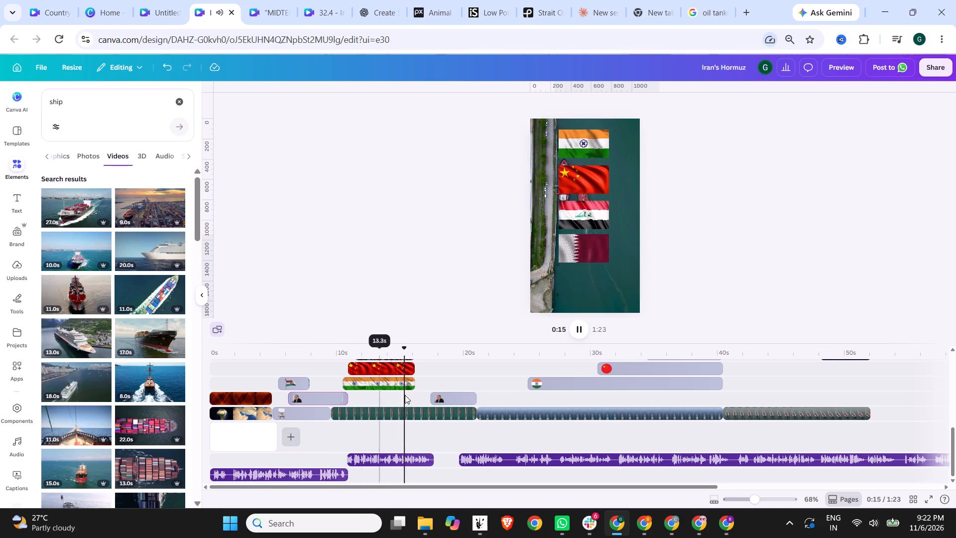
{"action": "left_click_drag", "start_coordinate": [442, 395], "coordinate": [361, 396]}
{"action": "left_click_drag", "start_coordinate": [390, 397], "coordinate": [421, 397]}
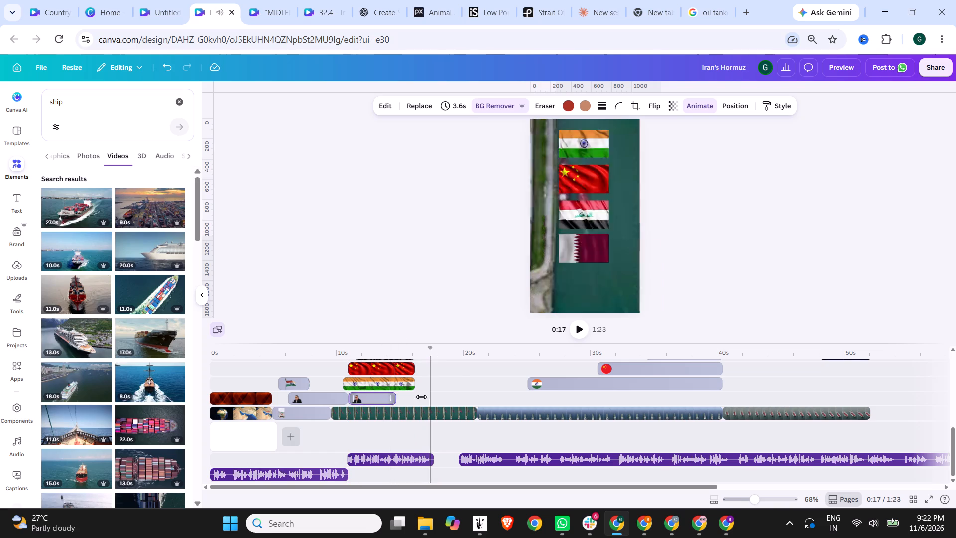
{"action": "left_click_drag", "start_coordinate": [421, 397], "coordinate": [428, 399]}
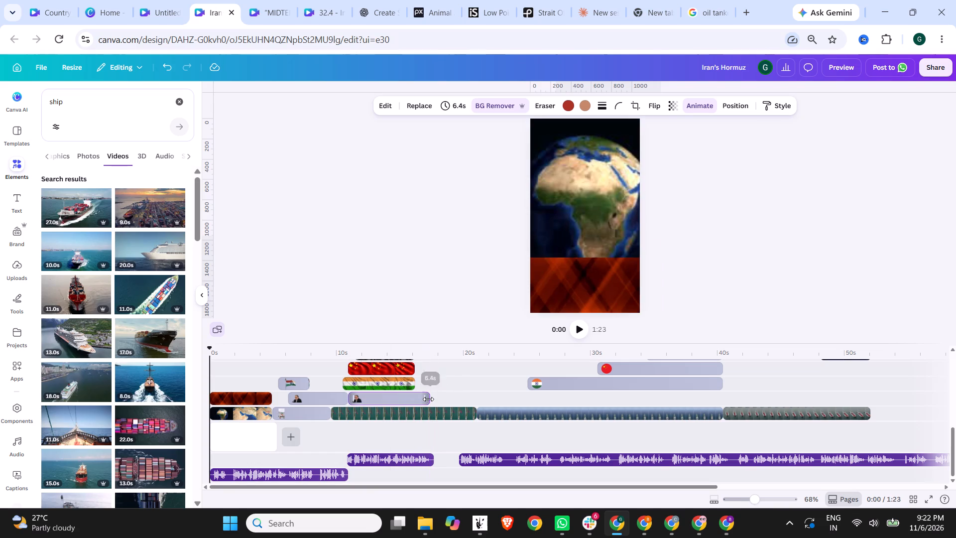
Shrink the second speaker cut-out into the lower corner of the flags scene, below the Qatari flag.
{"action": "left_click", "coordinate": [361, 403]}
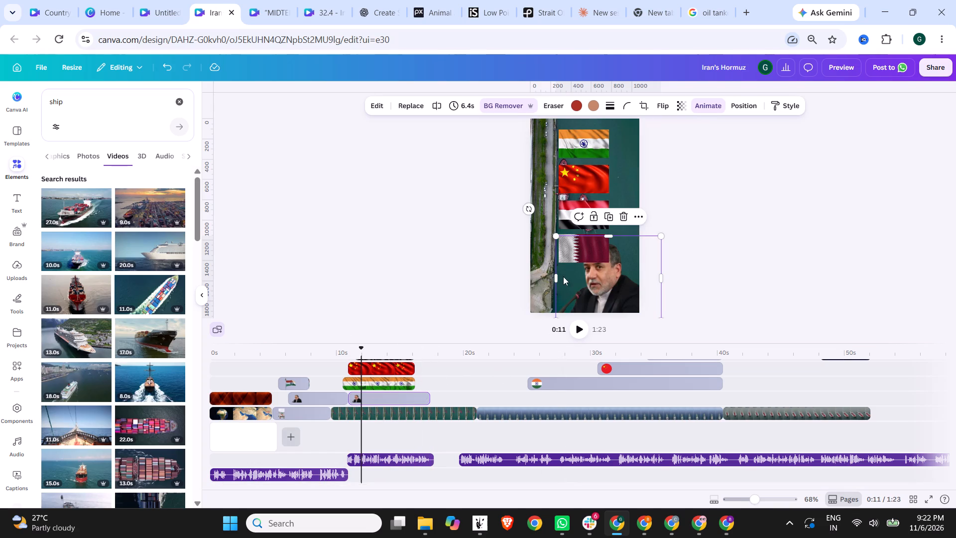
{"action": "left_click_drag", "start_coordinate": [553, 239], "coordinate": [580, 263]}
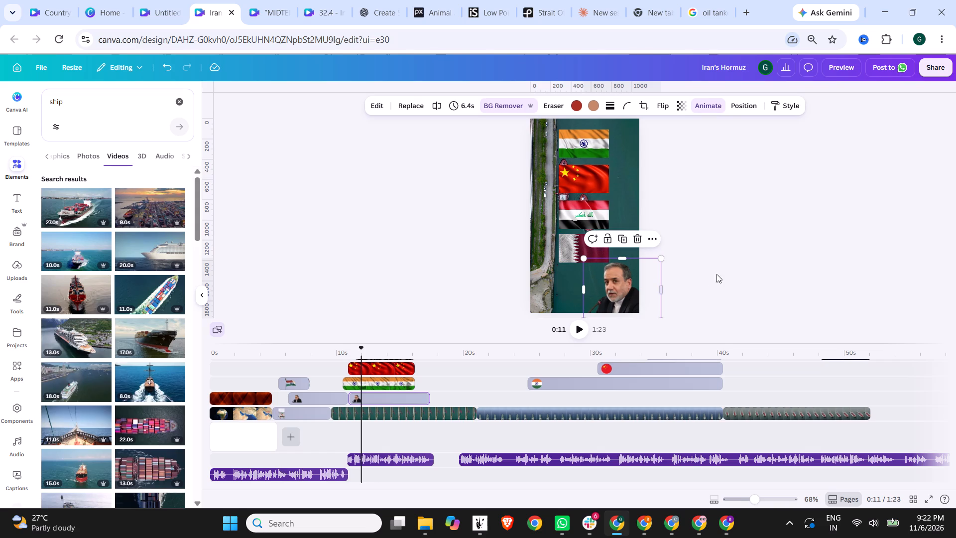
{"action": "left_click", "coordinate": [735, 271]}
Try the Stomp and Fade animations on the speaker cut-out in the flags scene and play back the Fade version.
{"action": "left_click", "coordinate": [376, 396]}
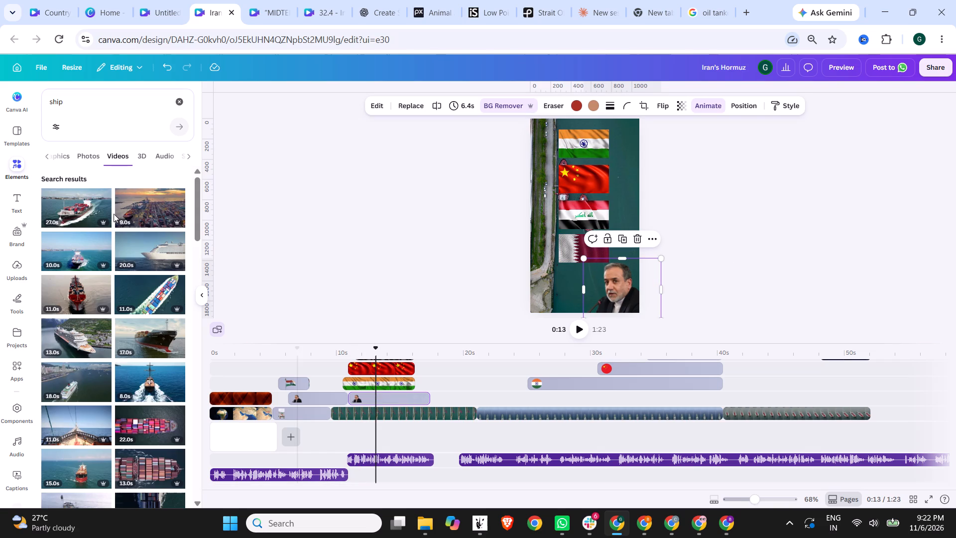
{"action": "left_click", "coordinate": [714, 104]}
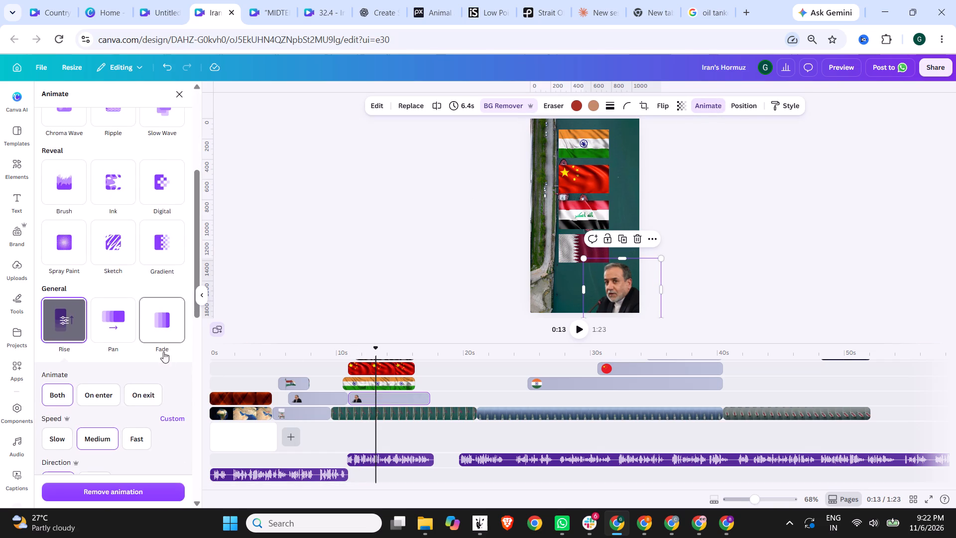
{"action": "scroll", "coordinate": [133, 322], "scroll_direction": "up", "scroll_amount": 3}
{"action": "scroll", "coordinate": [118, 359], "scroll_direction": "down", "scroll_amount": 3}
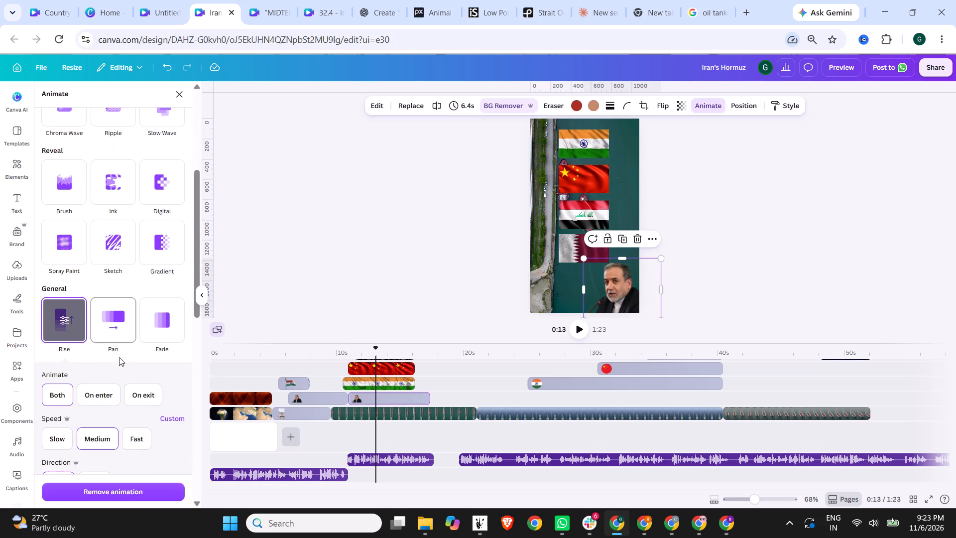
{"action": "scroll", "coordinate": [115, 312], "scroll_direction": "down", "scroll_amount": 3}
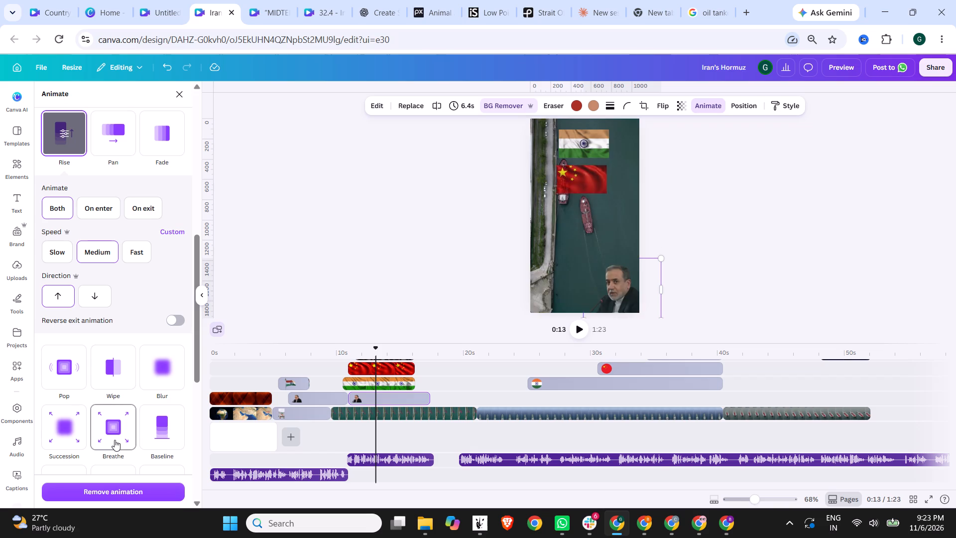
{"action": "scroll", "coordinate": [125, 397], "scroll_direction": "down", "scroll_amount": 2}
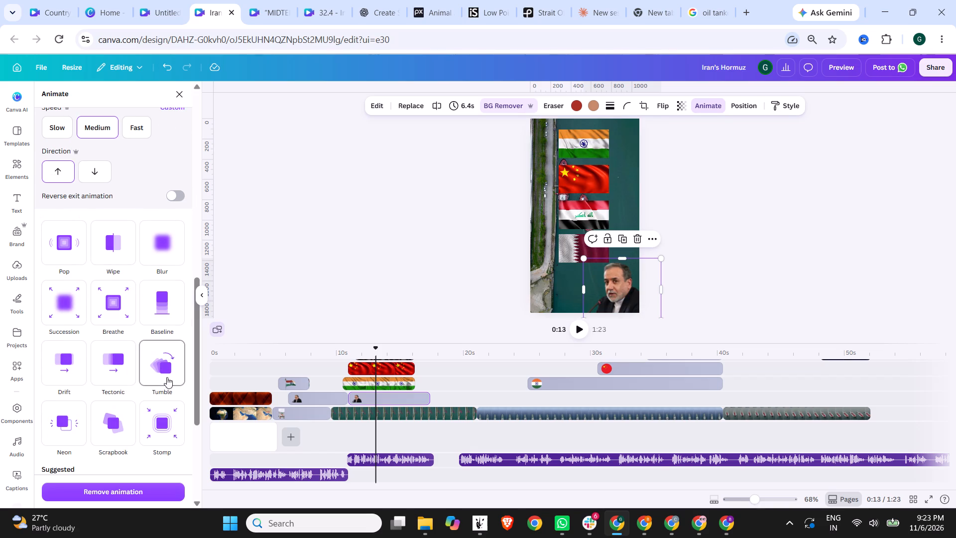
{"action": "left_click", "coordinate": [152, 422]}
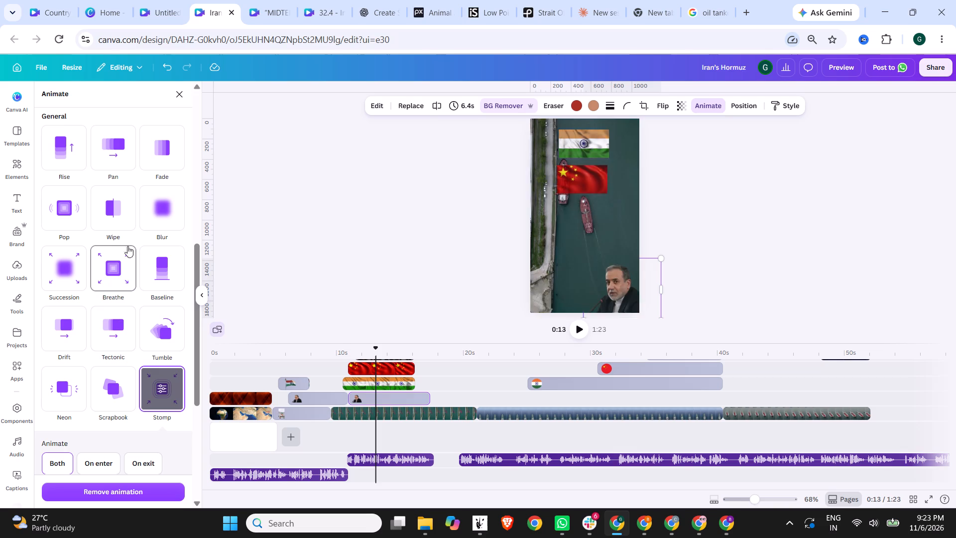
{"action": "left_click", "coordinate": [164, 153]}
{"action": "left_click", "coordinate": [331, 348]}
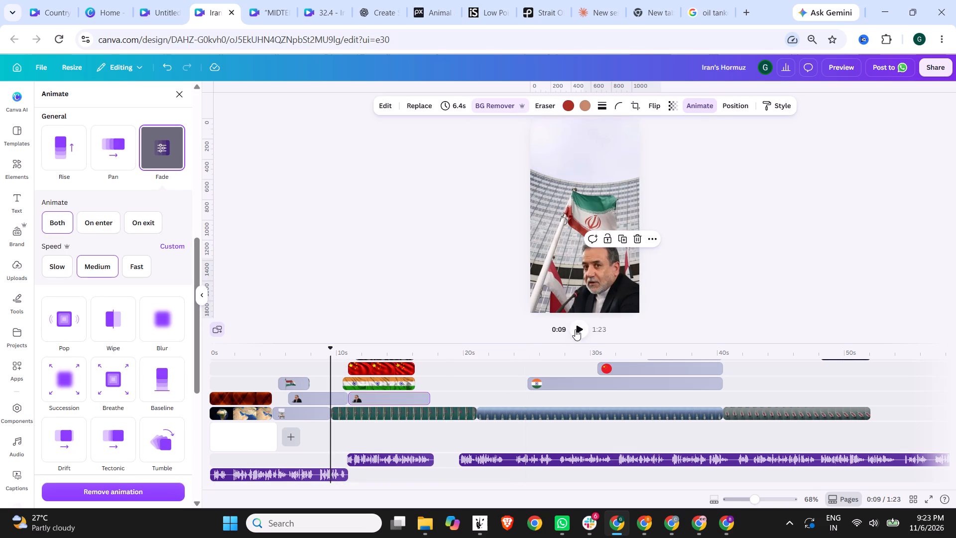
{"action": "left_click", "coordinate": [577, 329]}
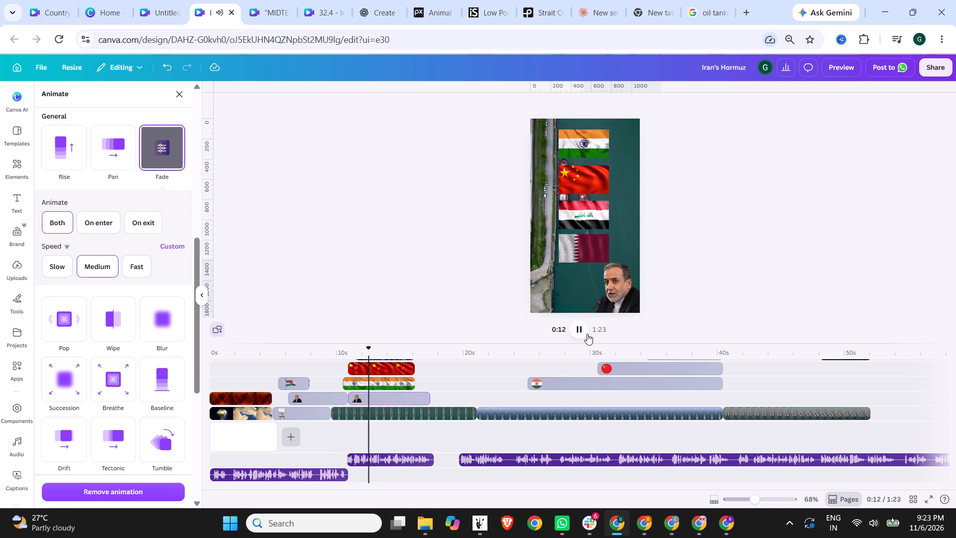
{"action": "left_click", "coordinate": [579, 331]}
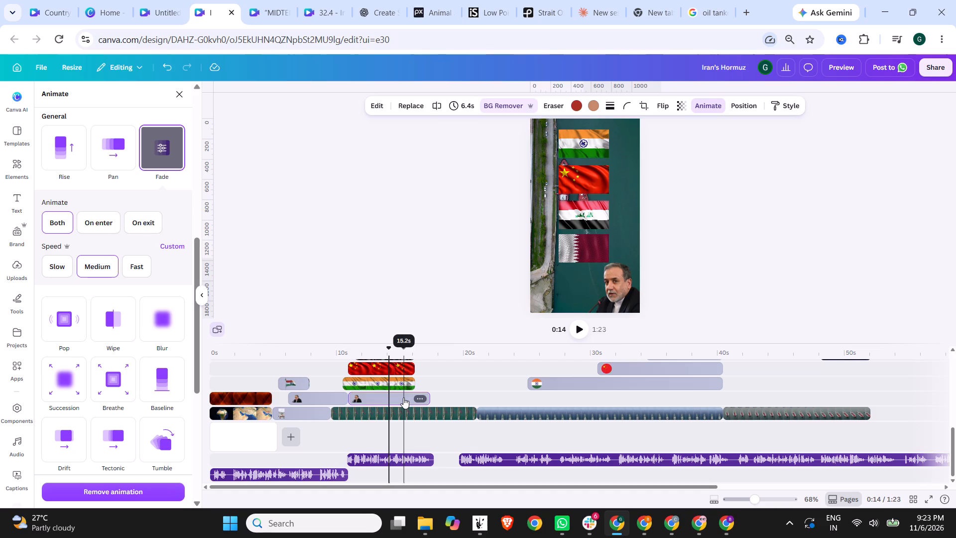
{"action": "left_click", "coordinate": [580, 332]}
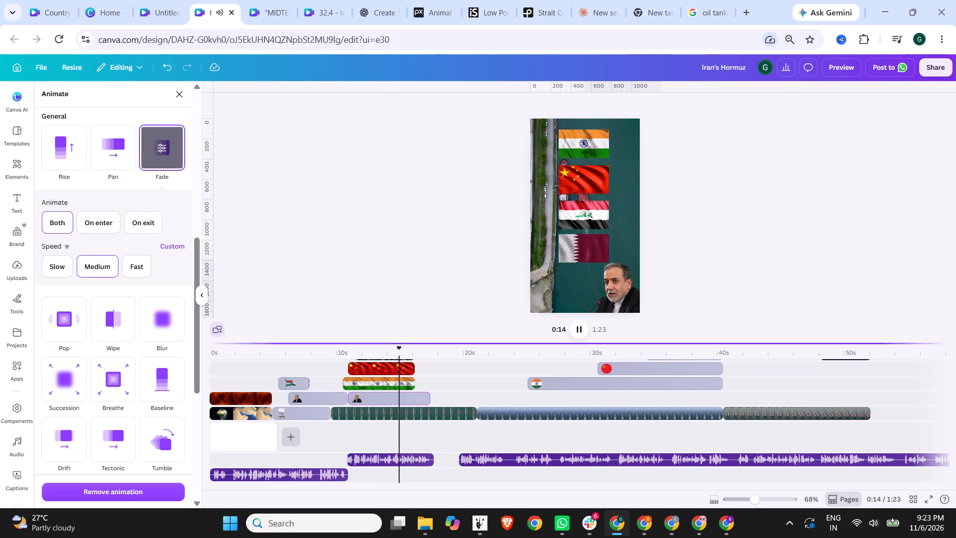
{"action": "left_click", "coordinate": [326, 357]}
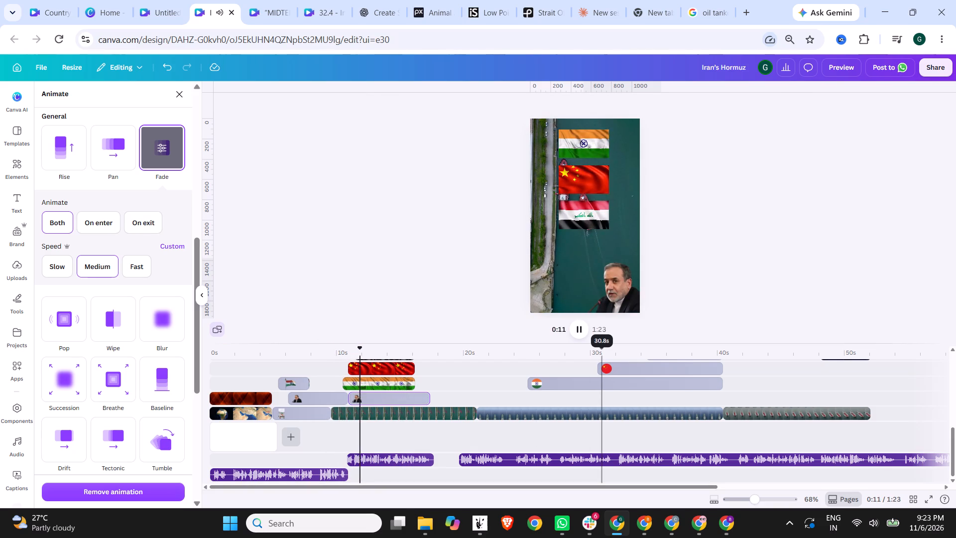
Apply the Rise animation with the downward direction to the speaker cut-out in the flags scene.
{"action": "left_click", "coordinate": [390, 396]}
{"action": "left_click", "coordinate": [719, 99]}
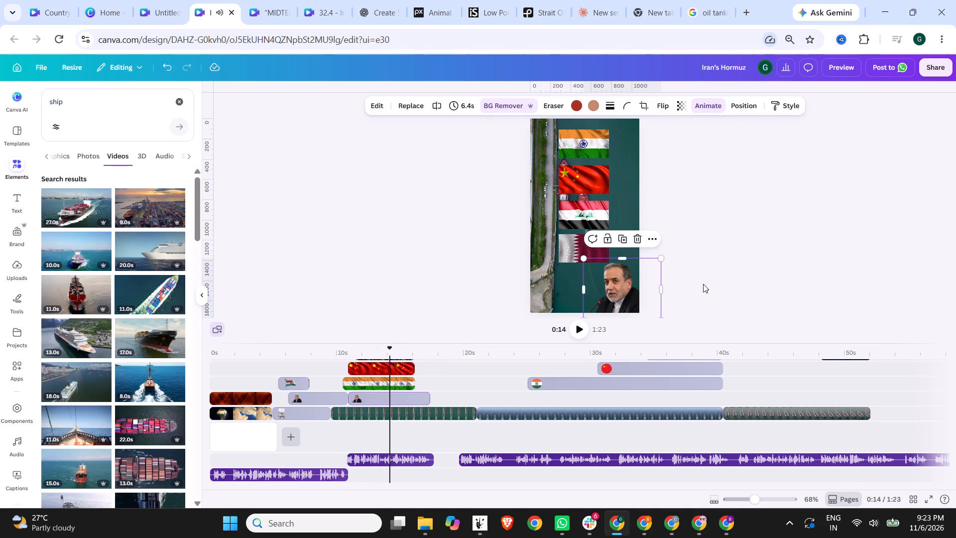
{"action": "left_click", "coordinate": [715, 102]}
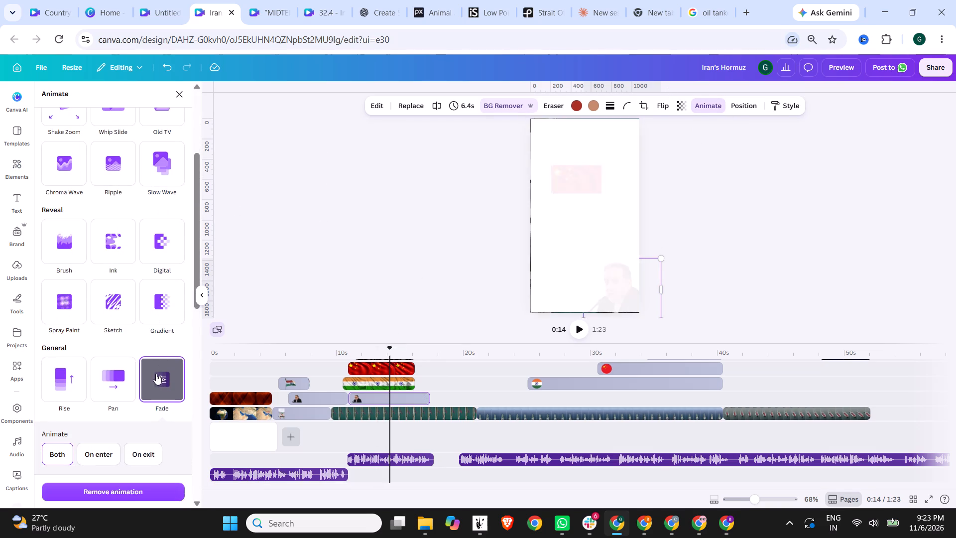
{"action": "left_click", "coordinate": [60, 375]}
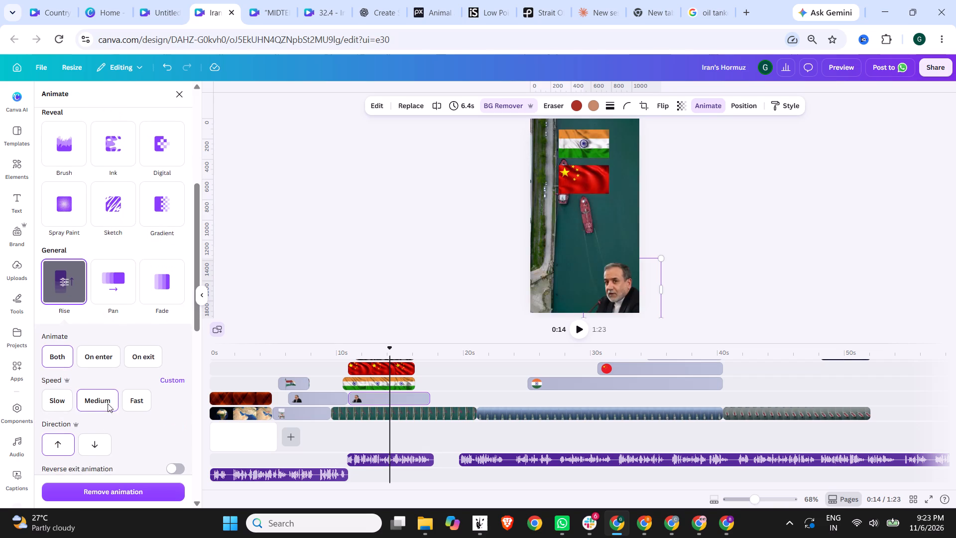
{"action": "left_click", "coordinate": [92, 438]}
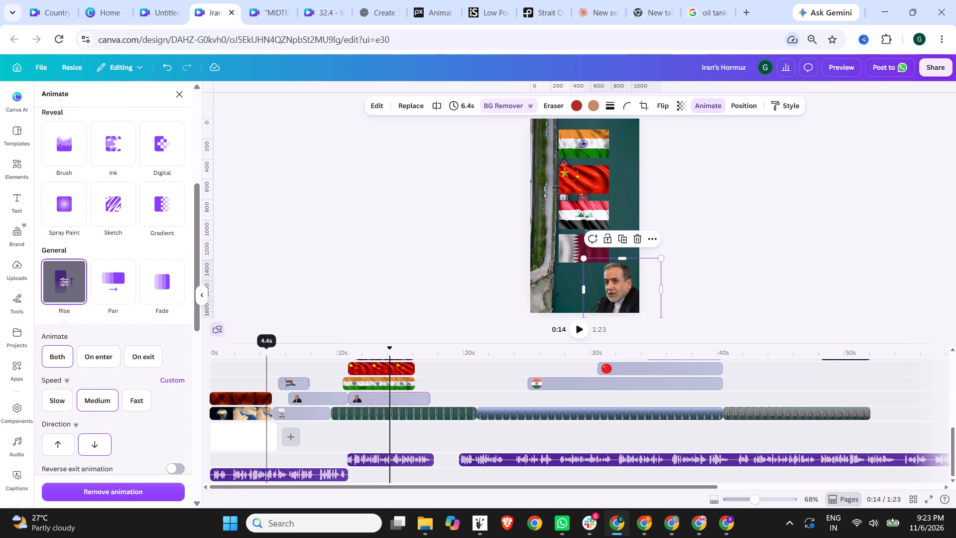
Extend the second speaker cut-out clip to 10.1s so it lasts until the end of the red ships footage.
{"action": "left_click", "coordinate": [267, 350]}
{"action": "left_click", "coordinate": [590, 326]}
{"action": "left_click", "coordinate": [581, 326]}
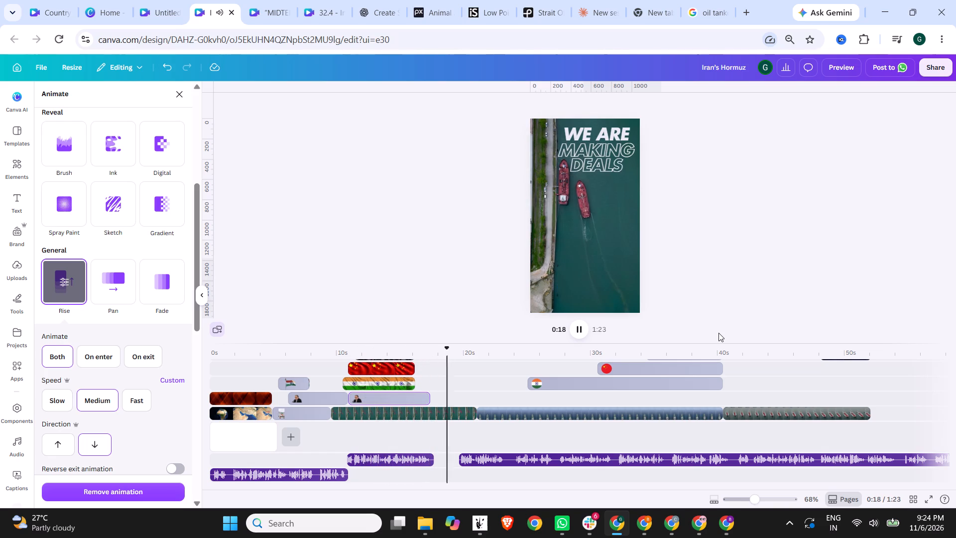
{"action": "left_click", "coordinate": [421, 403]}
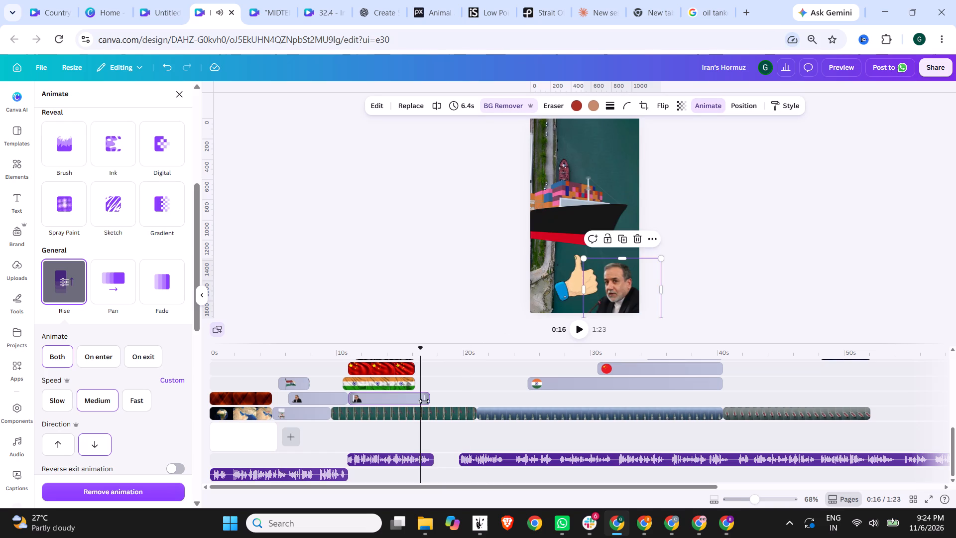
{"action": "left_click_drag", "start_coordinate": [426, 401], "coordinate": [472, 400]}
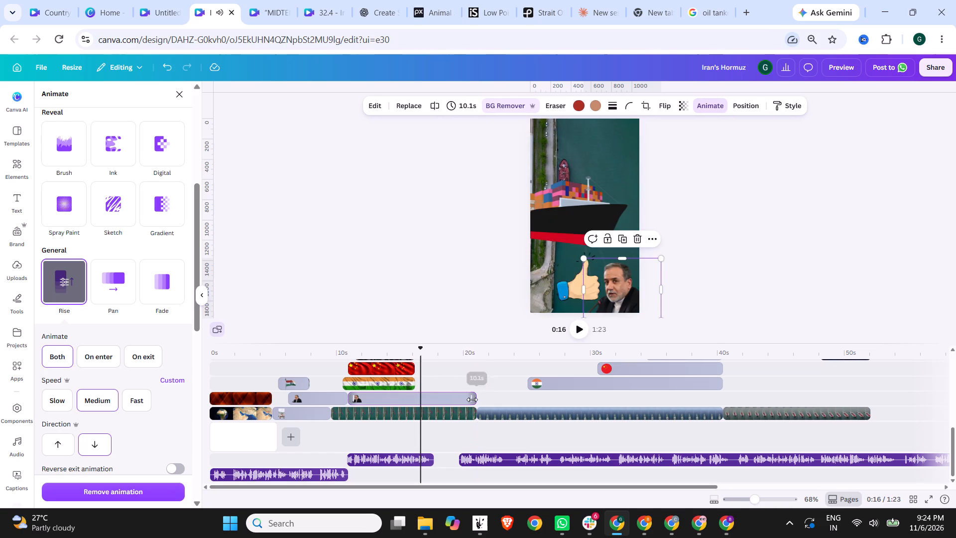
Move the thumbs-up graphic up and away from the speaker cut-out in the container ship scene.
{"action": "left_click", "coordinate": [570, 296]}
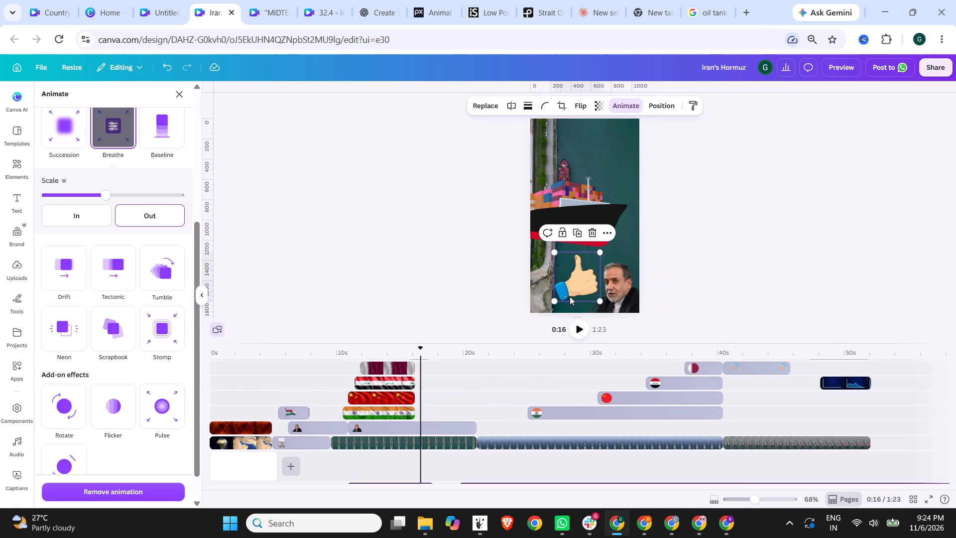
{"action": "left_click_drag", "start_coordinate": [570, 291], "coordinate": [554, 277]}
{"action": "left_click", "coordinate": [760, 244]}
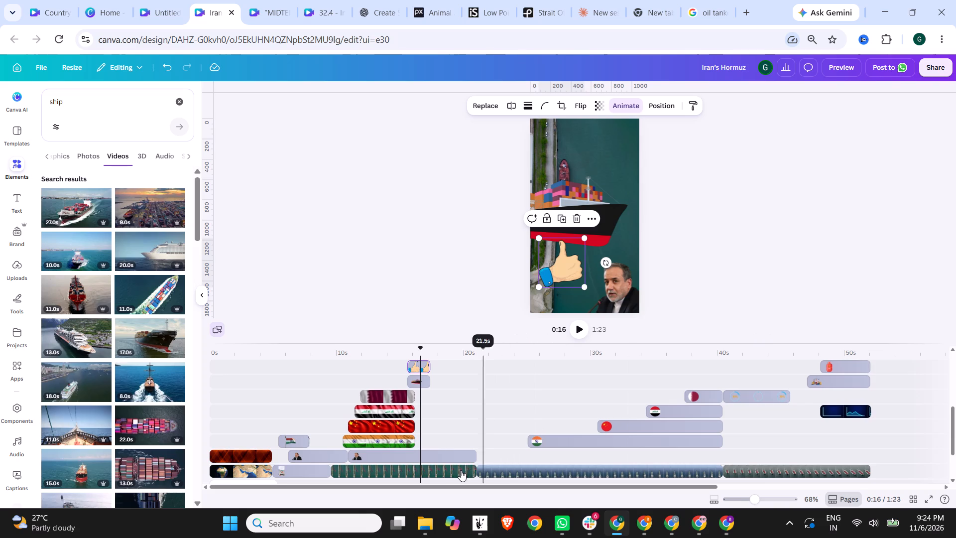
Shift the 56.4s generated narration audio earlier so it starts directly after the preceding narration clip.
{"action": "scroll", "coordinate": [449, 431], "scroll_direction": "down", "scroll_amount": 4}
{"action": "left_click_drag", "start_coordinate": [481, 456], "coordinate": [464, 457]}
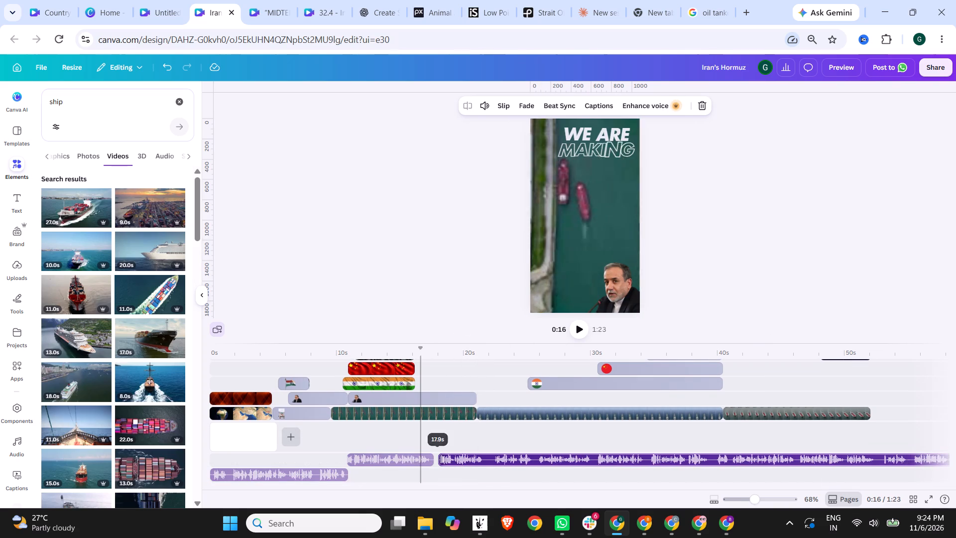
{"action": "left_click_drag", "start_coordinate": [464, 457], "coordinate": [461, 457]}
Replay the flags and deals scenes, and preview the video through the India and China import scene to check the timing.
{"action": "left_click", "coordinate": [576, 329]}
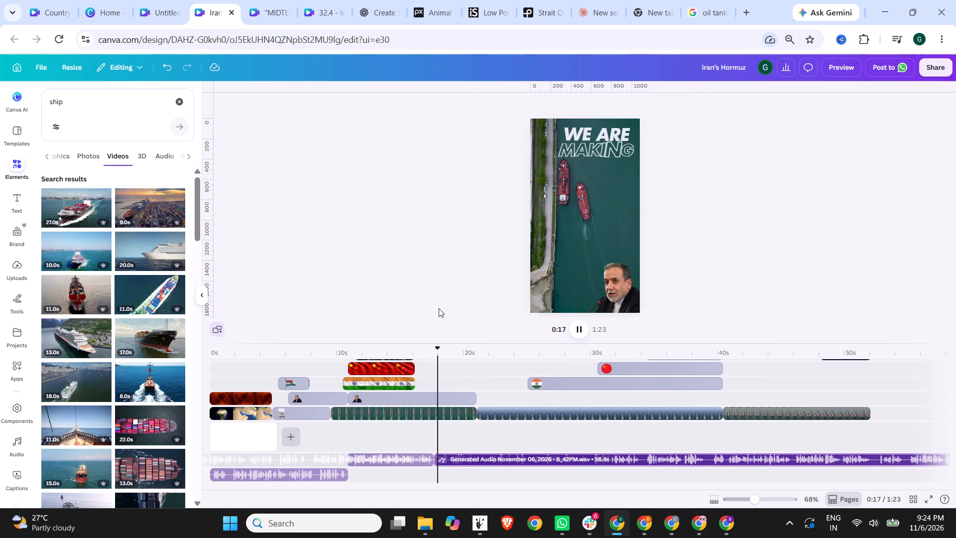
{"action": "left_click", "coordinate": [405, 351]}
{"action": "left_click", "coordinate": [585, 328]}
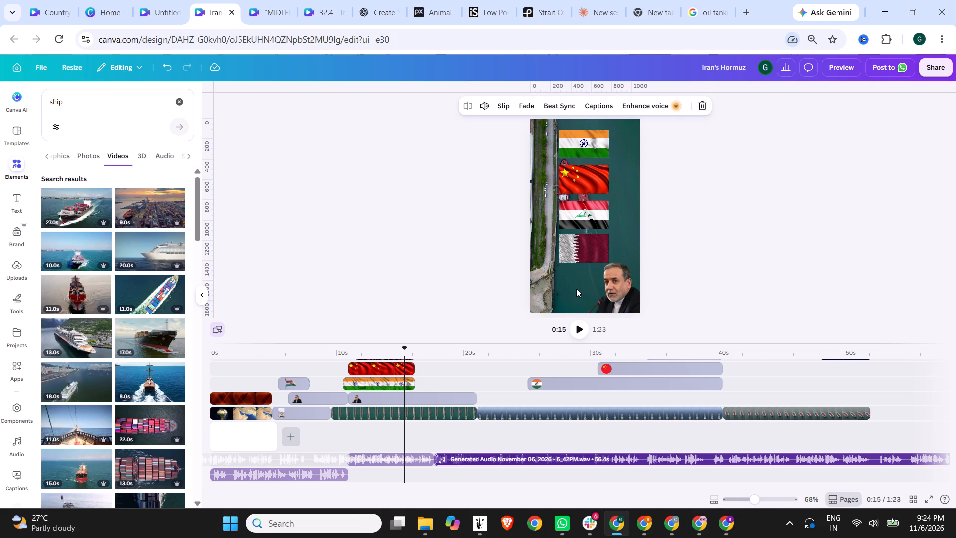
{"action": "left_click", "coordinate": [853, 67]}
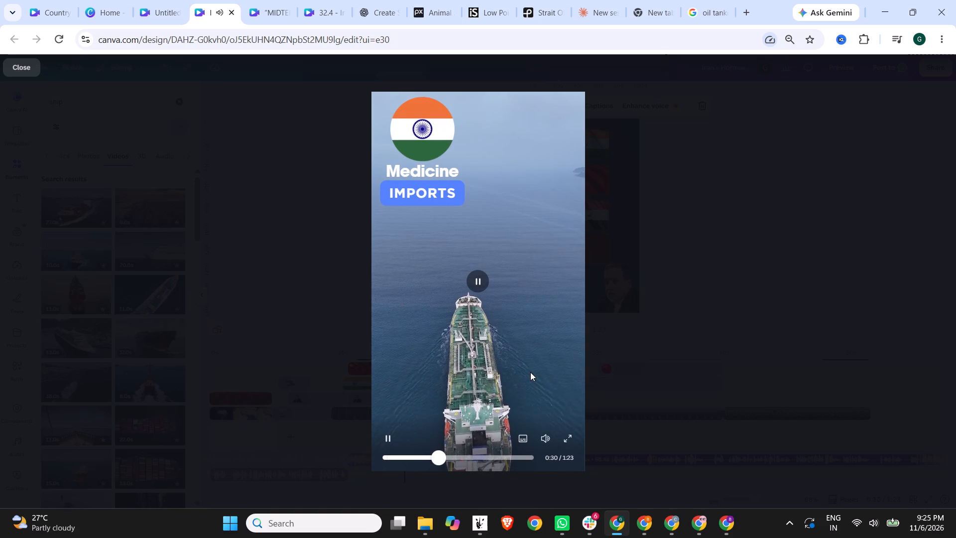
{"action": "left_click", "coordinate": [479, 285]}
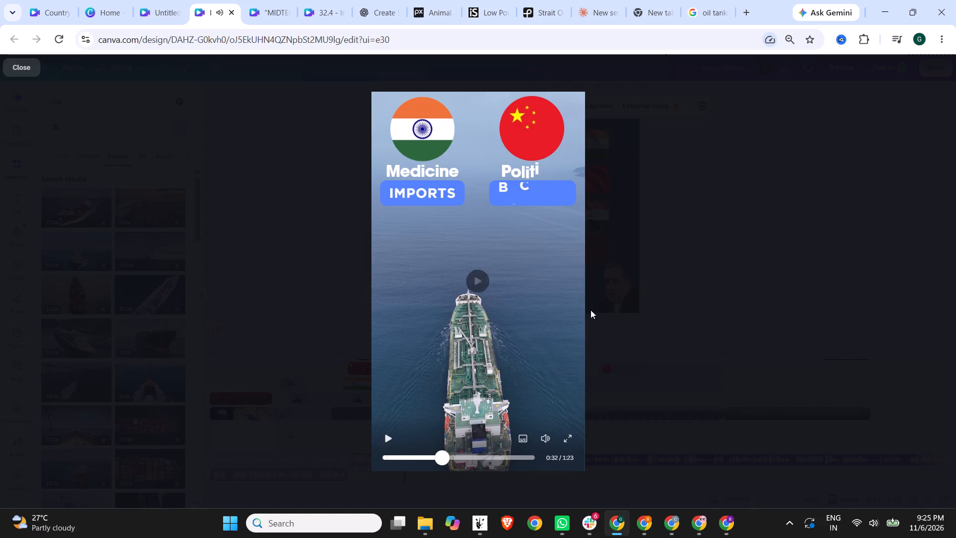
{"action": "left_click", "coordinate": [616, 312]}
Set the video speed of the aerial ship clip behind the India and China import scene to 0.75 and replay it.
{"action": "left_click", "coordinate": [534, 415]}
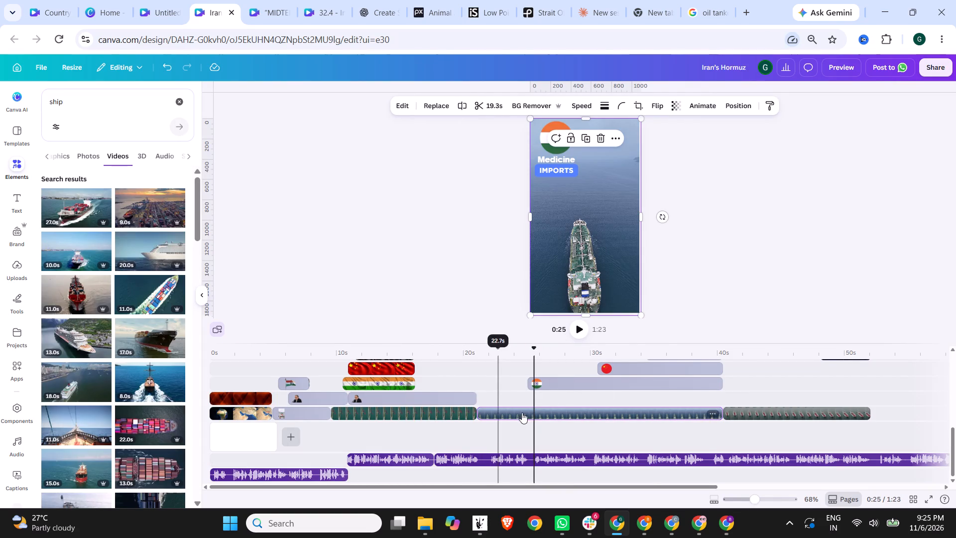
{"action": "left_click", "coordinate": [575, 107]}
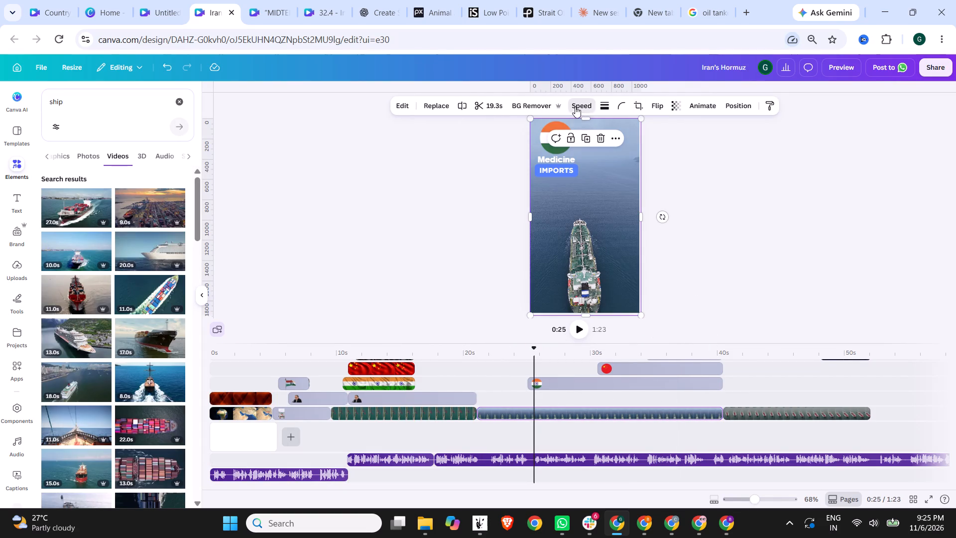
{"action": "left_click_drag", "start_coordinate": [530, 143], "coordinate": [554, 145]}
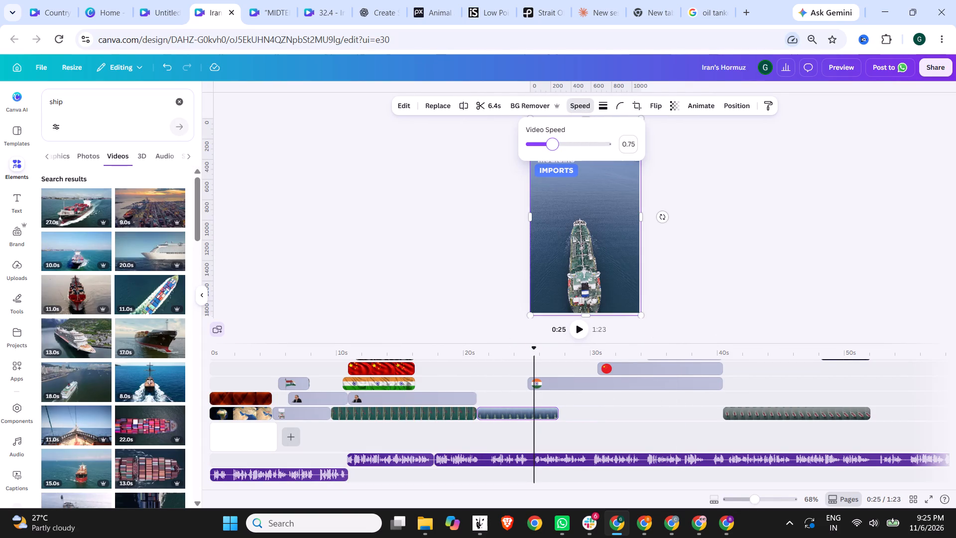
{"action": "left_click_drag", "start_coordinate": [554, 145], "coordinate": [555, 145]}
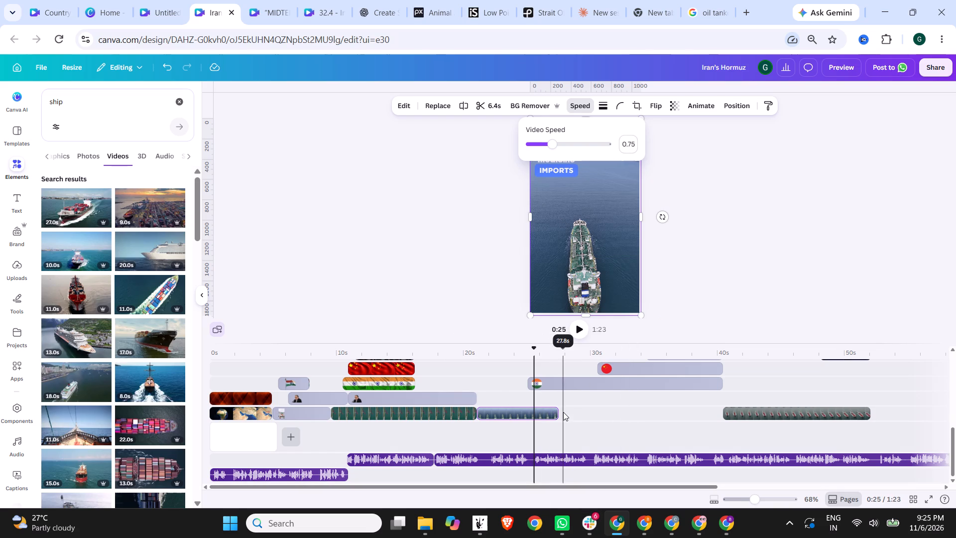
{"action": "left_click", "coordinate": [754, 410]}
{"action": "left_click", "coordinate": [516, 411]}
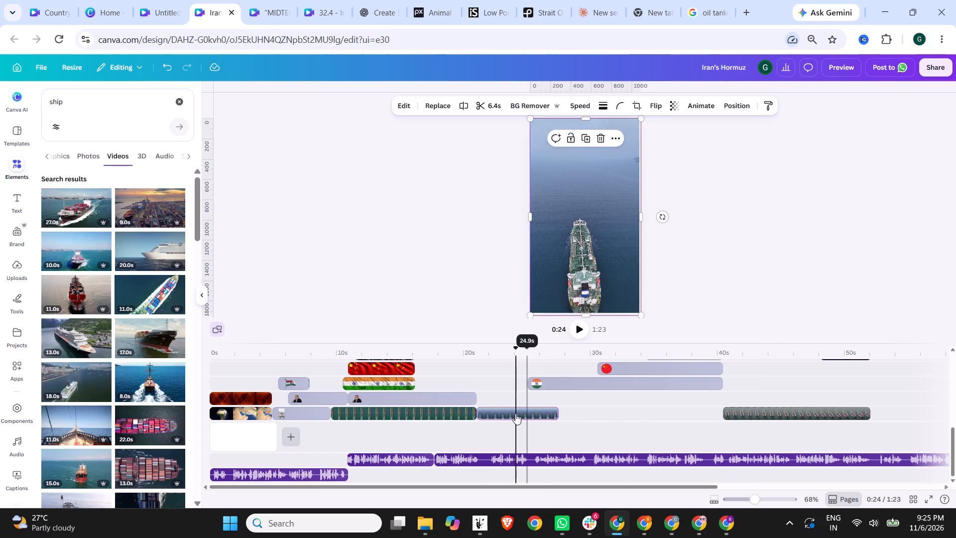
{"action": "left_click", "coordinate": [585, 331]}
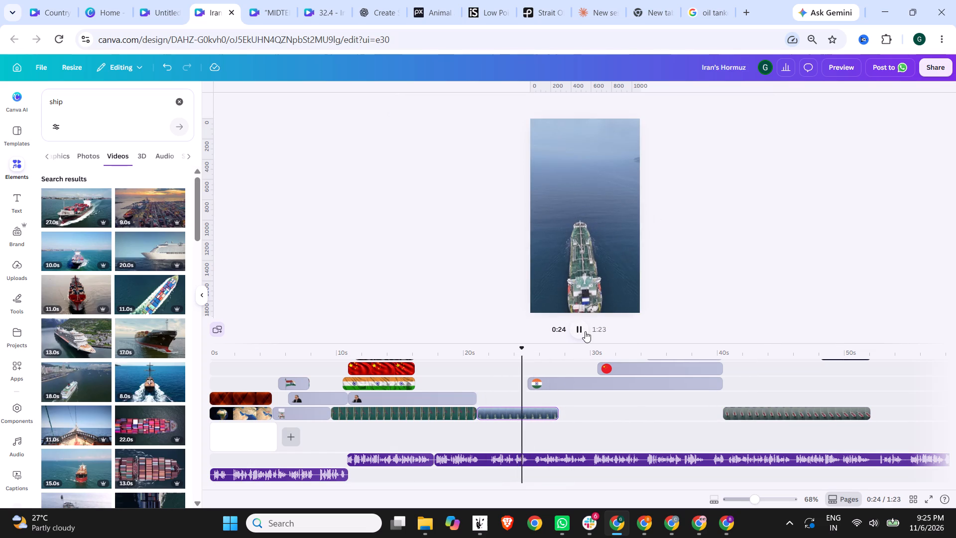
{"action": "left_click", "coordinate": [585, 331]}
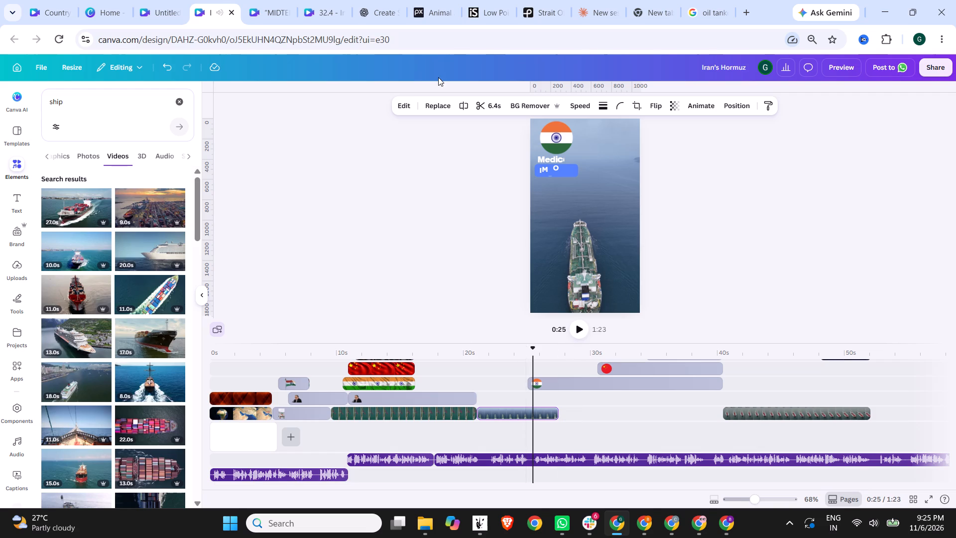
Switch to the Pexels site, close the open boat video, and search its videos for "oil vessel".
{"action": "left_click", "coordinate": [532, 0]}
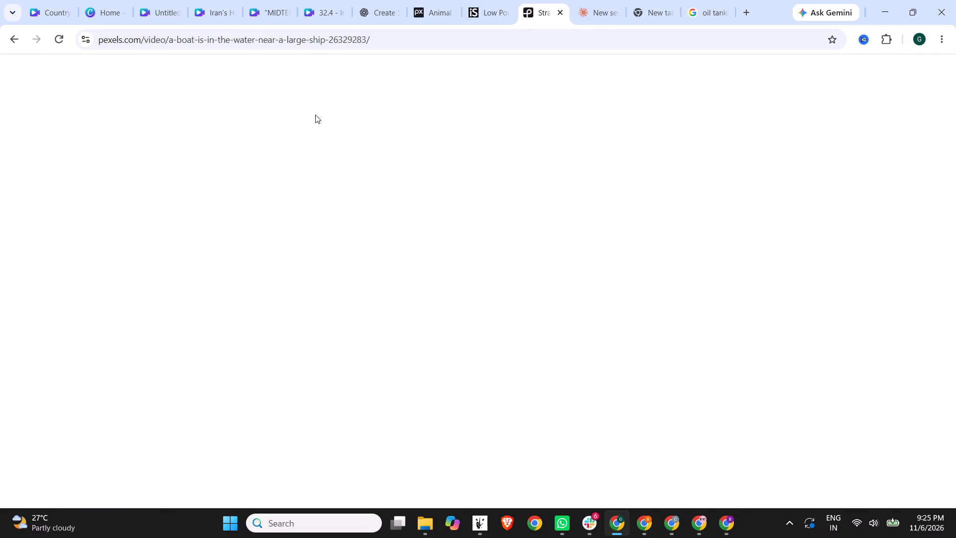
{"action": "left_click", "coordinate": [646, 81]}
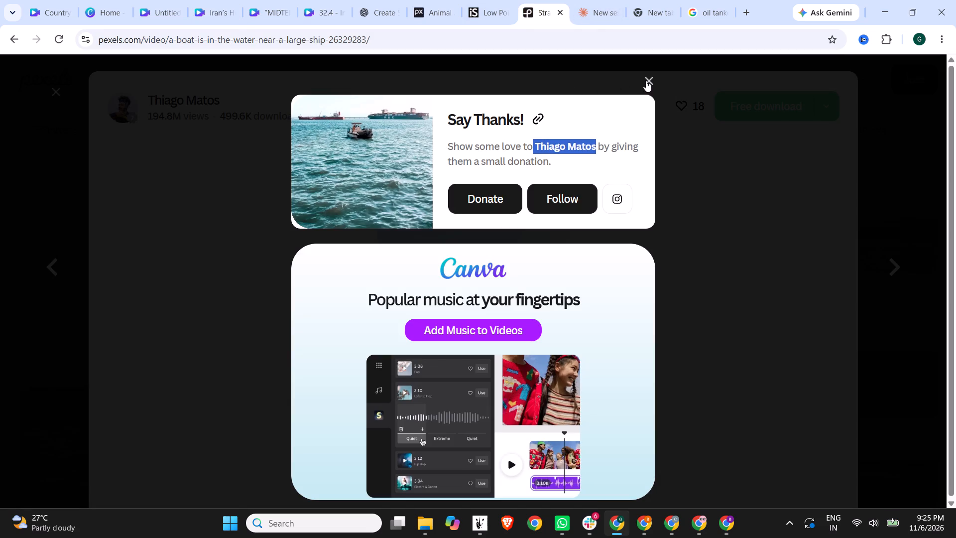
{"action": "left_click", "coordinate": [63, 113]}
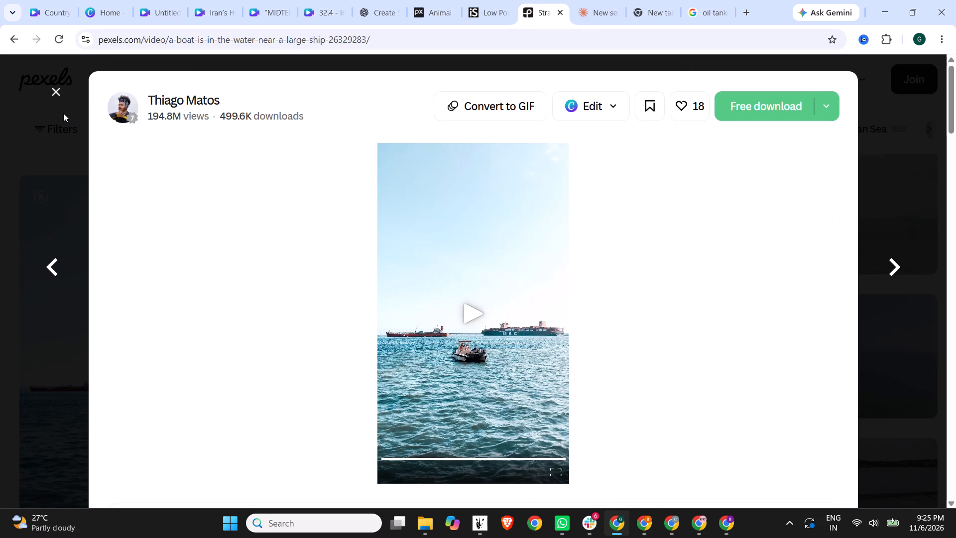
{"action": "left_click", "coordinate": [56, 94]}
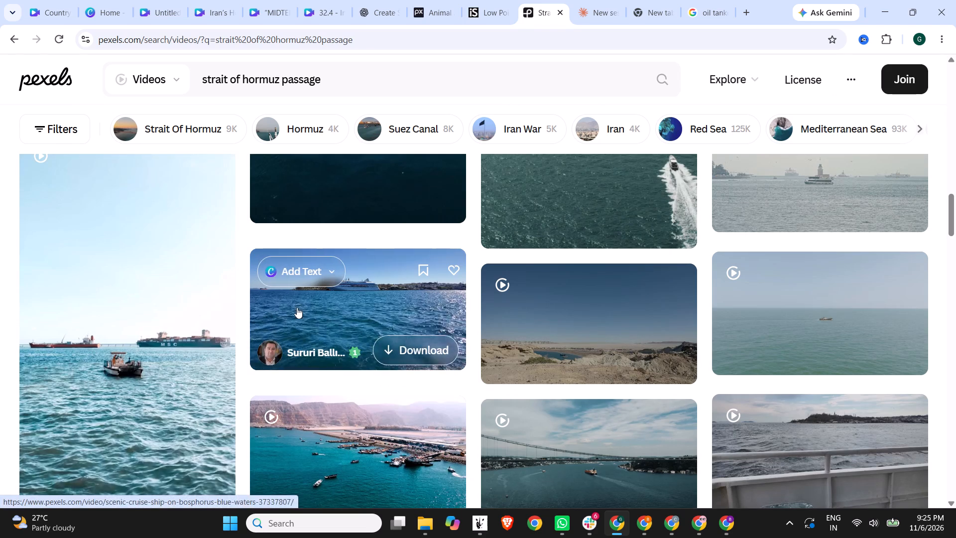
{"action": "left_click_drag", "start_coordinate": [333, 76], "coordinate": [192, 64]}
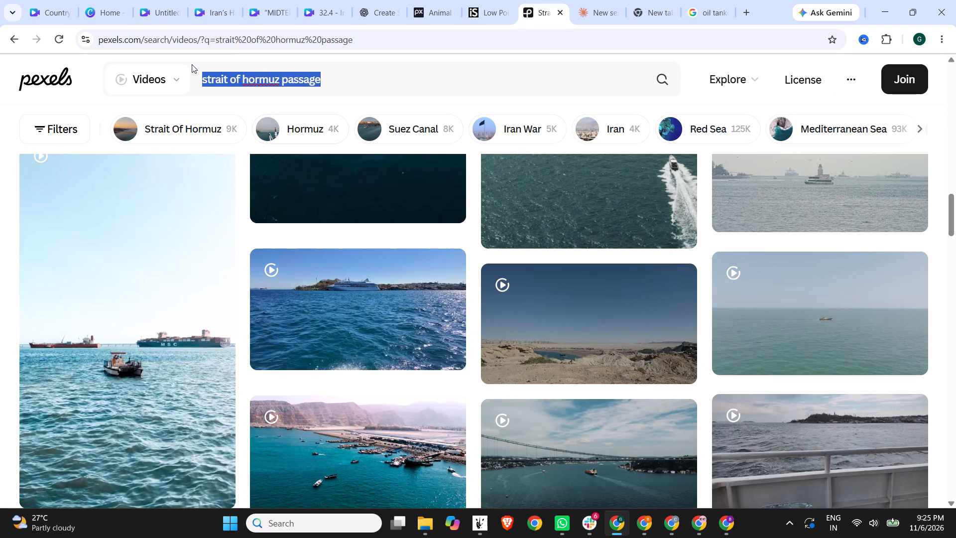
{"action": "type", "text": "oil vel"}
{"action": "key", "text": "BackSpace"}
{"action": "type", "text": "ssel"}
{"action": "key", "text": "Return"}
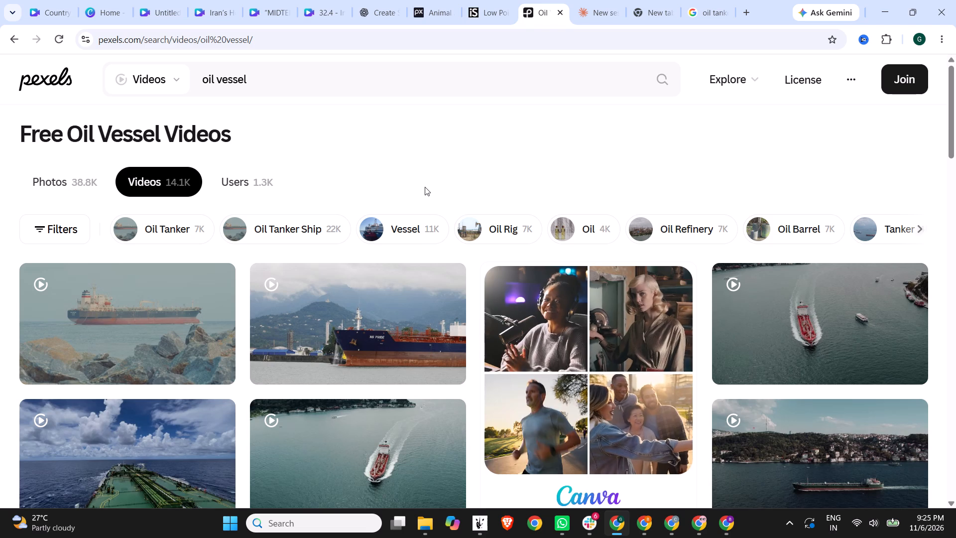
Browse the oil vessel video results for vertical tanker footage suited to the import scene.
{"action": "scroll", "coordinate": [425, 187], "scroll_direction": "down", "scroll_amount": 3}
{"action": "scroll", "coordinate": [426, 235], "scroll_direction": "down", "scroll_amount": 3}
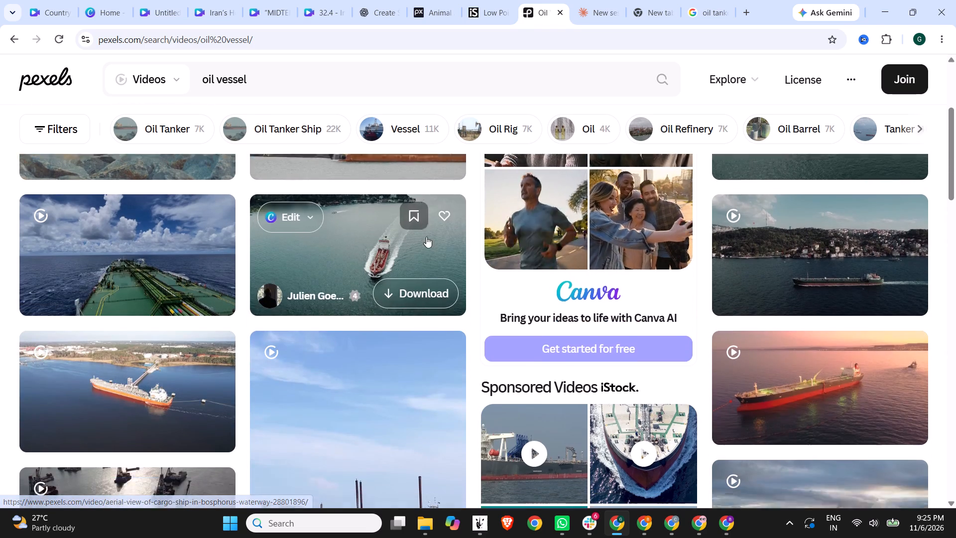
{"action": "scroll", "coordinate": [426, 236], "scroll_direction": "down", "scroll_amount": 5}
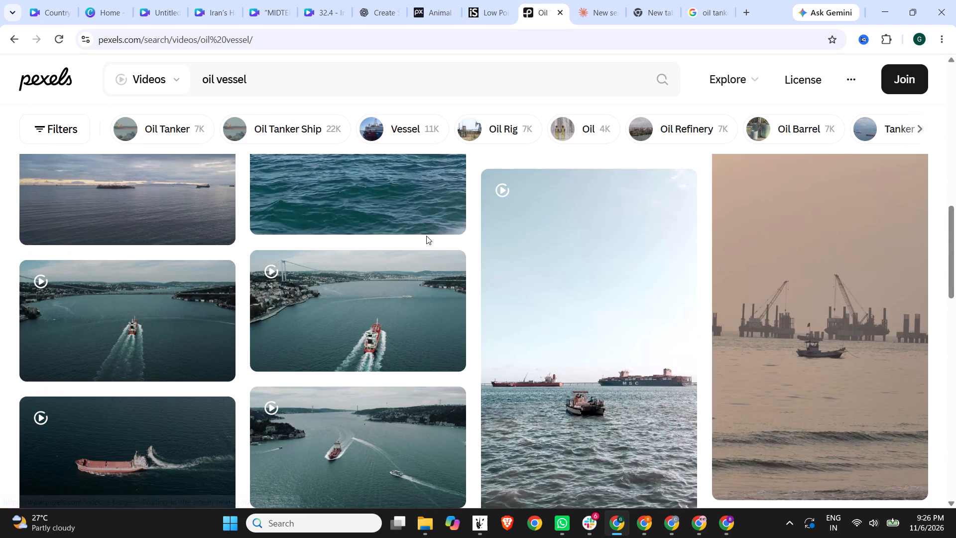
{"action": "scroll", "coordinate": [426, 236], "scroll_direction": "down", "scroll_amount": 12}
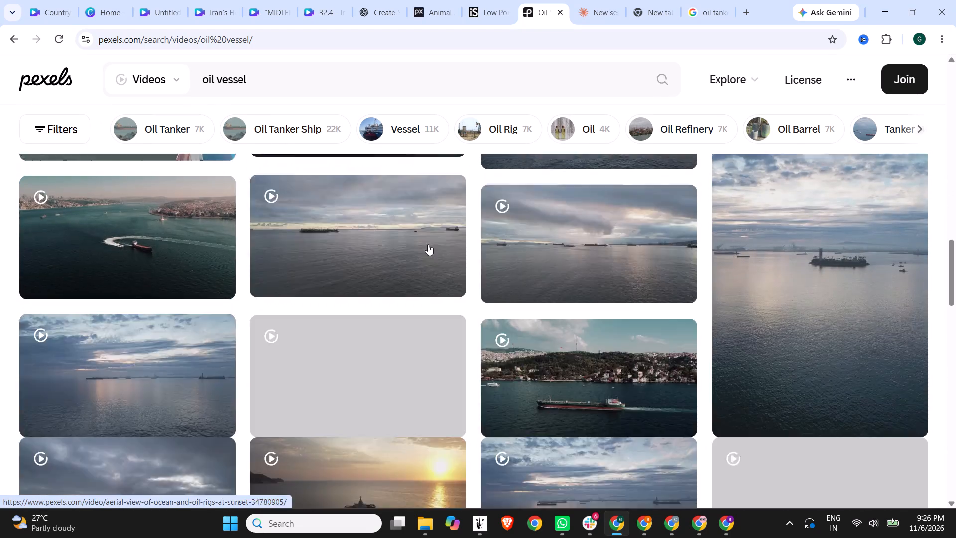
{"action": "scroll", "coordinate": [428, 244], "scroll_direction": "up", "scroll_amount": 2}
{"action": "scroll", "coordinate": [762, 248], "scroll_direction": "up", "scroll_amount": 1}
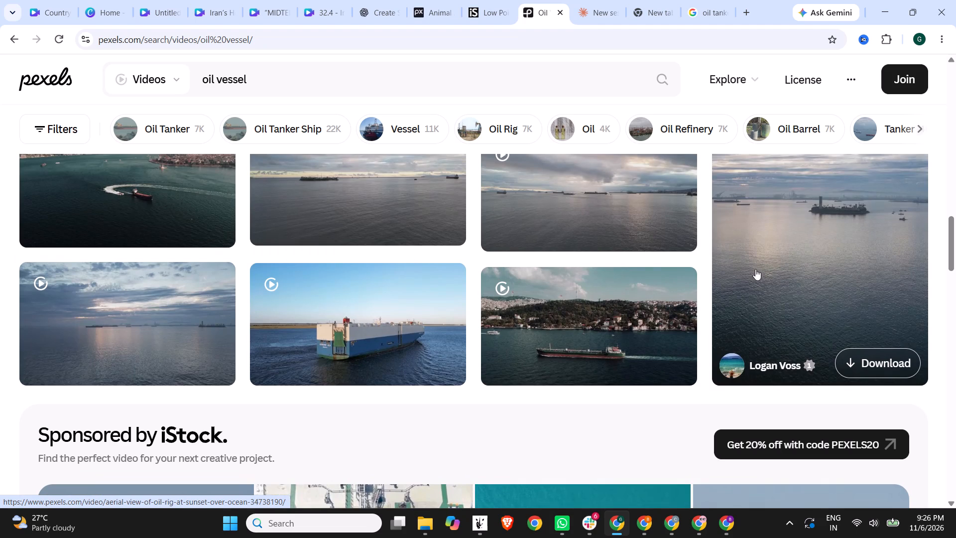
{"action": "scroll", "coordinate": [755, 269], "scroll_direction": "down", "scroll_amount": 4}
{"action": "scroll", "coordinate": [592, 296], "scroll_direction": "down", "scroll_amount": 5}
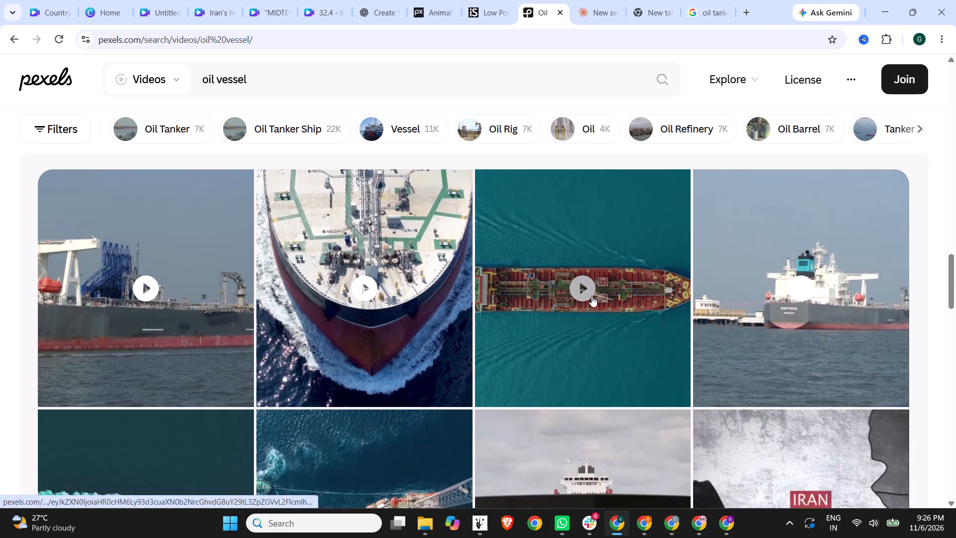
{"action": "scroll", "coordinate": [592, 296], "scroll_direction": "down", "scroll_amount": 4}
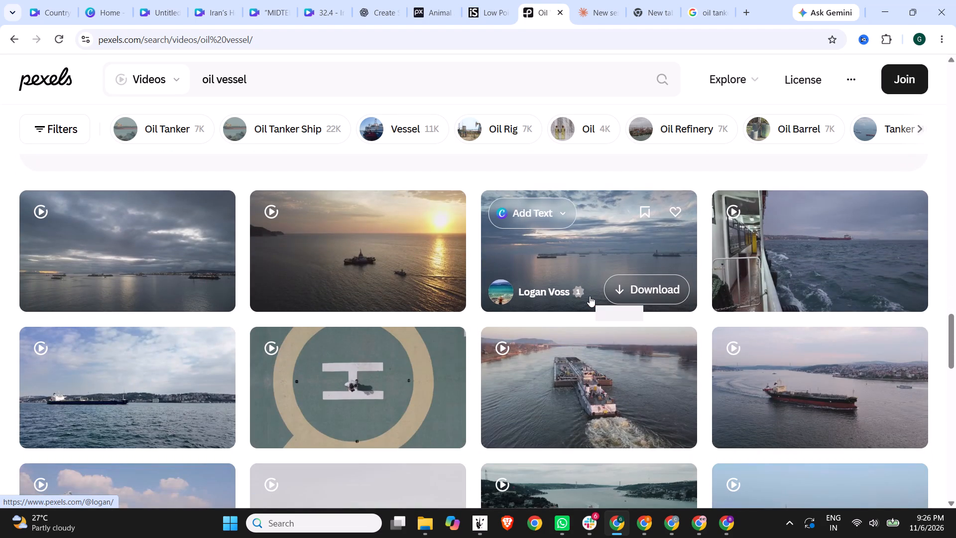
{"action": "scroll", "coordinate": [590, 296], "scroll_direction": "down", "scroll_amount": 8}
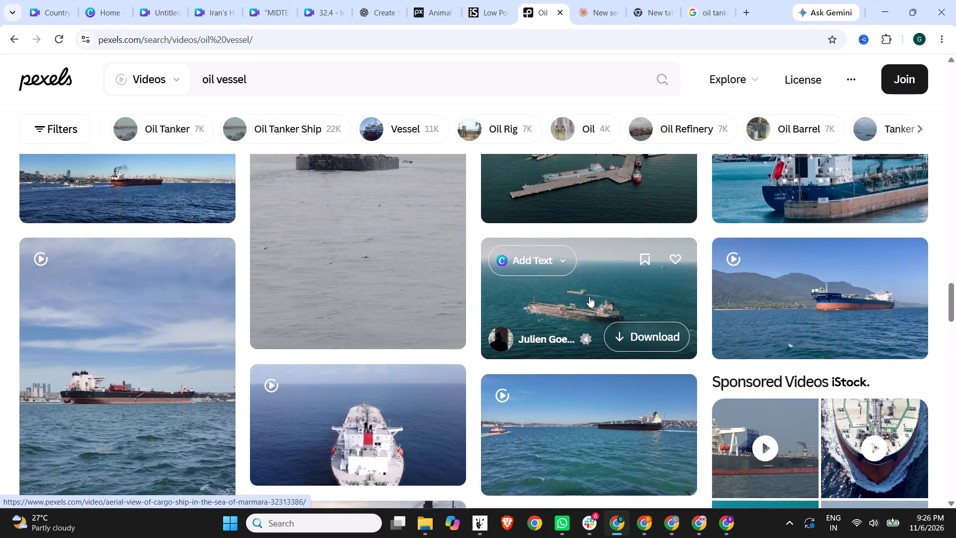
{"action": "scroll", "coordinate": [589, 296], "scroll_direction": "down", "scroll_amount": 9}
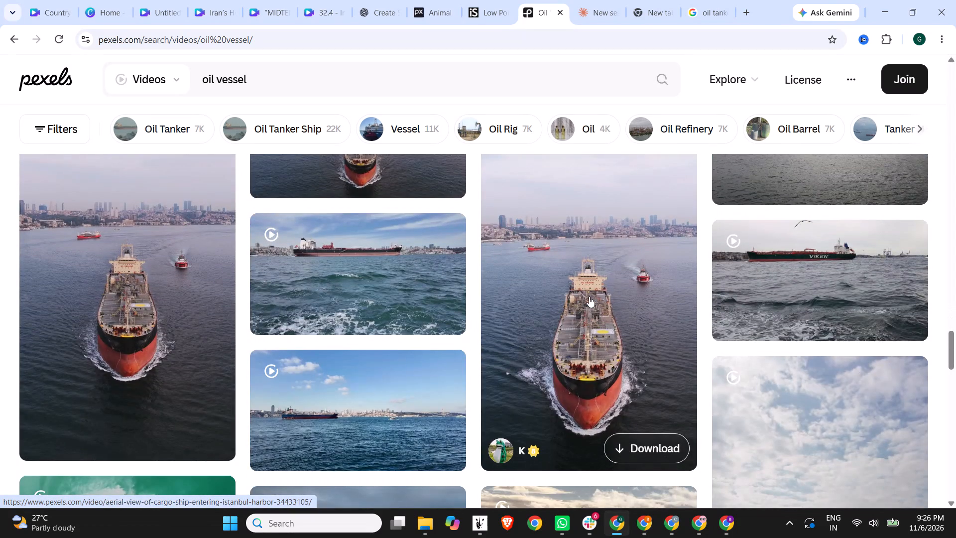
{"action": "scroll", "coordinate": [589, 296], "scroll_direction": "down", "scroll_amount": 4}
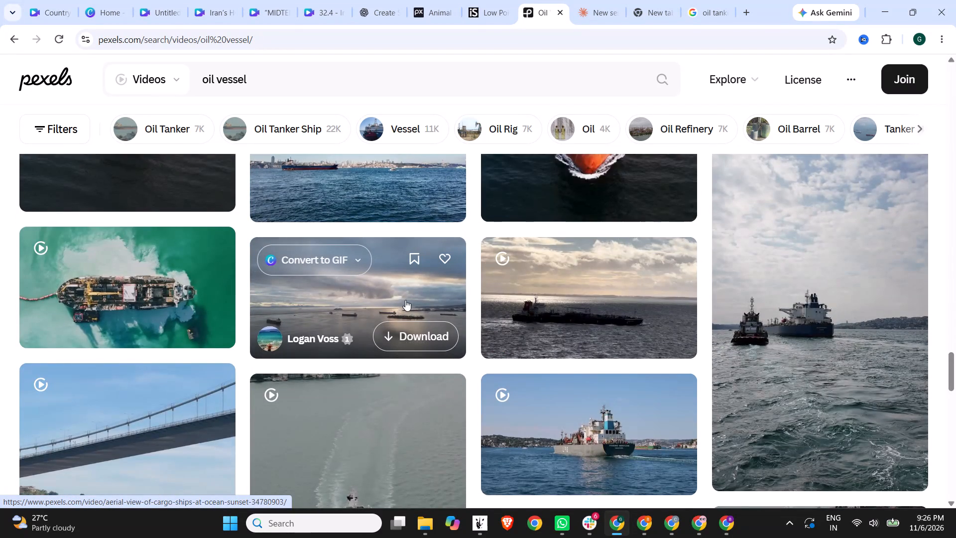
{"action": "scroll", "coordinate": [405, 300], "scroll_direction": "down", "scroll_amount": 6}
{"action": "scroll", "coordinate": [405, 300], "scroll_direction": "up", "scroll_amount": 3}
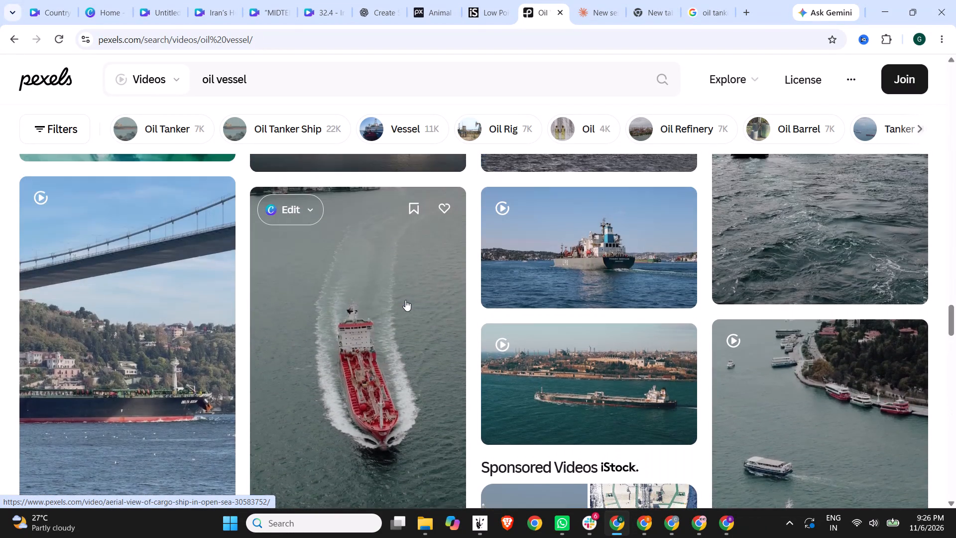
{"action": "scroll", "coordinate": [405, 300], "scroll_direction": "down", "scroll_amount": 10}
{"action": "scroll", "coordinate": [405, 300], "scroll_direction": "up", "scroll_amount": 3}
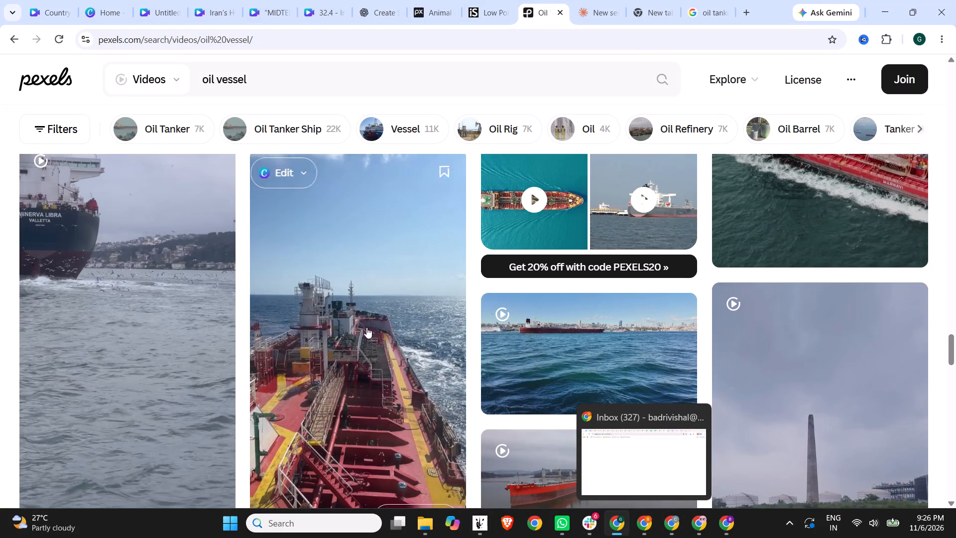
{"action": "scroll", "coordinate": [366, 327], "scroll_direction": "down", "scroll_amount": 8}
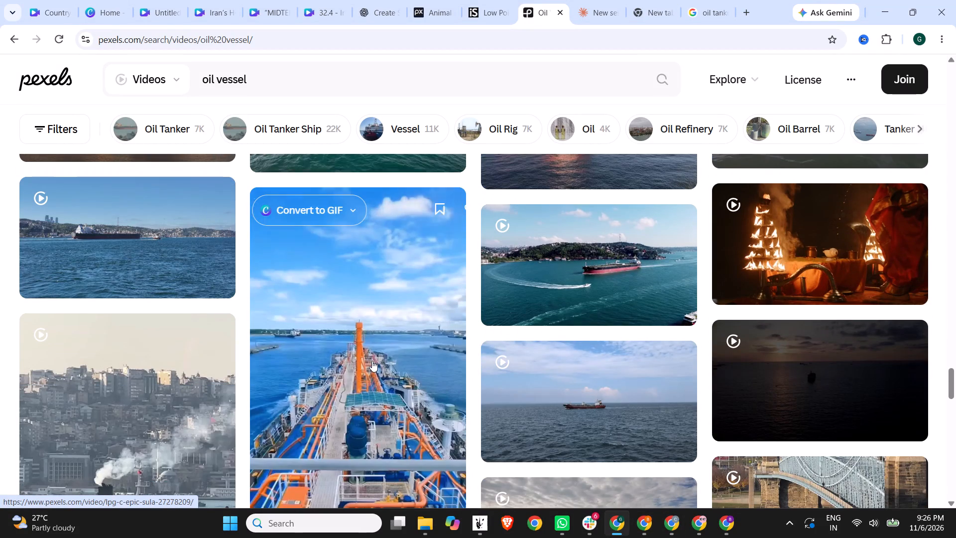
{"action": "scroll", "coordinate": [372, 361], "scroll_direction": "down", "scroll_amount": 1}
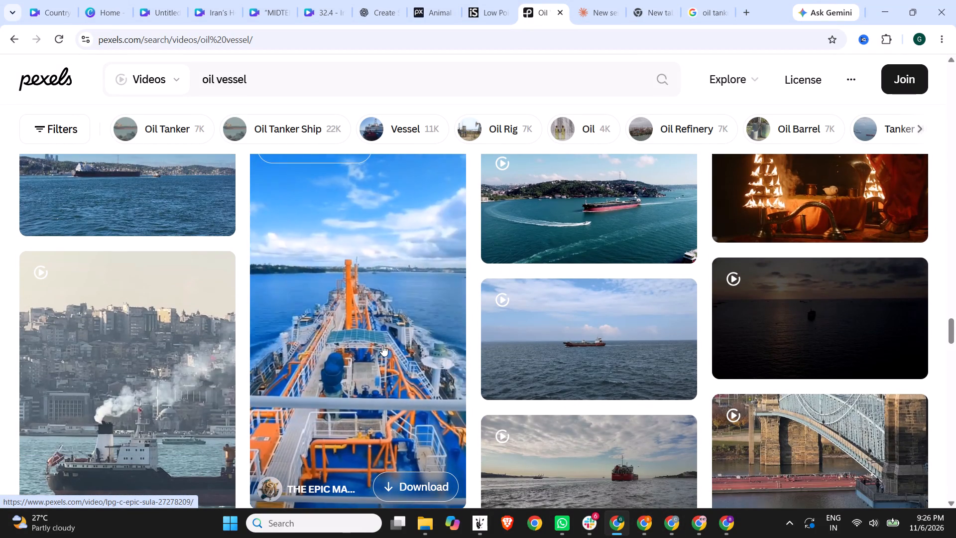
{"action": "scroll", "coordinate": [382, 345], "scroll_direction": "down", "scroll_amount": 3}
Open the vertical video of the blue and orange tanker deck and examine its similar videos for oil vessel footage suited to the import scene.
{"action": "left_click", "coordinate": [385, 251]}
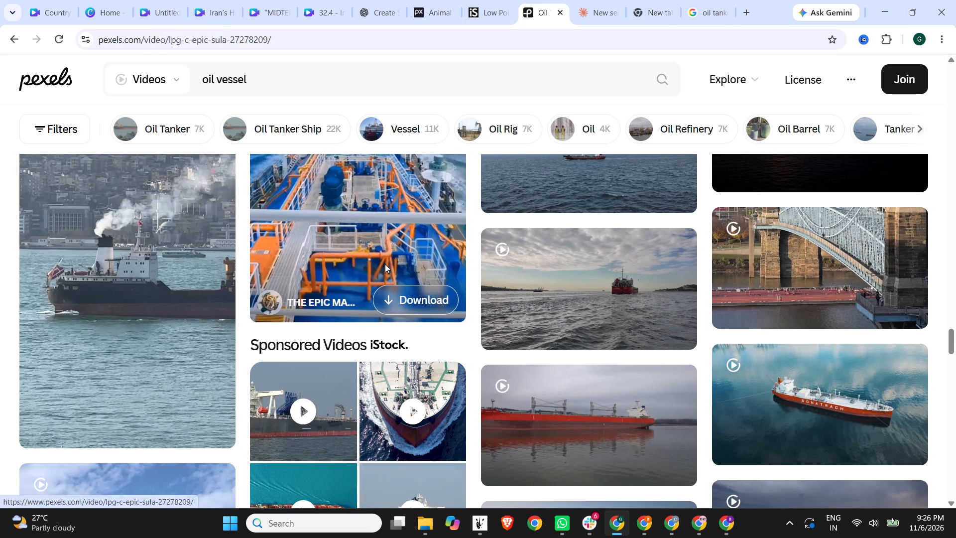
{"action": "scroll", "coordinate": [480, 267], "scroll_direction": "down", "scroll_amount": 5}
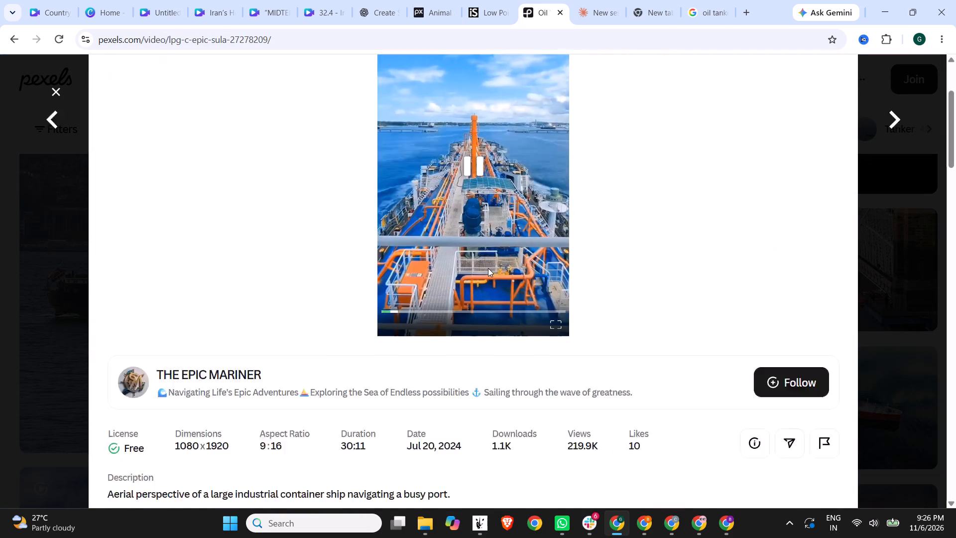
{"action": "scroll", "coordinate": [488, 269], "scroll_direction": "down", "scroll_amount": 8}
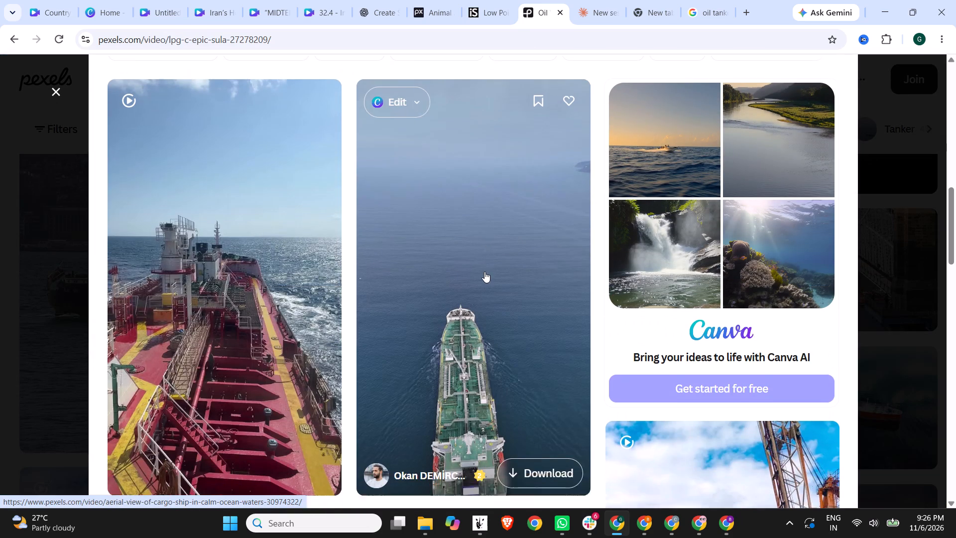
{"action": "scroll", "coordinate": [484, 271], "scroll_direction": "up", "scroll_amount": 2}
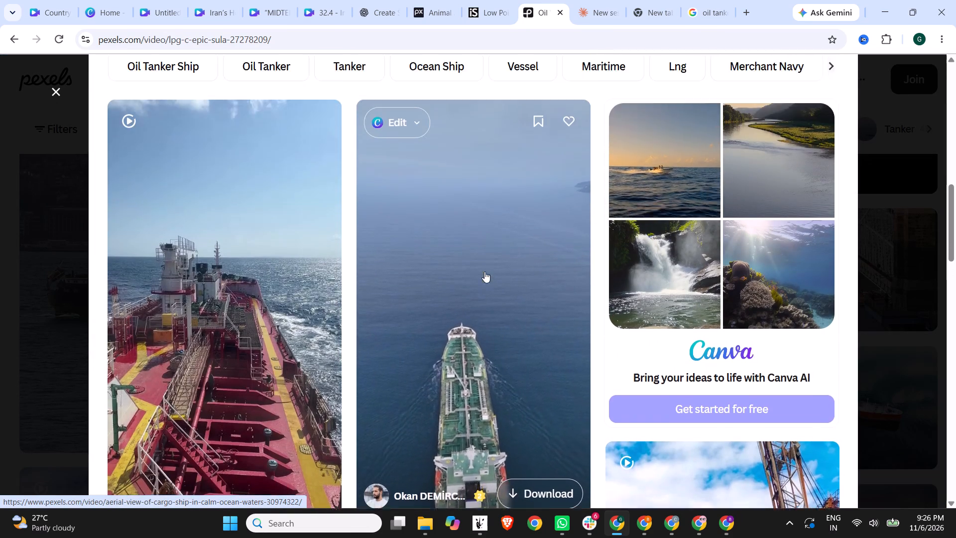
{"action": "scroll", "coordinate": [484, 271], "scroll_direction": "down", "scroll_amount": 8}
{"action": "scroll", "coordinate": [234, 277], "scroll_direction": "down", "scroll_amount": 4}
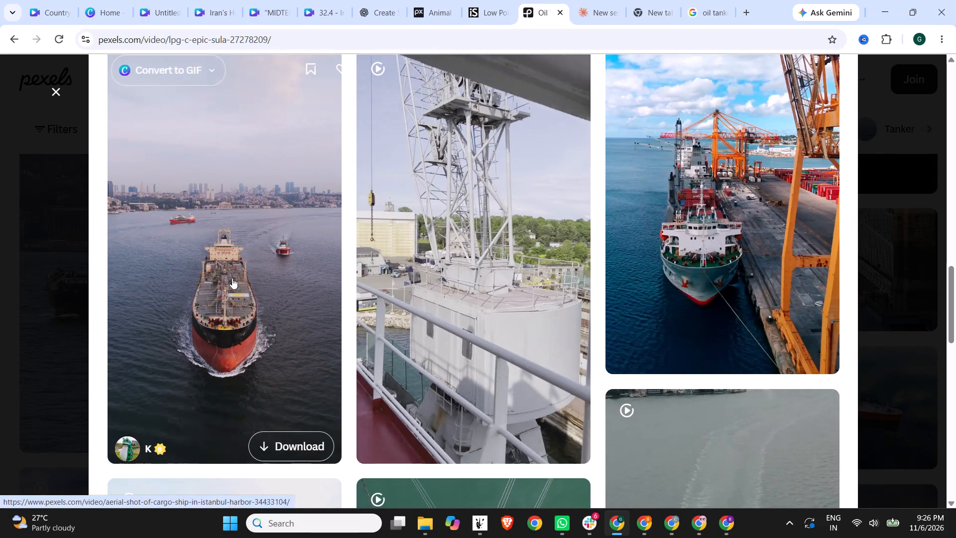
{"action": "scroll", "coordinate": [232, 278], "scroll_direction": "down", "scroll_amount": 2}
{"action": "scroll", "coordinate": [393, 294], "scroll_direction": "down", "scroll_amount": 3}
{"action": "scroll", "coordinate": [437, 211], "scroll_direction": "down", "scroll_amount": 3}
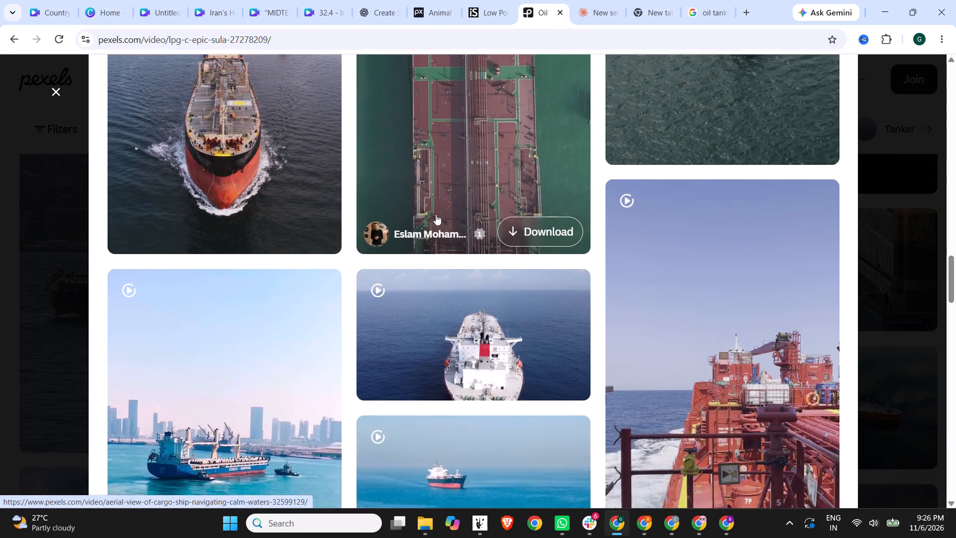
{"action": "scroll", "coordinate": [434, 217], "scroll_direction": "down", "scroll_amount": 3}
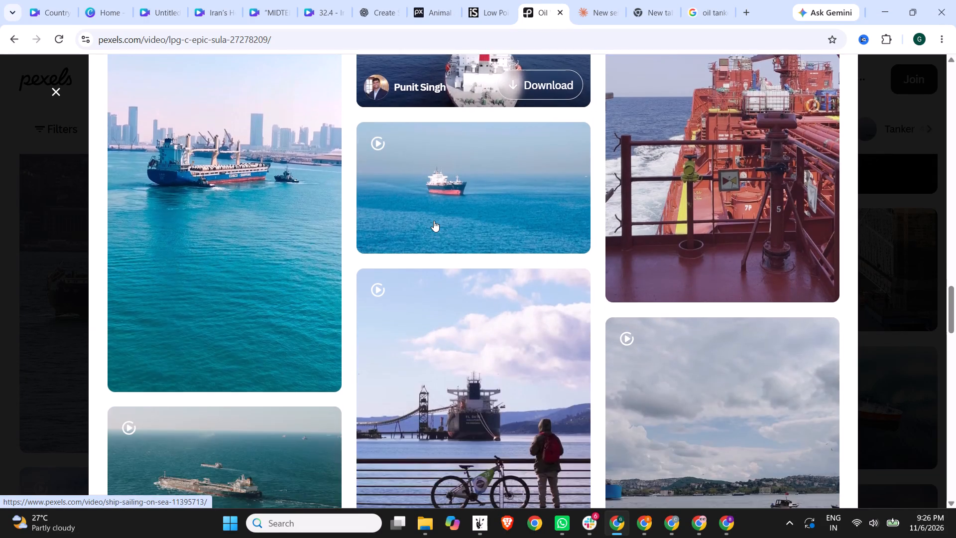
{"action": "scroll", "coordinate": [434, 221], "scroll_direction": "down", "scroll_amount": 12}
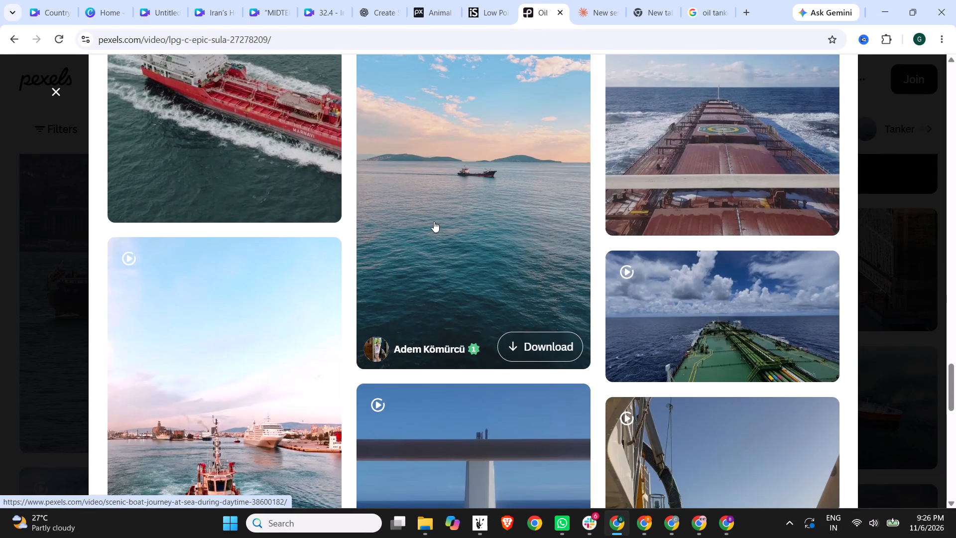
{"action": "scroll", "coordinate": [434, 221], "scroll_direction": "down", "scroll_amount": 9}
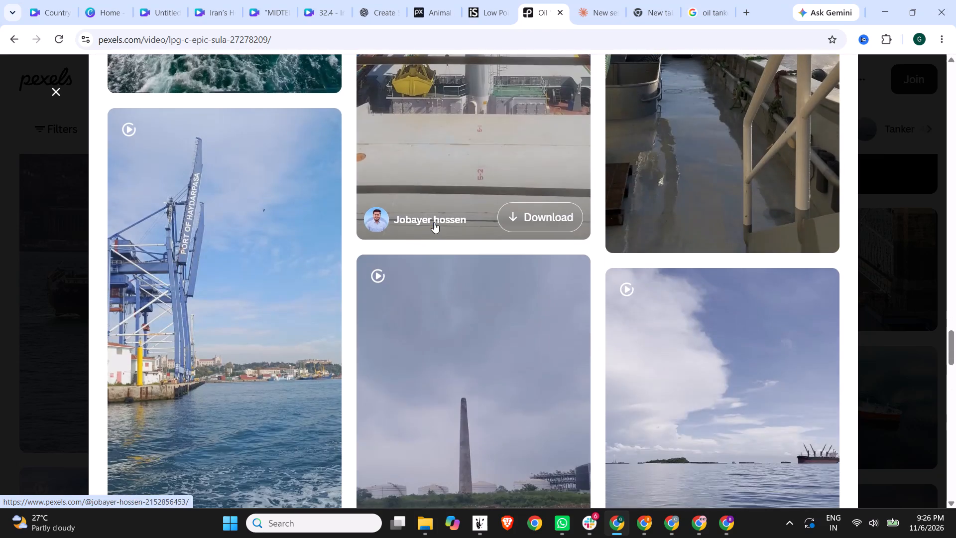
{"action": "scroll", "coordinate": [434, 222], "scroll_direction": "down", "scroll_amount": 13}
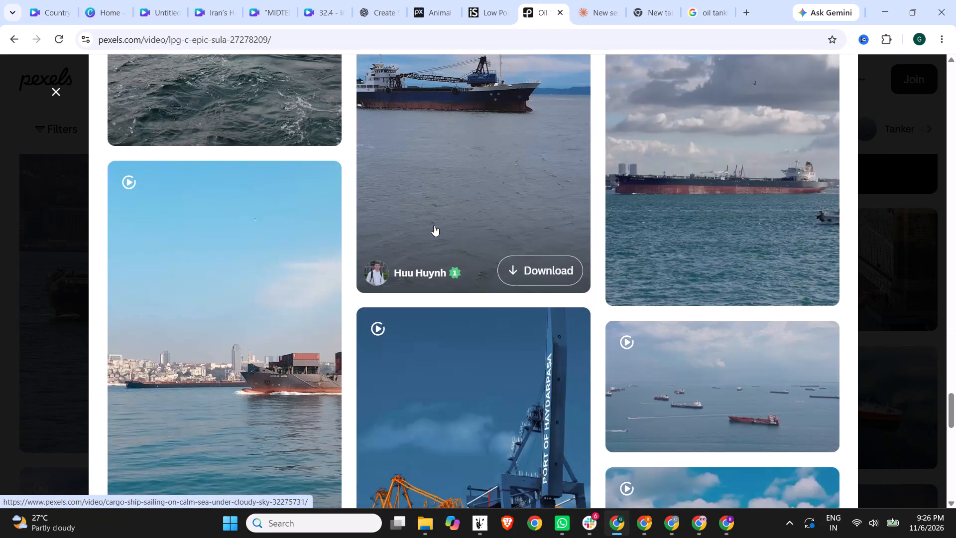
{"action": "scroll", "coordinate": [434, 225], "scroll_direction": "down", "scroll_amount": 14}
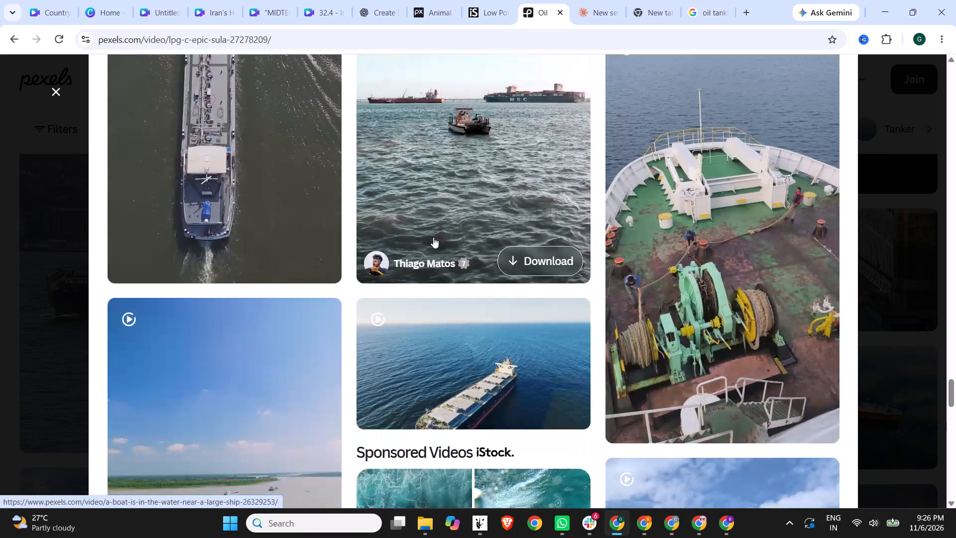
{"action": "scroll", "coordinate": [433, 237], "scroll_direction": "down", "scroll_amount": 4}
{"action": "scroll", "coordinate": [469, 232], "scroll_direction": "up", "scroll_amount": 3}
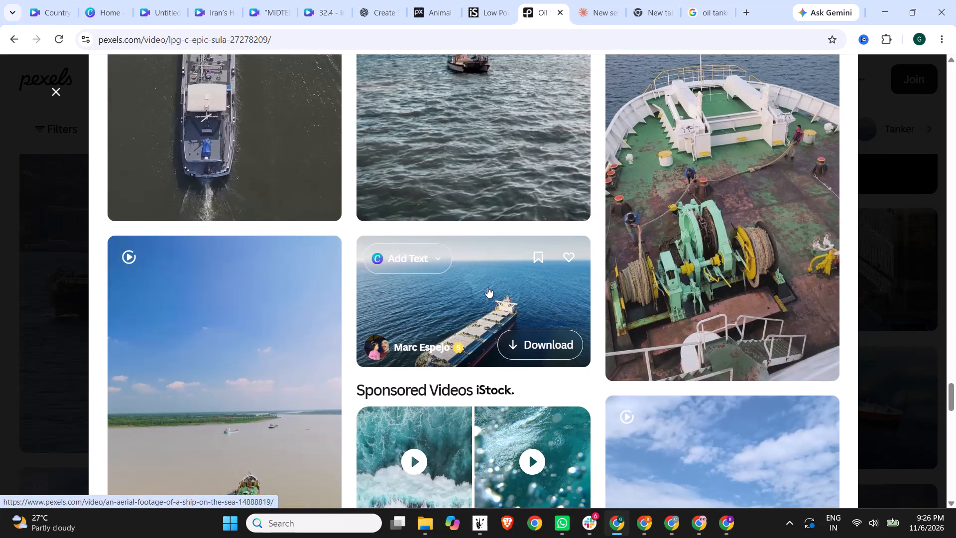
{"action": "scroll", "coordinate": [487, 287], "scroll_direction": "down", "scroll_amount": 8}
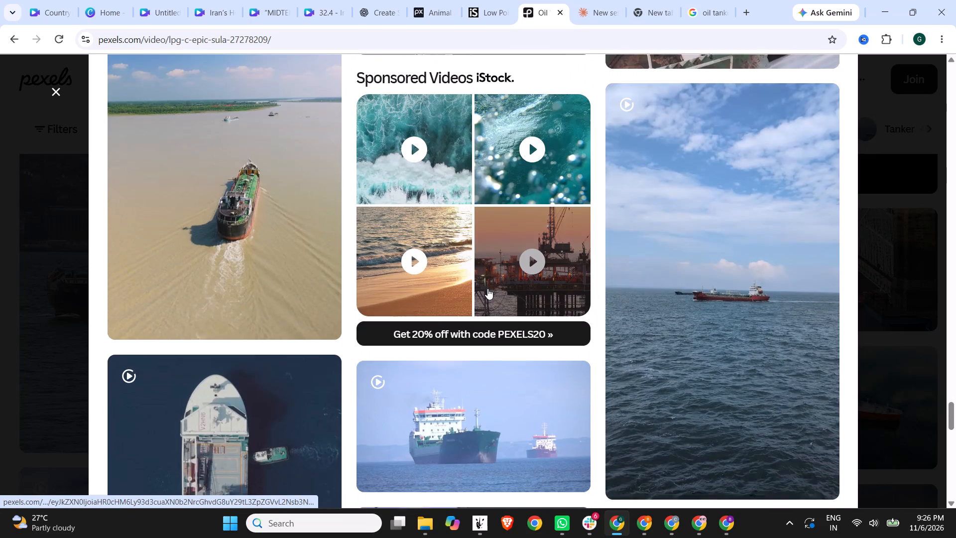
{"action": "scroll", "coordinate": [487, 288], "scroll_direction": "down", "scroll_amount": 2}
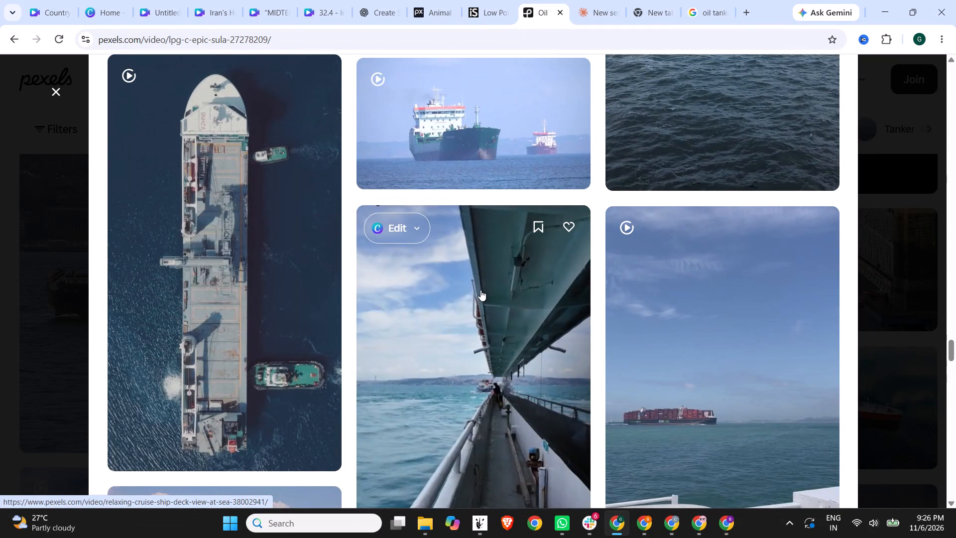
{"action": "scroll", "coordinate": [480, 290], "scroll_direction": "down", "scroll_amount": 5}
{"action": "scroll", "coordinate": [691, 250], "scroll_direction": "down", "scroll_amount": 3}
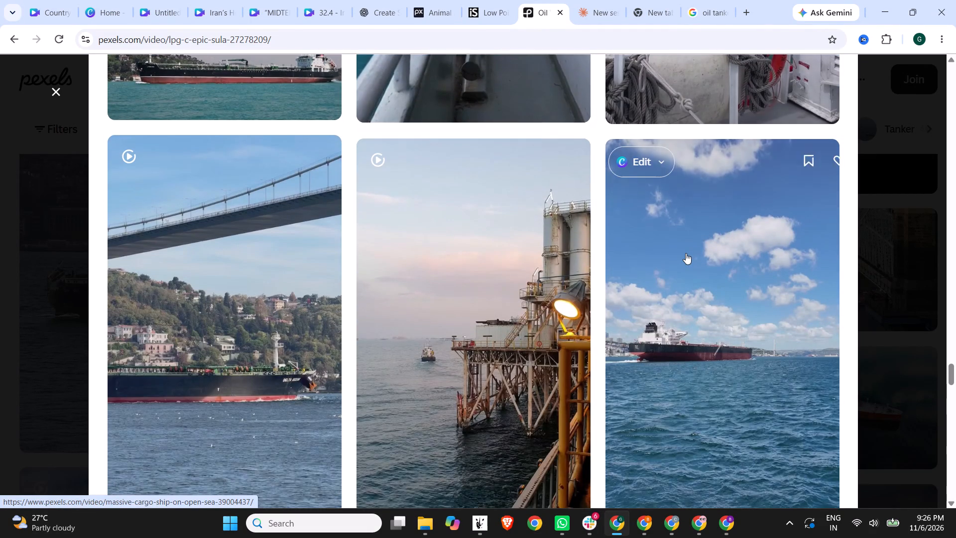
{"action": "scroll", "coordinate": [718, 331], "scroll_direction": "down", "scroll_amount": 3}
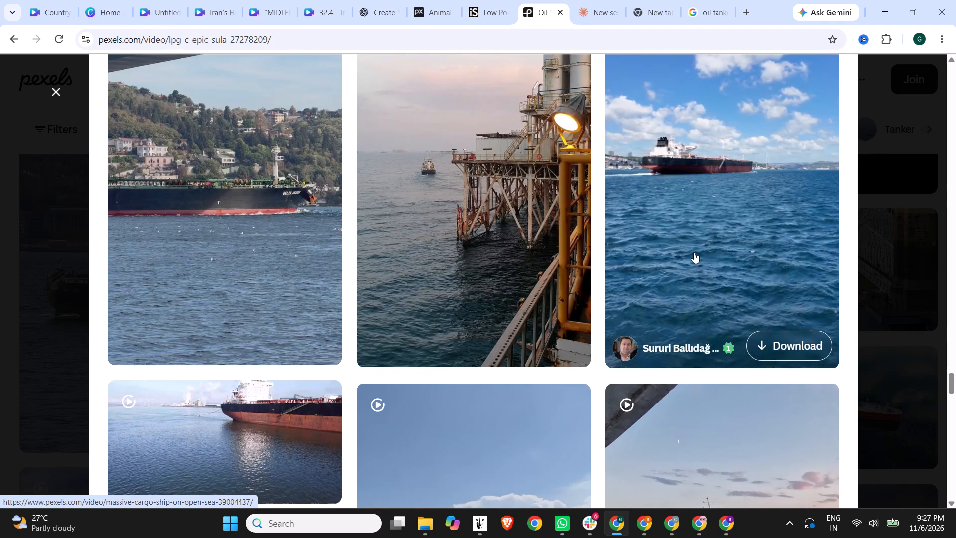
{"action": "scroll", "coordinate": [694, 252], "scroll_direction": "up", "scroll_amount": 2}
{"action": "scroll", "coordinate": [694, 252], "scroll_direction": "down", "scroll_amount": 6}
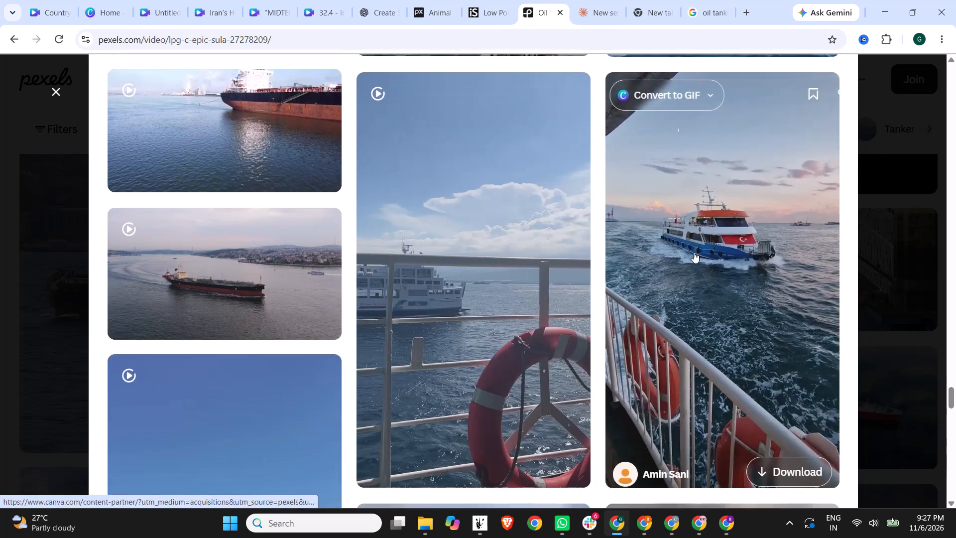
{"action": "scroll", "coordinate": [694, 252], "scroll_direction": "down", "scroll_amount": 8}
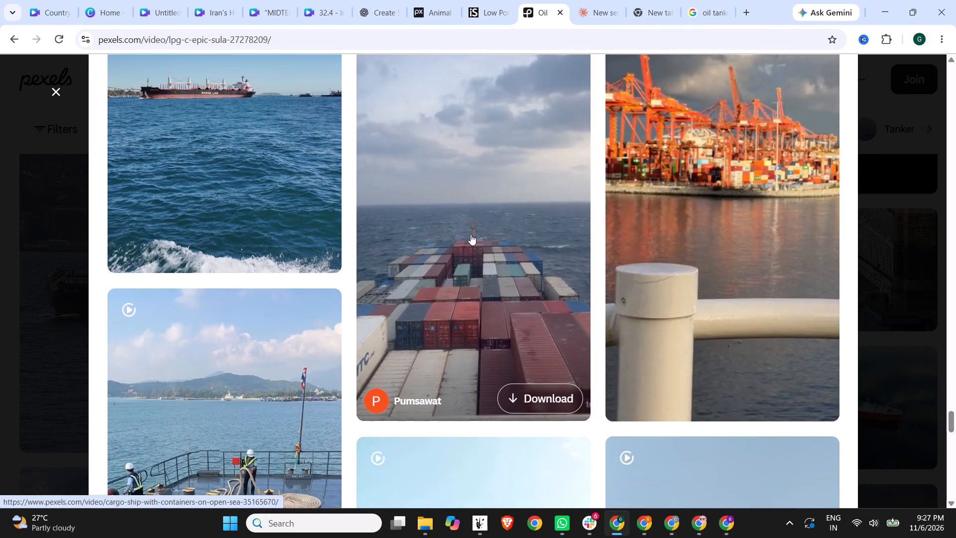
Open the vertical video of the container ship on open sea and look through its similar videos for a suitable tanker clip.
{"action": "left_click", "coordinate": [471, 234]}
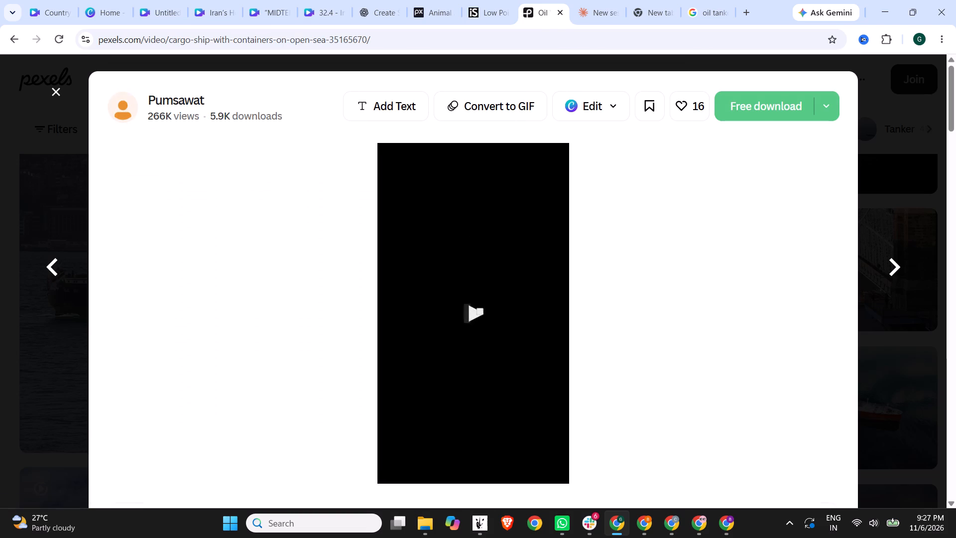
{"action": "scroll", "coordinate": [319, 239], "scroll_direction": "down", "scroll_amount": 12}
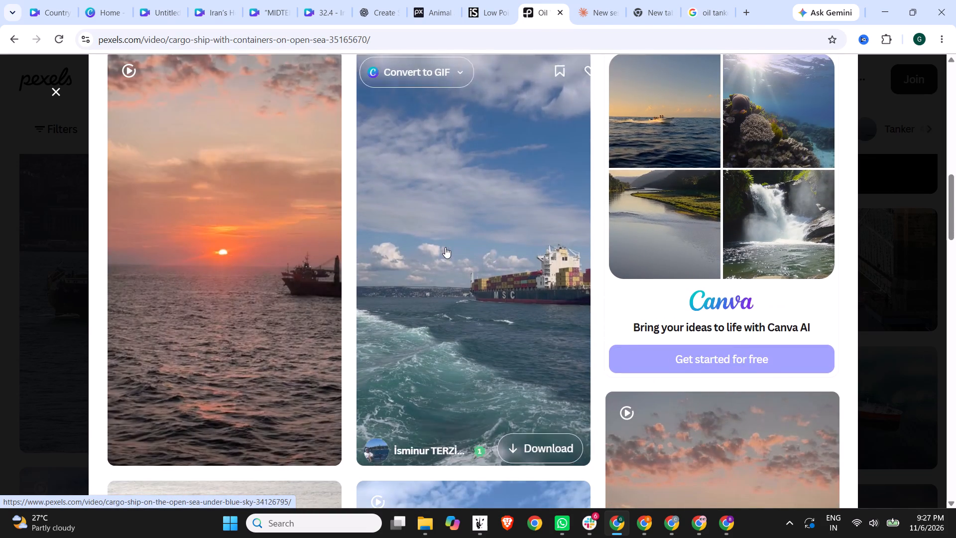
{"action": "scroll", "coordinate": [445, 247], "scroll_direction": "down", "scroll_amount": 13}
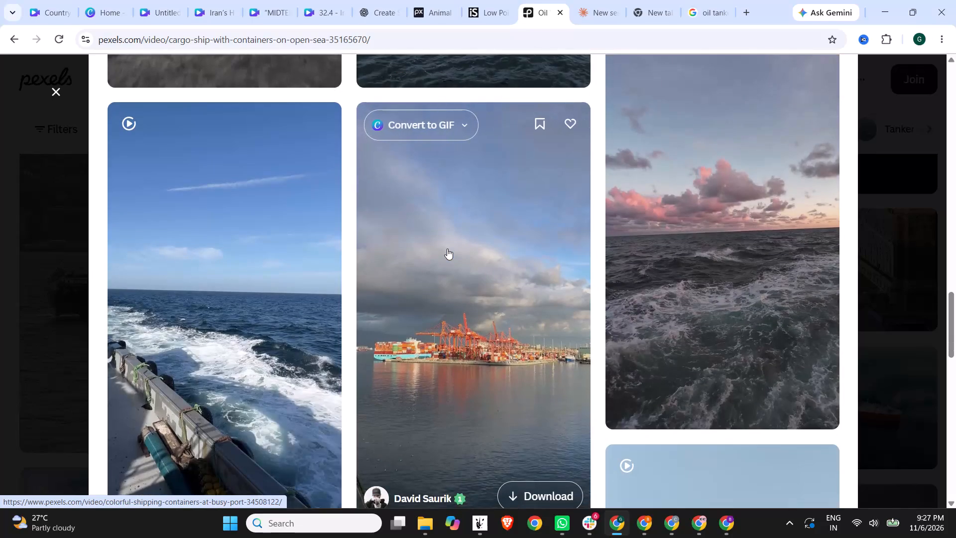
{"action": "scroll", "coordinate": [447, 249], "scroll_direction": "down", "scroll_amount": 2}
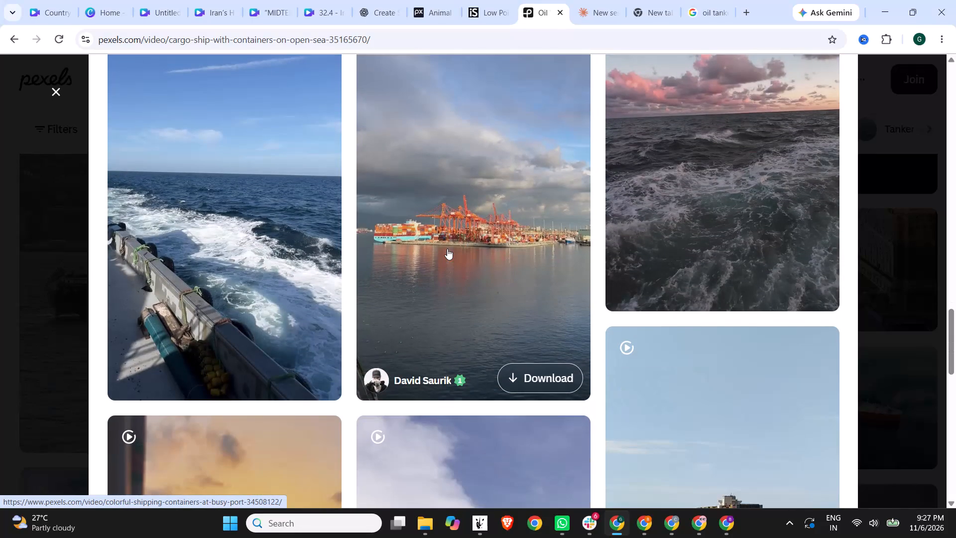
{"action": "scroll", "coordinate": [447, 249], "scroll_direction": "down", "scroll_amount": 9}
{"action": "scroll", "coordinate": [447, 249], "scroll_direction": "up", "scroll_amount": 4}
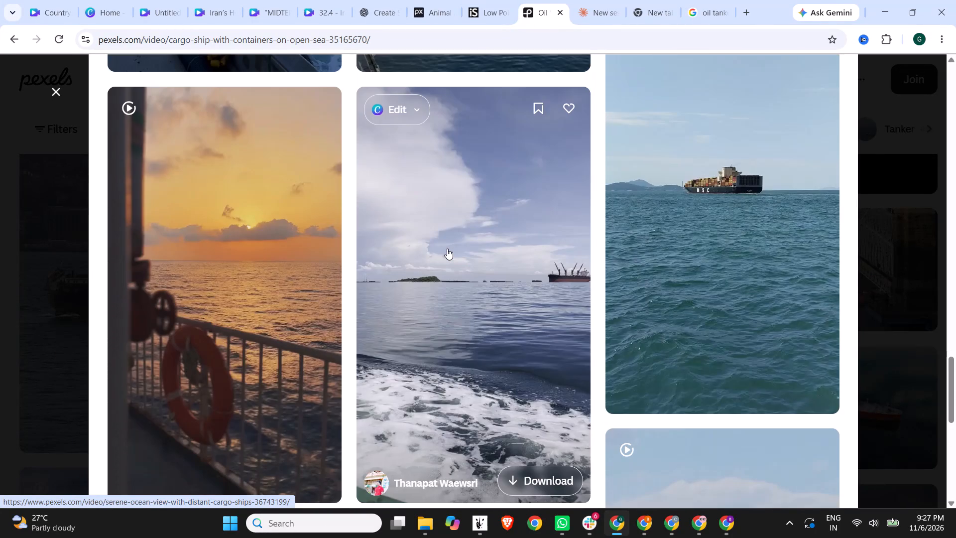
{"action": "scroll", "coordinate": [447, 249], "scroll_direction": "up", "scroll_amount": 2}
{"action": "scroll", "coordinate": [464, 243], "scroll_direction": "down", "scroll_amount": 13}
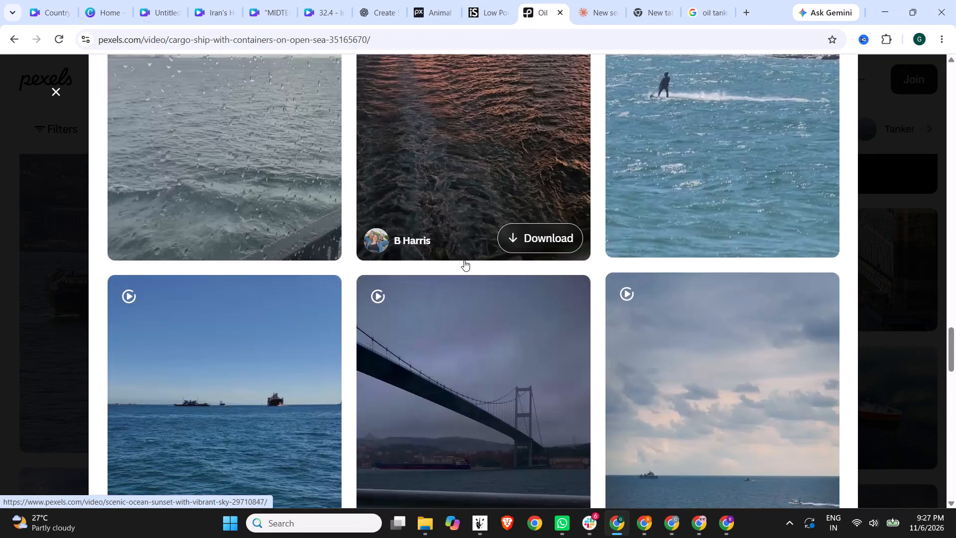
{"action": "scroll", "coordinate": [464, 260], "scroll_direction": "down", "scroll_amount": 10}
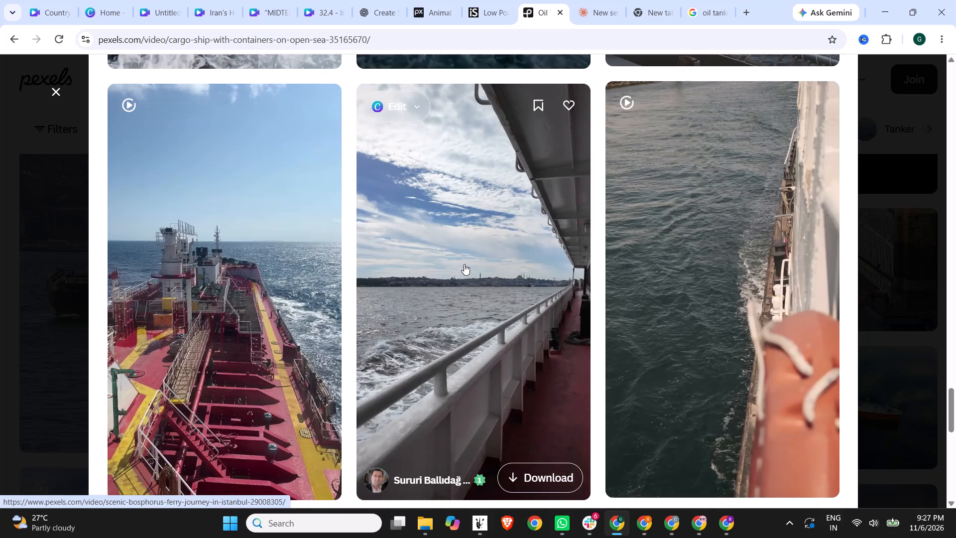
{"action": "scroll", "coordinate": [464, 264], "scroll_direction": "down", "scroll_amount": 15}
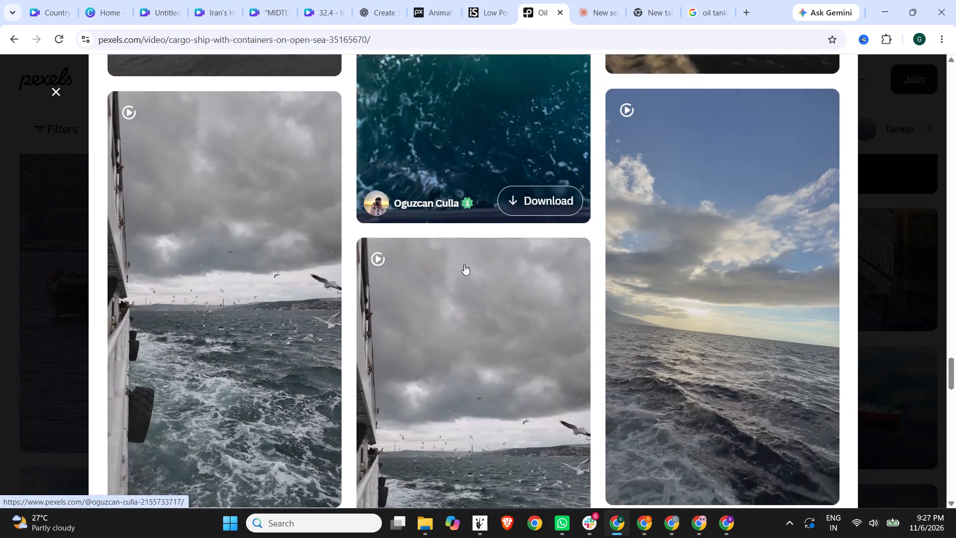
{"action": "scroll", "coordinate": [464, 264], "scroll_direction": "down", "scroll_amount": 14}
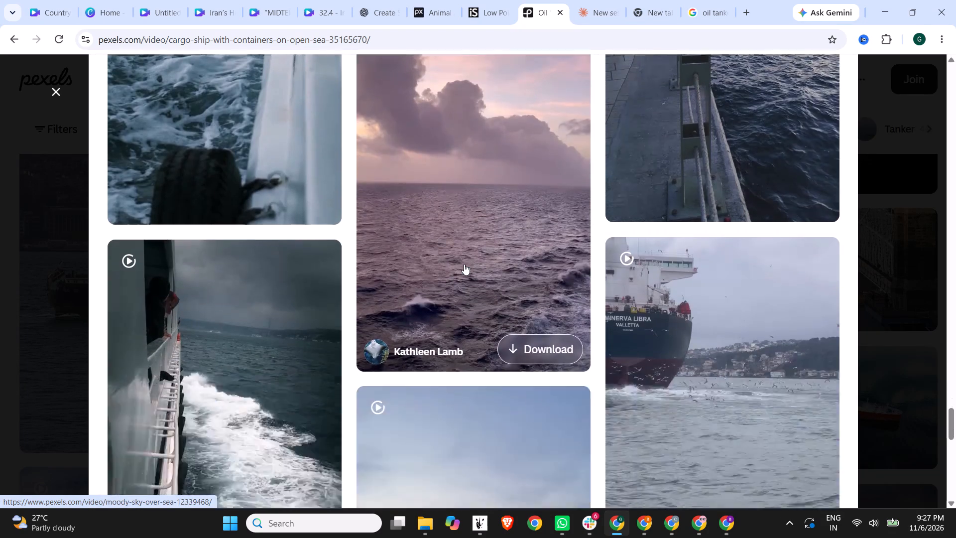
{"action": "scroll", "coordinate": [488, 263], "scroll_direction": "up", "scroll_amount": 2}
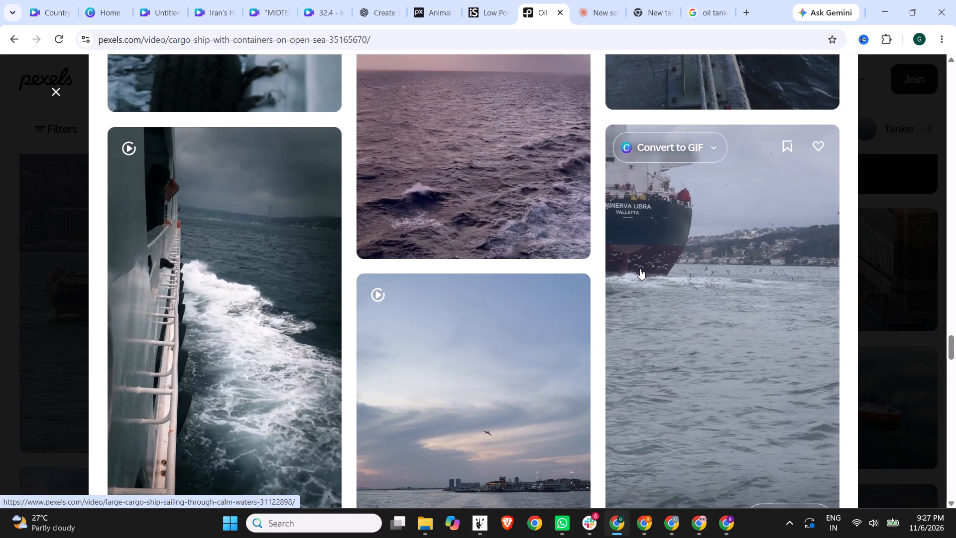
{"action": "scroll", "coordinate": [589, 277], "scroll_direction": "down", "scroll_amount": 6}
{"action": "scroll", "coordinate": [535, 275], "scroll_direction": "down", "scroll_amount": 2}
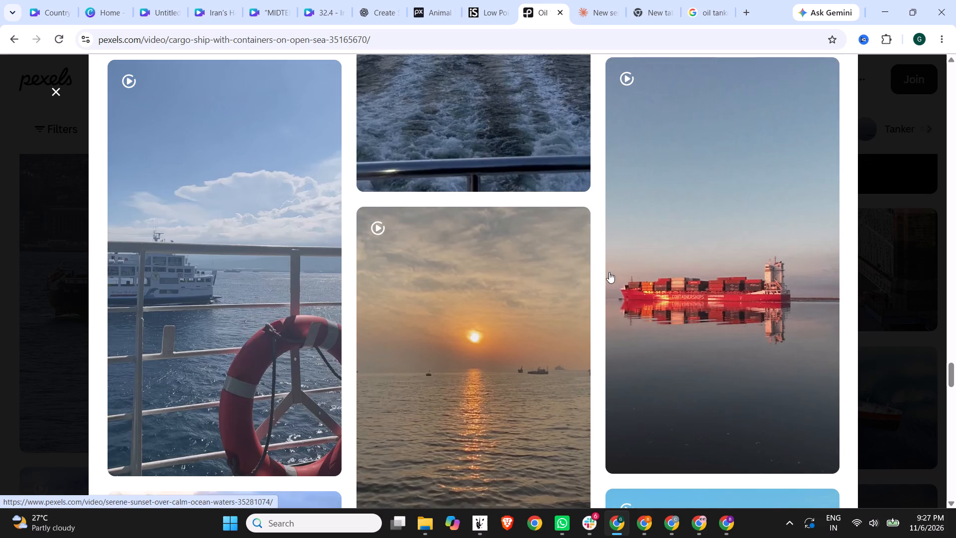
{"action": "scroll", "coordinate": [620, 271], "scroll_direction": "down", "scroll_amount": 4}
{"action": "scroll", "coordinate": [580, 273], "scroll_direction": "down", "scroll_amount": 3}
{"action": "scroll", "coordinate": [578, 273], "scroll_direction": "up", "scroll_amount": 6}
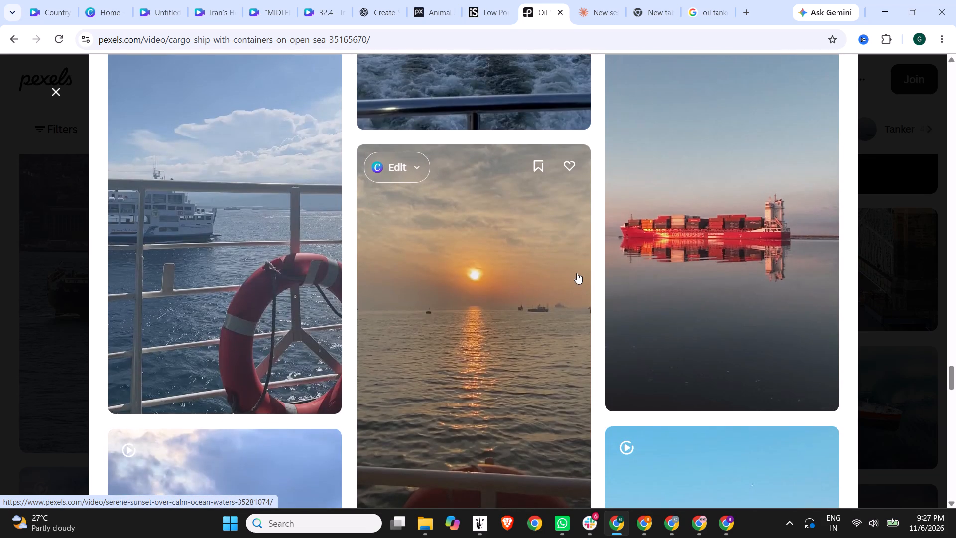
{"action": "scroll", "coordinate": [576, 273], "scroll_direction": "down", "scroll_amount": 5}
{"action": "scroll", "coordinate": [518, 270], "scroll_direction": "down", "scroll_amount": 4}
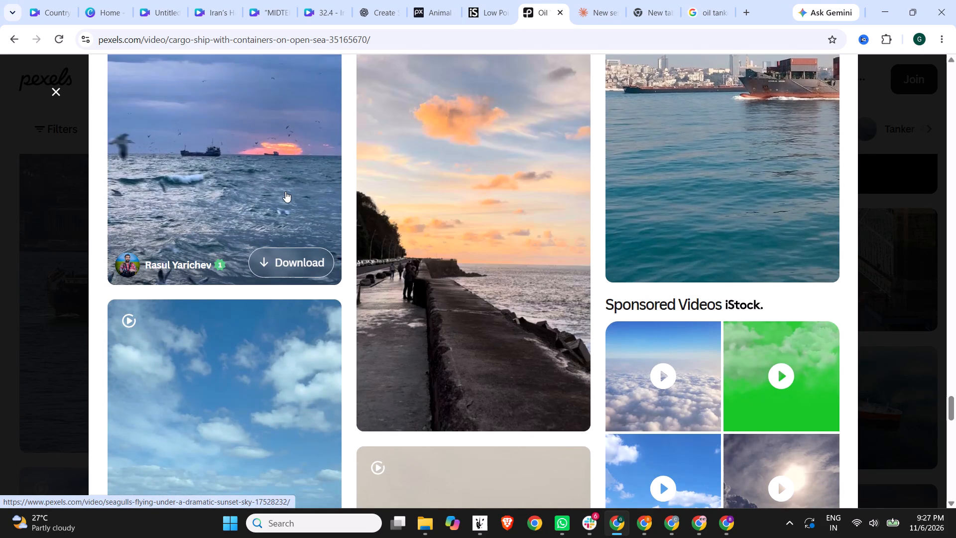
{"action": "scroll", "coordinate": [379, 210], "scroll_direction": "down", "scroll_amount": 5}
{"action": "scroll", "coordinate": [349, 255], "scroll_direction": "down", "scroll_amount": 6}
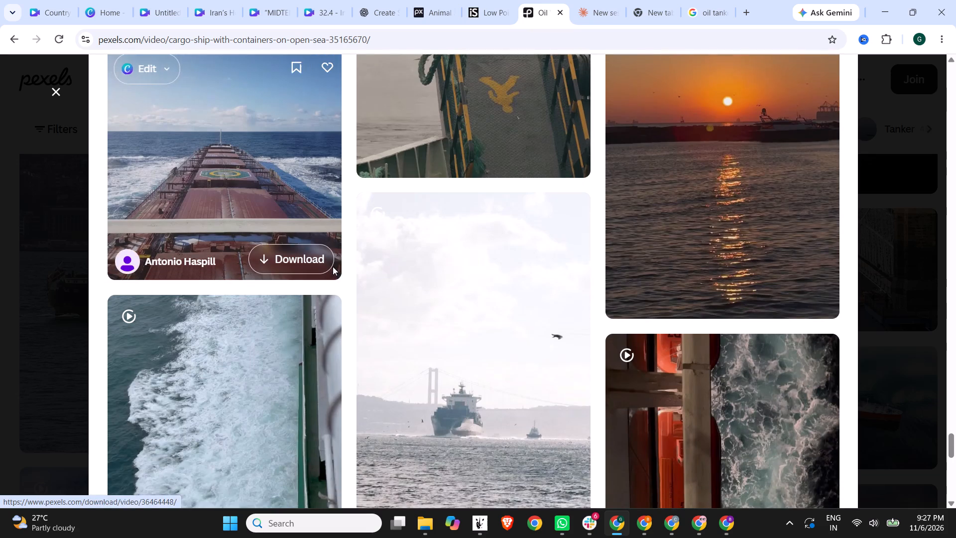
{"action": "scroll", "coordinate": [333, 267], "scroll_direction": "down", "scroll_amount": 3}
{"action": "scroll", "coordinate": [332, 266], "scroll_direction": "up", "scroll_amount": 4}
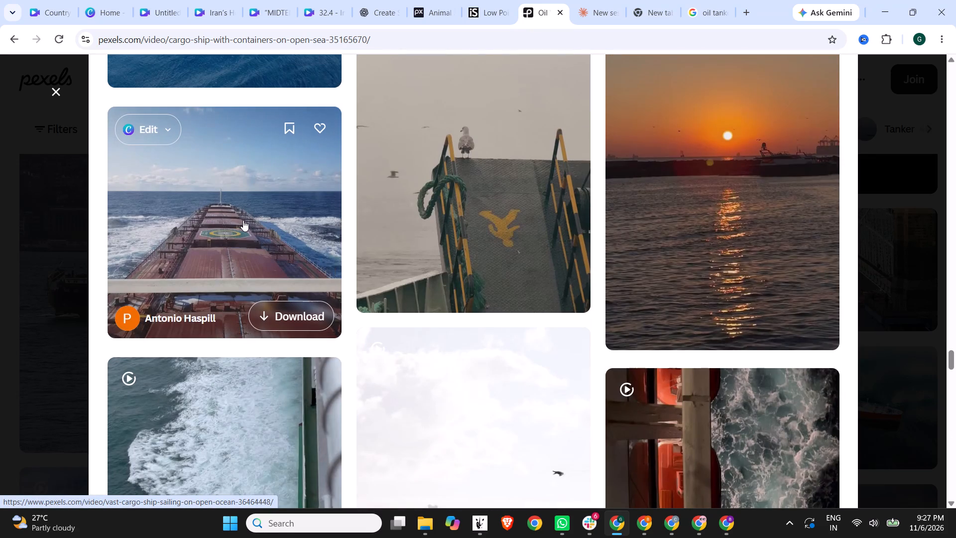
Open the video of the vast cargo ship's red deck on open ocean and look through its similar videos for vertical tanker footage.
{"action": "left_click", "coordinate": [243, 220]}
{"action": "scroll", "coordinate": [494, 220], "scroll_direction": "down", "scroll_amount": 5}
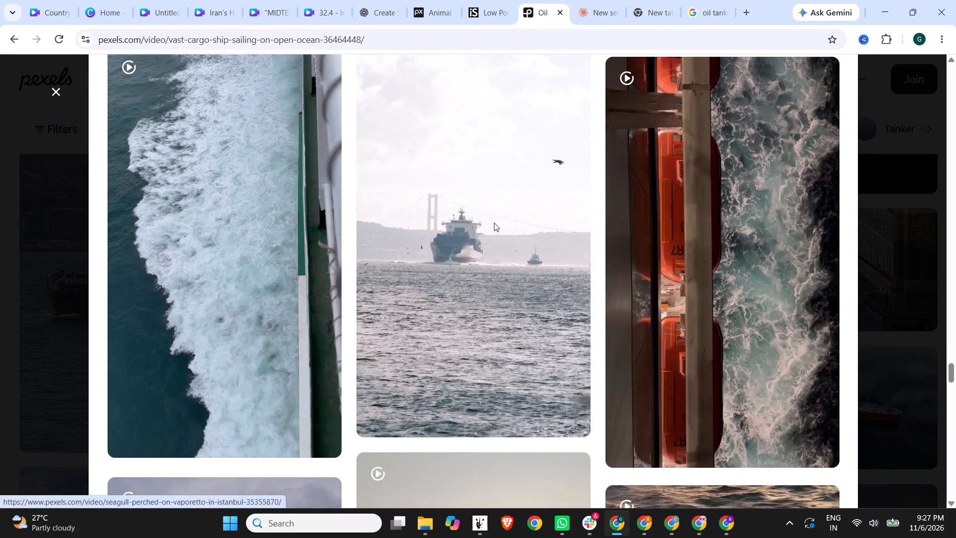
{"action": "scroll", "coordinate": [497, 230], "scroll_direction": "down", "scroll_amount": 11}
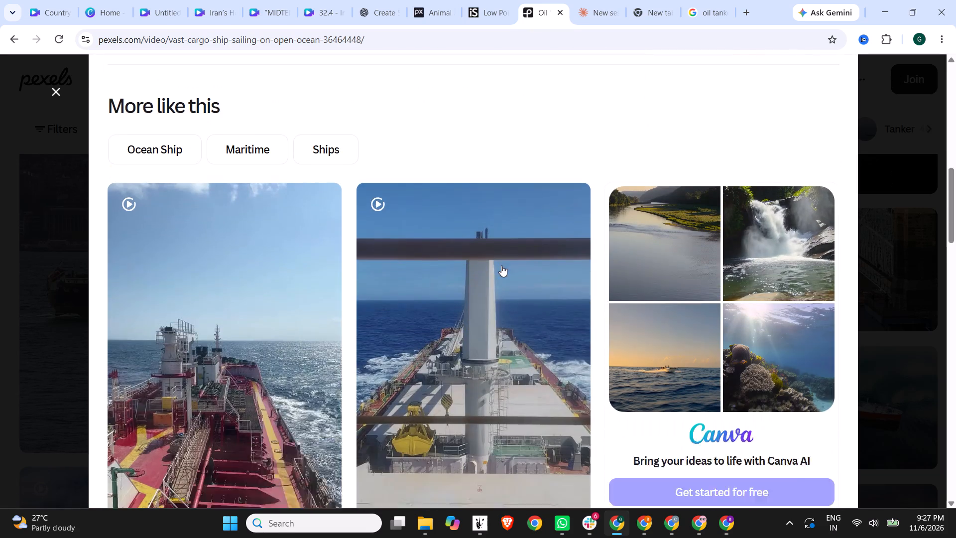
{"action": "scroll", "coordinate": [493, 274], "scroll_direction": "down", "scroll_amount": 7}
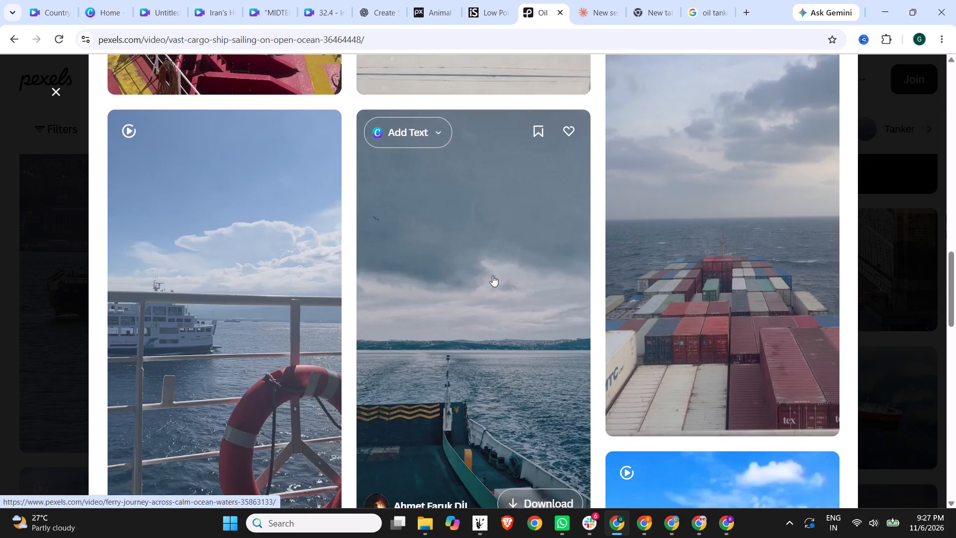
{"action": "scroll", "coordinate": [492, 275], "scroll_direction": "down", "scroll_amount": 1}
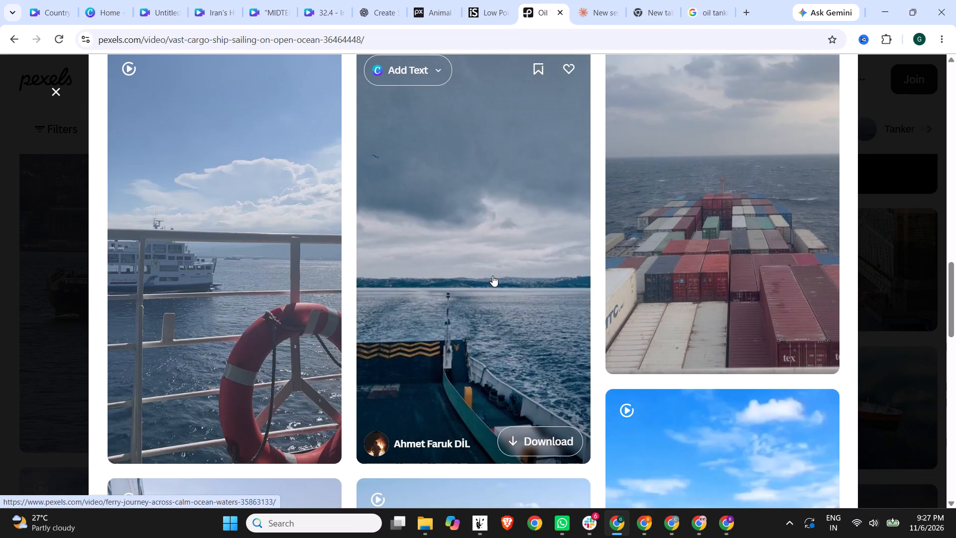
{"action": "scroll", "coordinate": [492, 275], "scroll_direction": "down", "scroll_amount": 6}
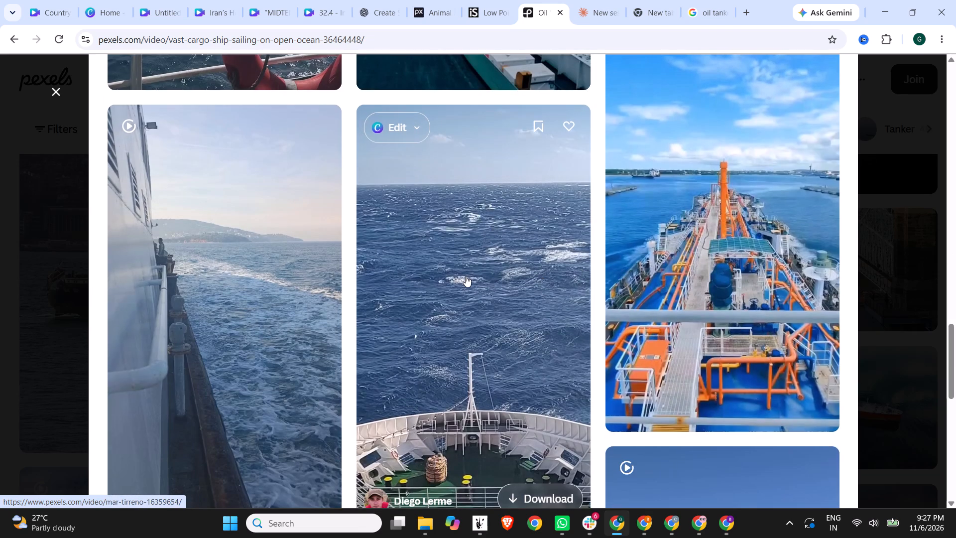
{"action": "scroll", "coordinate": [466, 276], "scroll_direction": "down", "scroll_amount": 14}
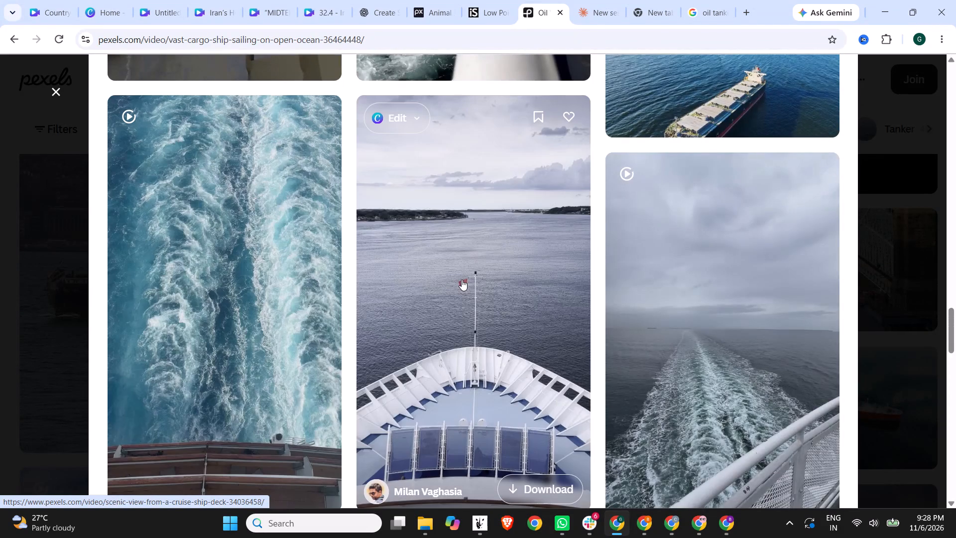
{"action": "scroll", "coordinate": [558, 267], "scroll_direction": "up", "scroll_amount": 2}
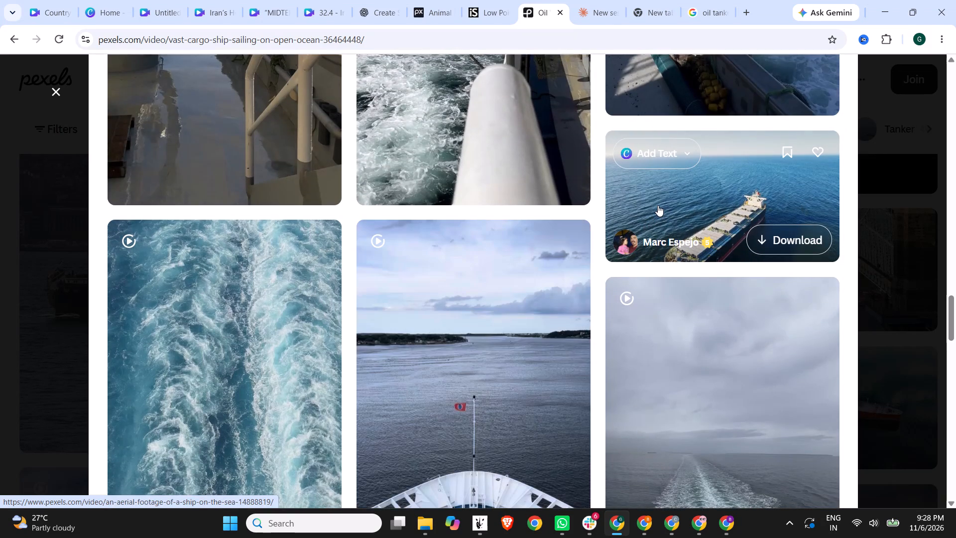
Open the aerial footage of a ship on the sea and look through its similar videos for a vertical oil tanker clip.
{"action": "left_click", "coordinate": [658, 205]}
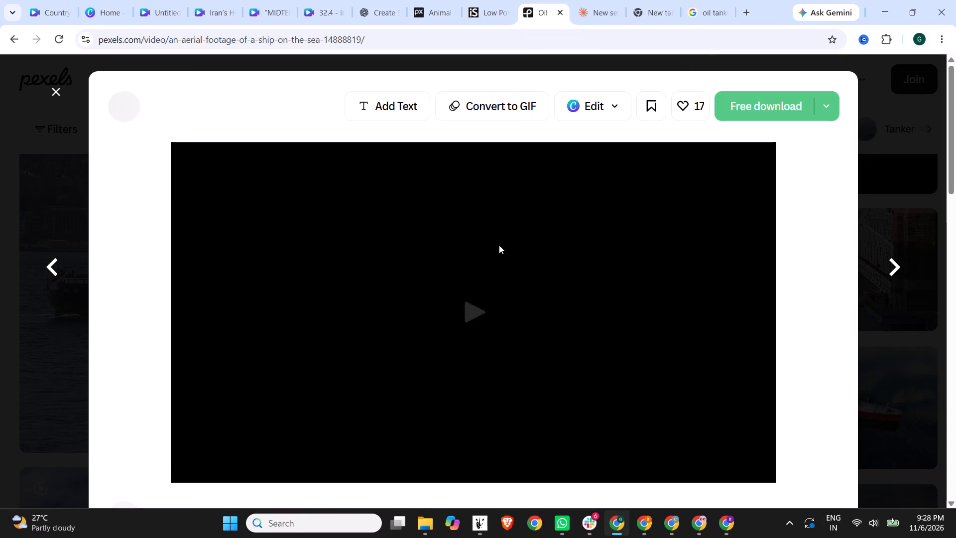
{"action": "scroll", "coordinate": [498, 246], "scroll_direction": "down", "scroll_amount": 10}
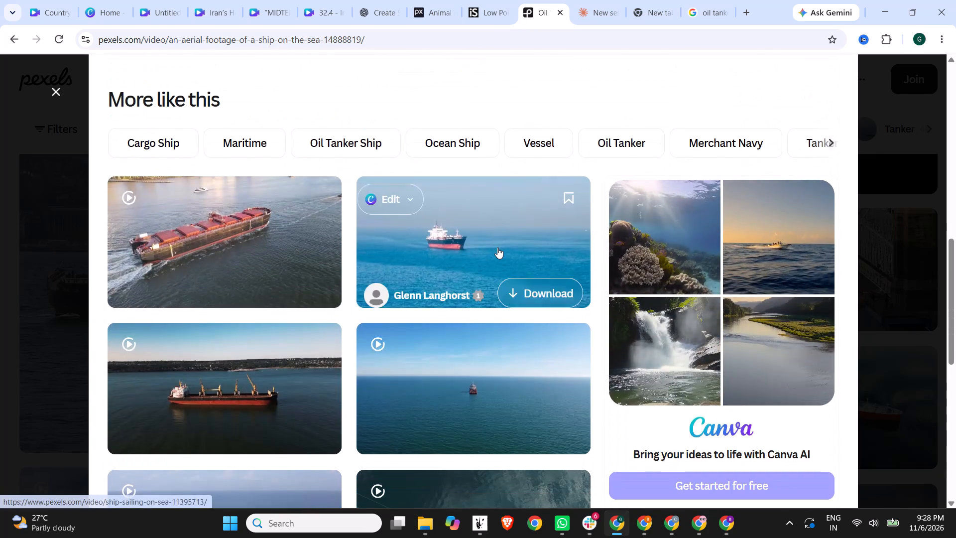
{"action": "scroll", "coordinate": [497, 248], "scroll_direction": "down", "scroll_amount": 8}
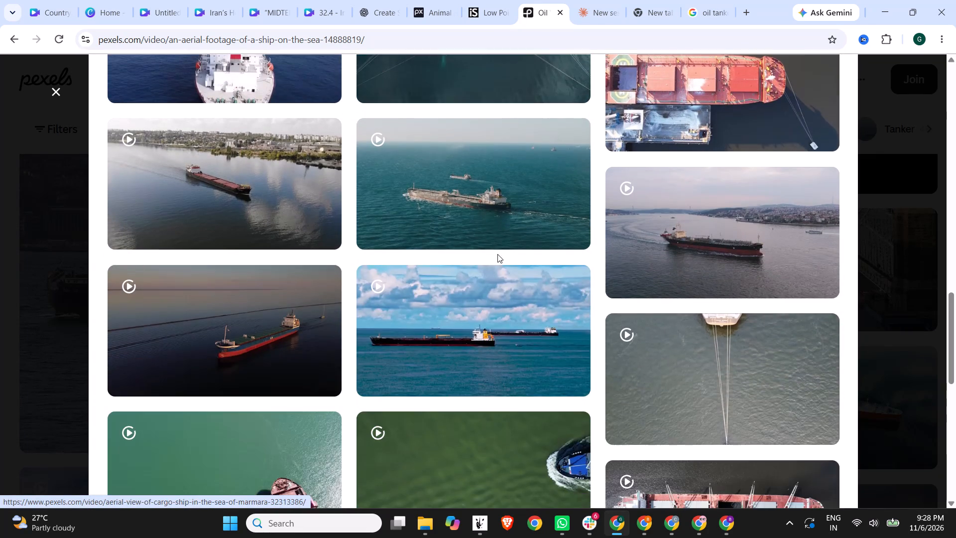
{"action": "scroll", "coordinate": [497, 254], "scroll_direction": "down", "scroll_amount": 6}
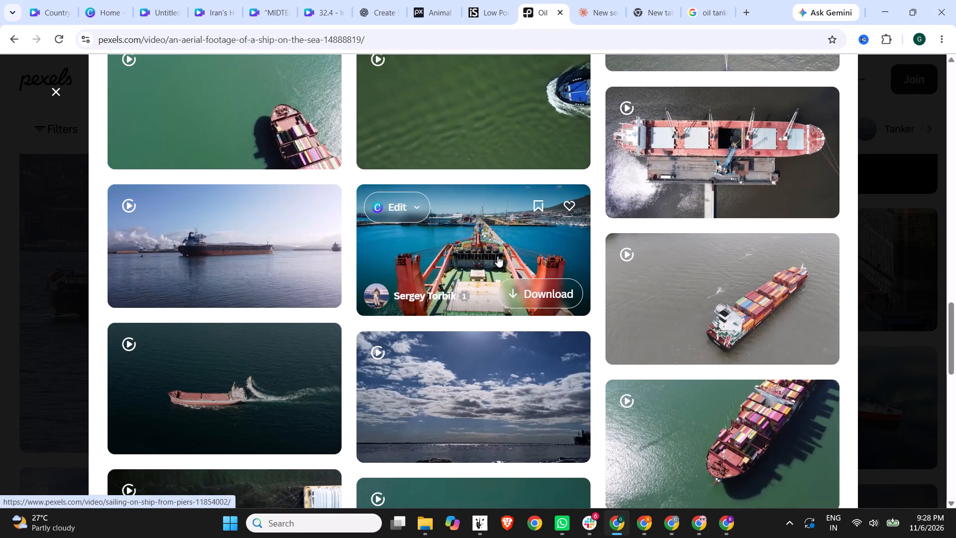
{"action": "scroll", "coordinate": [497, 256], "scroll_direction": "down", "scroll_amount": 11}
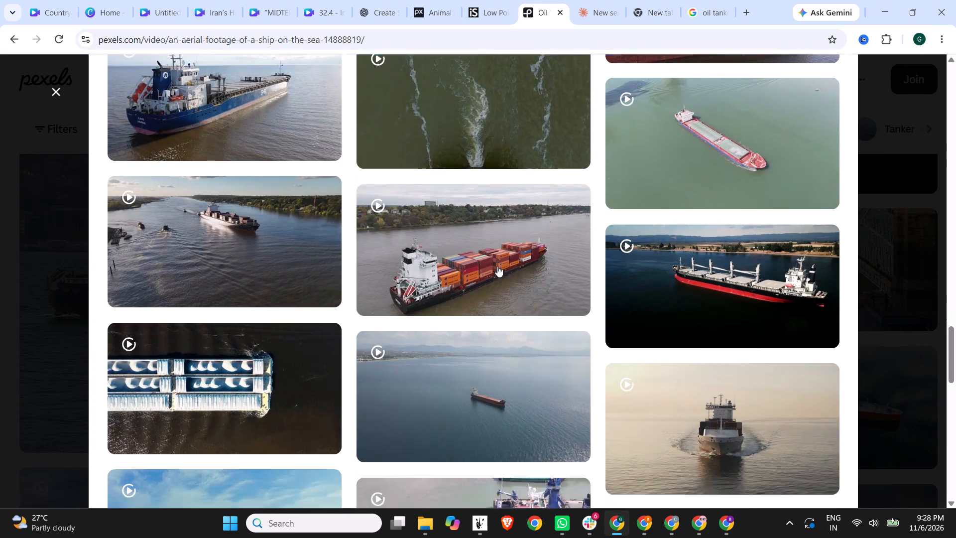
{"action": "scroll", "coordinate": [497, 266], "scroll_direction": "down", "scroll_amount": 7}
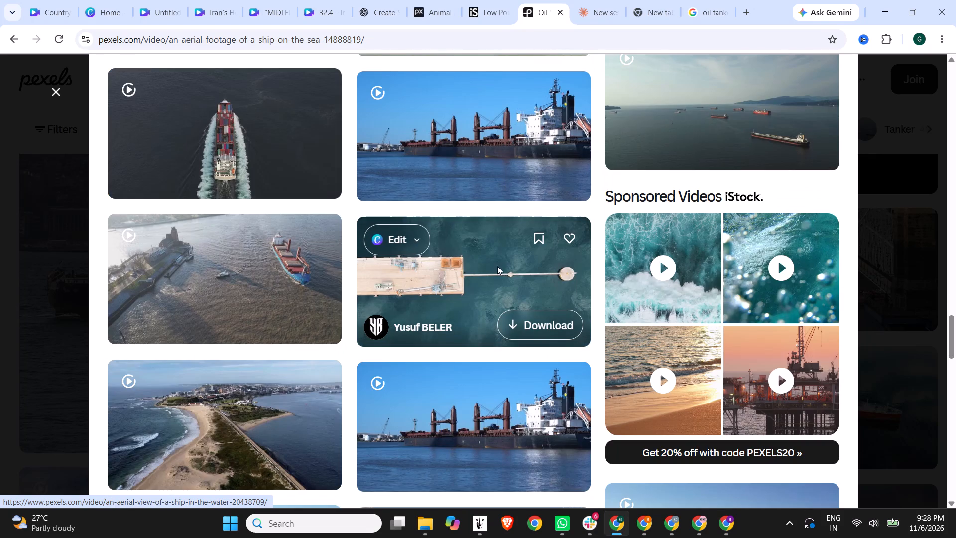
{"action": "scroll", "coordinate": [497, 266], "scroll_direction": "down", "scroll_amount": 11}
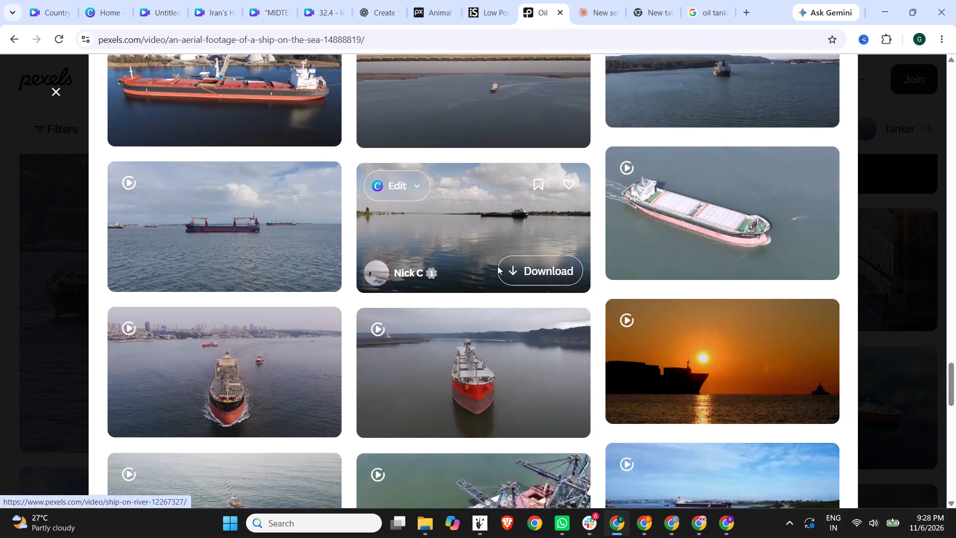
{"action": "scroll", "coordinate": [497, 266], "scroll_direction": "down", "scroll_amount": 17}
{"action": "scroll", "coordinate": [497, 266], "scroll_direction": "down", "scroll_amount": 8}
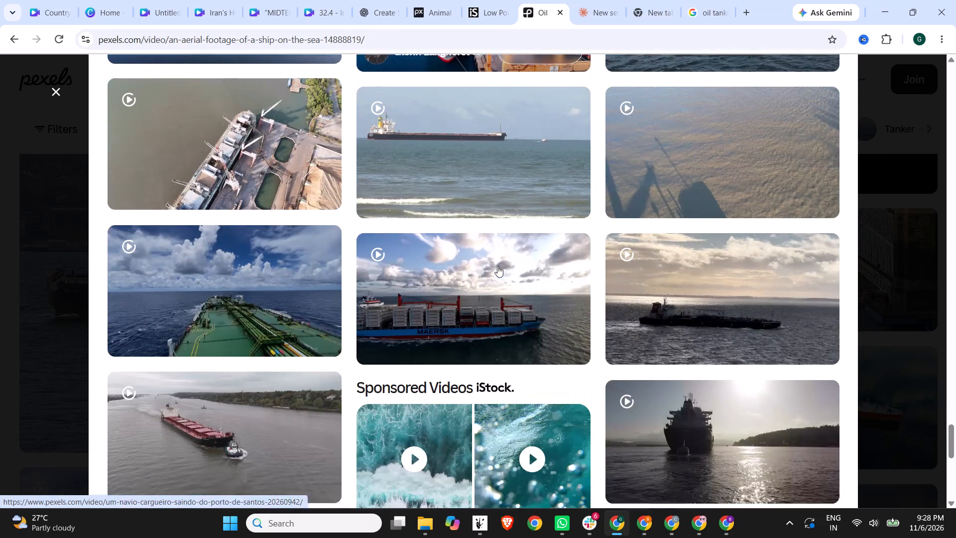
{"action": "scroll", "coordinate": [497, 266], "scroll_direction": "down", "scroll_amount": 1}
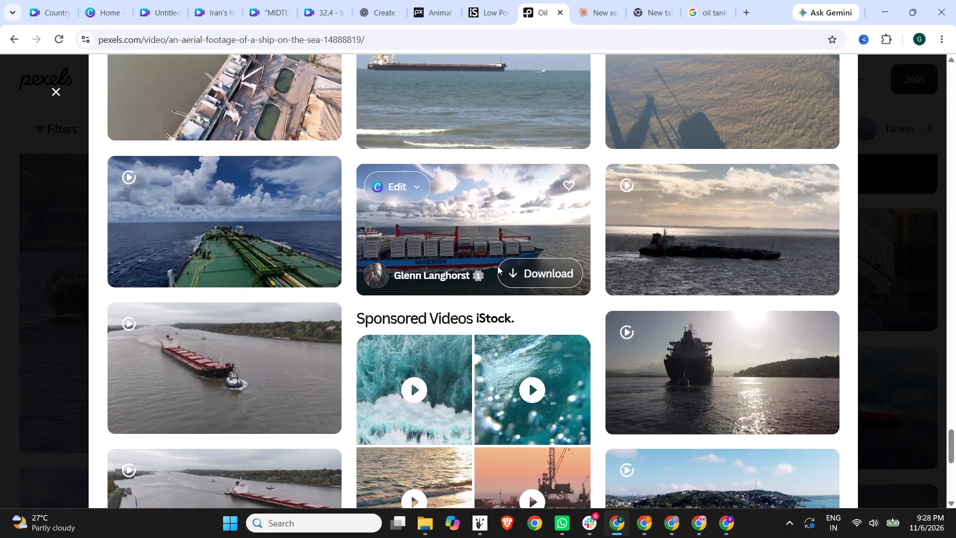
{"action": "scroll", "coordinate": [496, 266], "scroll_direction": "down", "scroll_amount": 3}
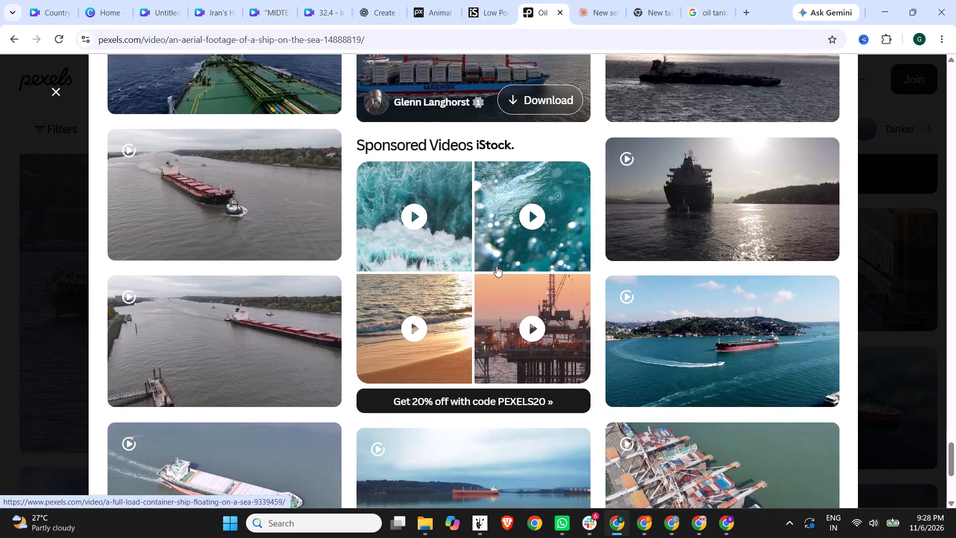
{"action": "scroll", "coordinate": [496, 266], "scroll_direction": "down", "scroll_amount": 4}
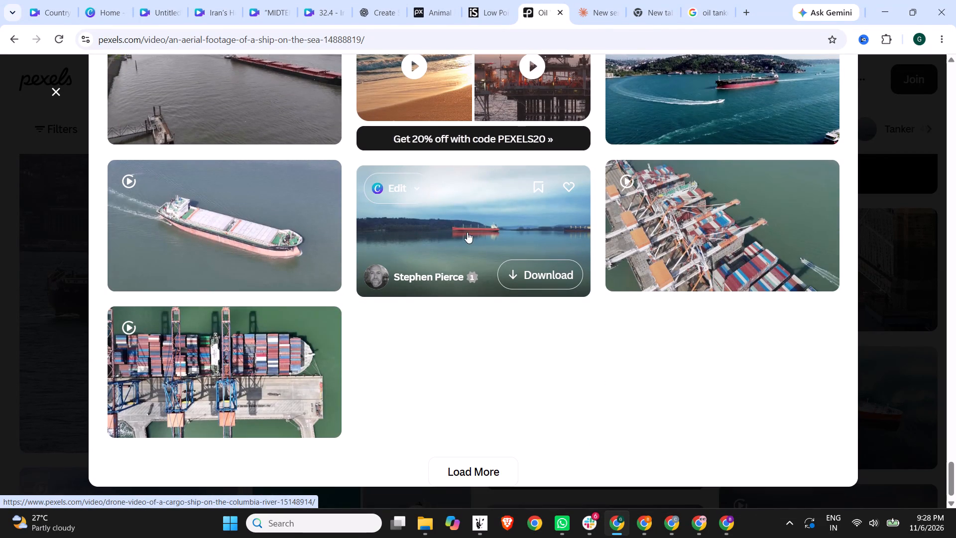
Load more videos similar to the aerial ship footage and check them for a vertical tanker shot.
{"action": "scroll", "coordinate": [465, 232], "scroll_direction": "down", "scroll_amount": 4}
{"action": "left_click", "coordinate": [467, 454]}
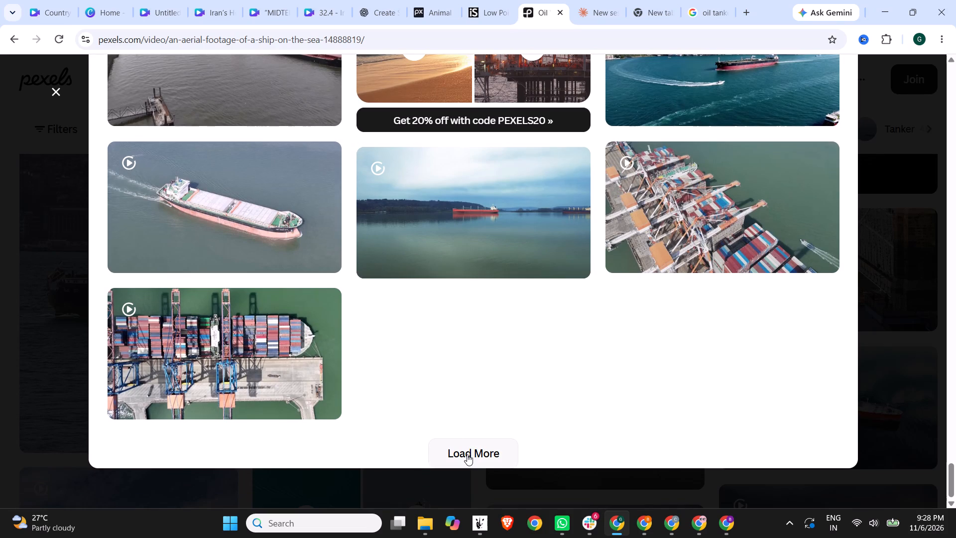
{"action": "scroll", "coordinate": [423, 328], "scroll_direction": "down", "scroll_amount": 3}
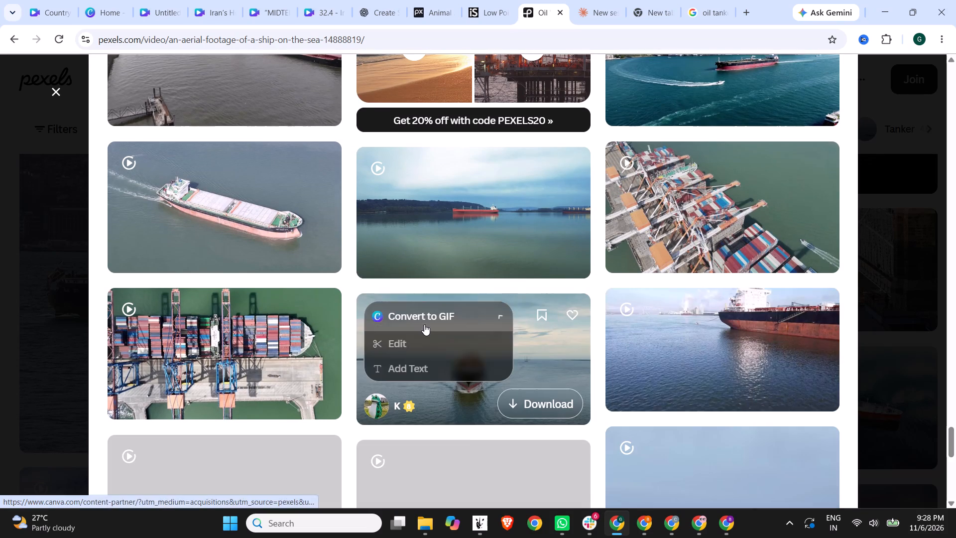
{"action": "scroll", "coordinate": [424, 324], "scroll_direction": "down", "scroll_amount": 2}
{"action": "scroll", "coordinate": [561, 369], "scroll_direction": "down", "scroll_amount": 2}
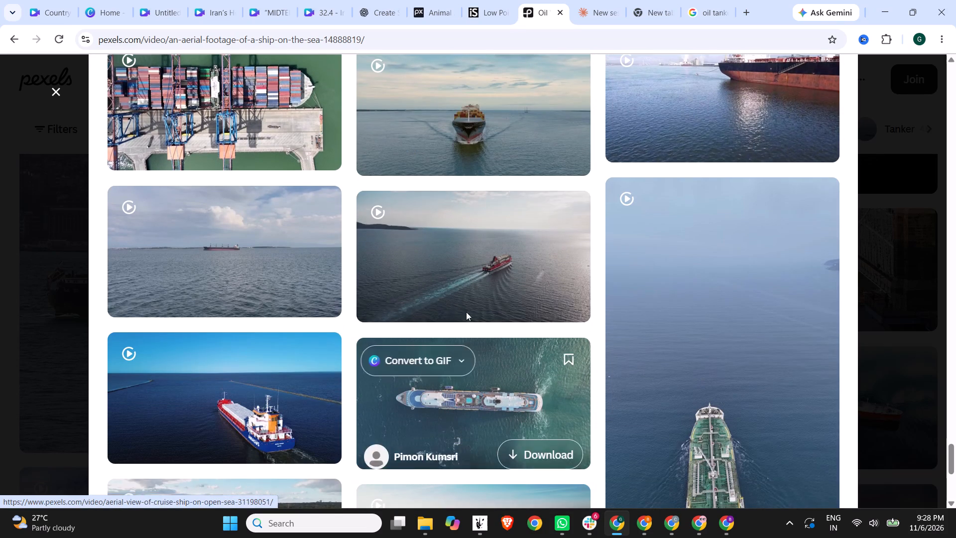
{"action": "scroll", "coordinate": [442, 291], "scroll_direction": "down", "scroll_amount": 2}
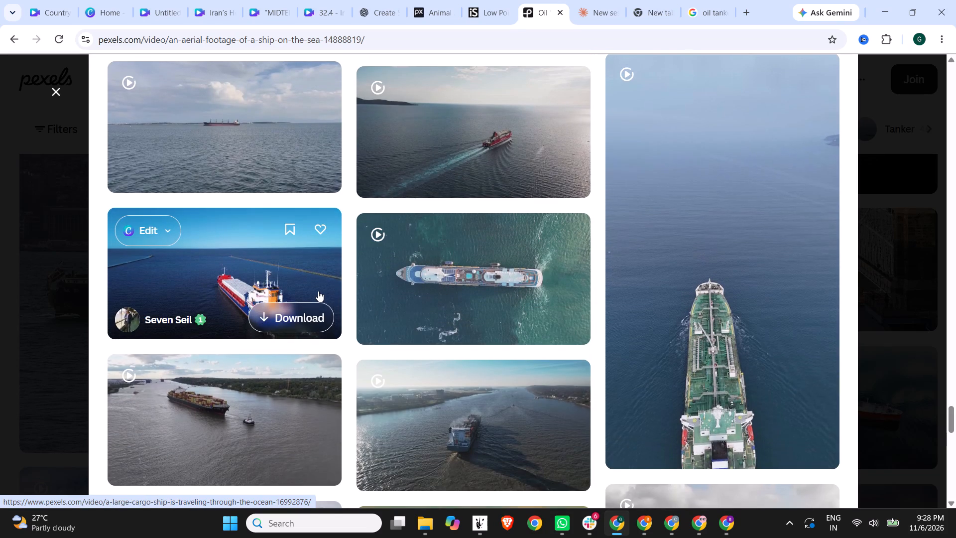
Open the vertical aerial video of the green-decked tanker in calm water, preview it, and examine its similar videos for import scene footage.
{"action": "left_click", "coordinate": [749, 289]}
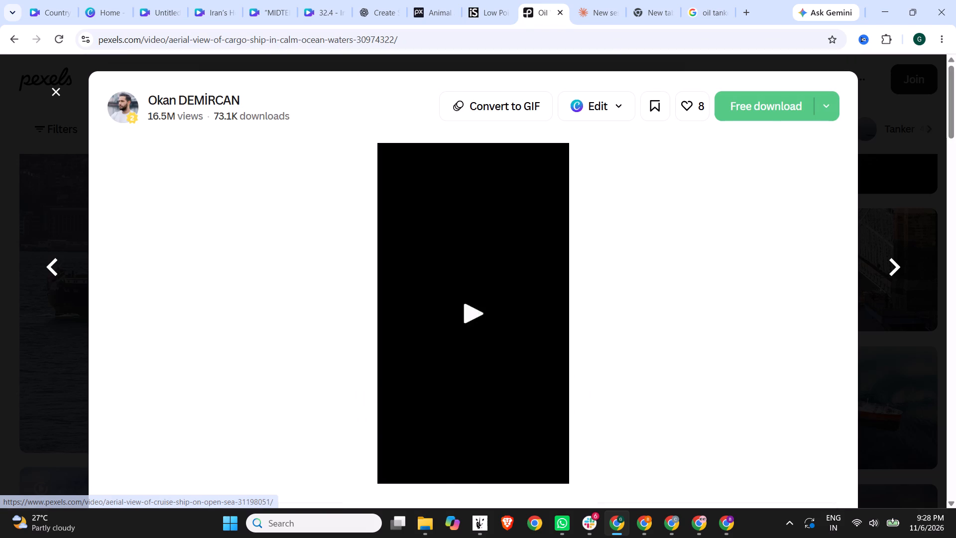
{"action": "scroll", "coordinate": [612, 282], "scroll_direction": "down", "scroll_amount": 7}
{"action": "scroll", "coordinate": [613, 287], "scroll_direction": "up", "scroll_amount": 5}
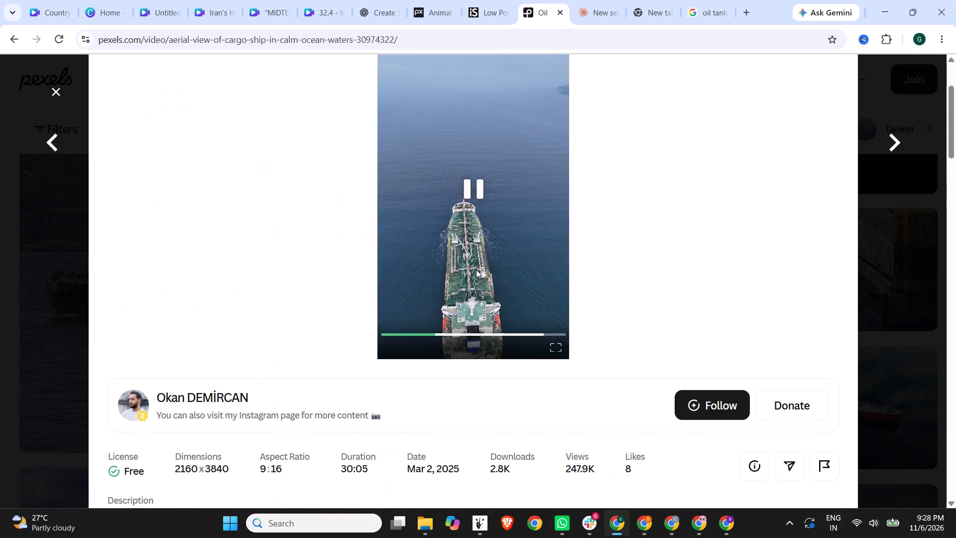
{"action": "scroll", "coordinate": [476, 269], "scroll_direction": "down", "scroll_amount": 11}
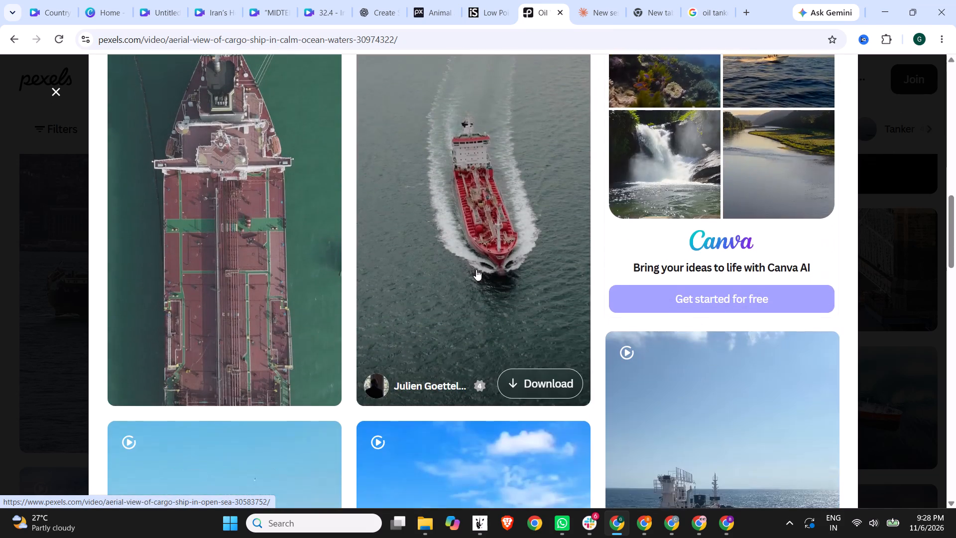
{"action": "scroll", "coordinate": [476, 269], "scroll_direction": "down", "scroll_amount": 6}
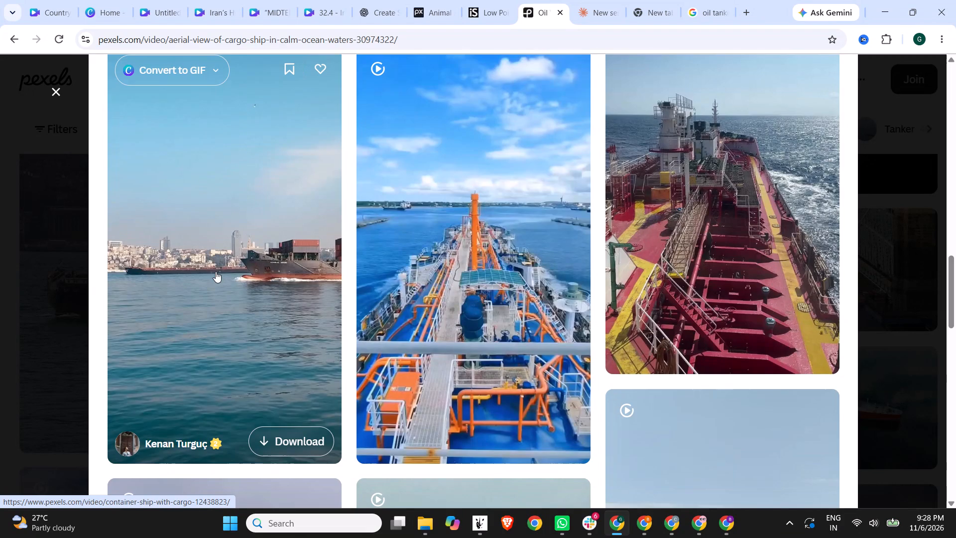
{"action": "scroll", "coordinate": [215, 271], "scroll_direction": "down", "scroll_amount": 5}
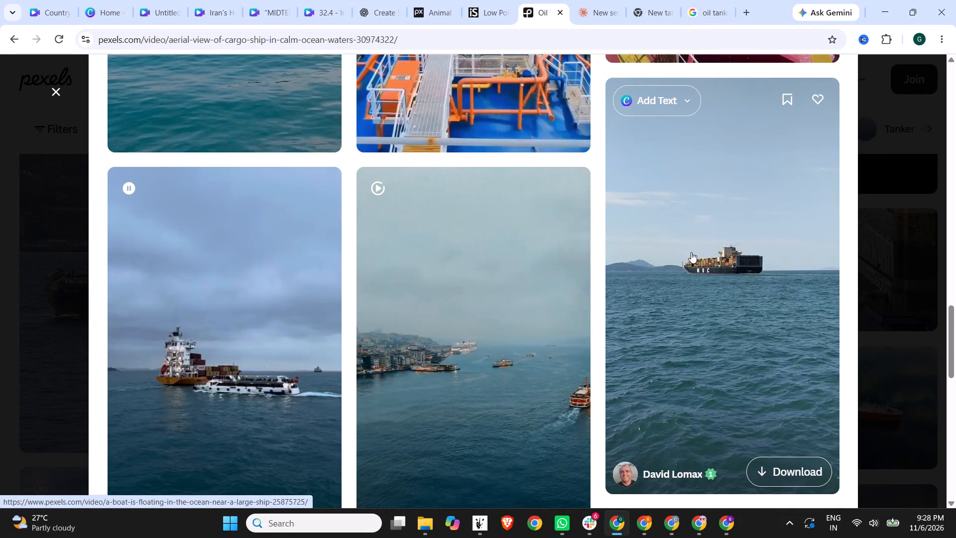
{"action": "scroll", "coordinate": [691, 252], "scroll_direction": "down", "scroll_amount": 3}
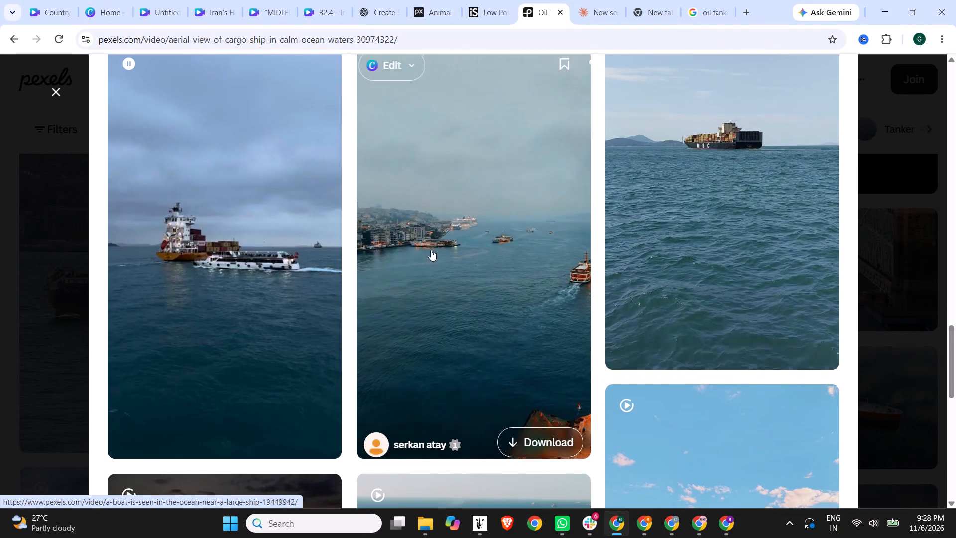
{"action": "scroll", "coordinate": [258, 253], "scroll_direction": "down", "scroll_amount": 7}
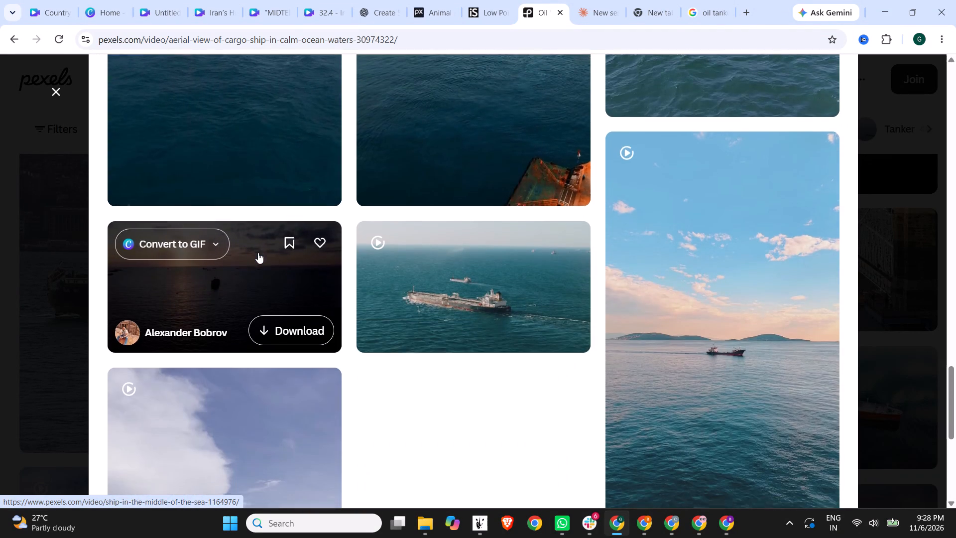
{"action": "scroll", "coordinate": [257, 253], "scroll_direction": "down", "scroll_amount": 4}
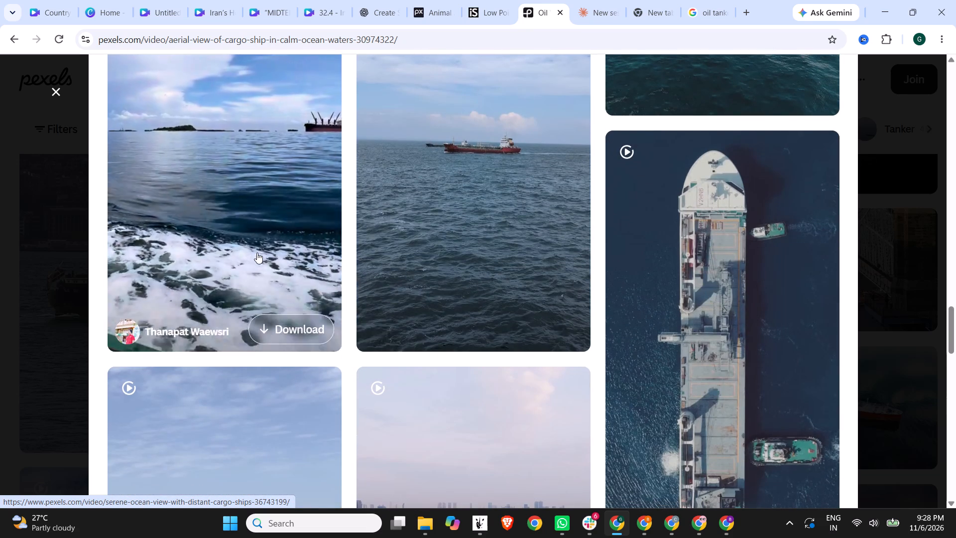
{"action": "scroll", "coordinate": [442, 243], "scroll_direction": "down", "scroll_amount": 5}
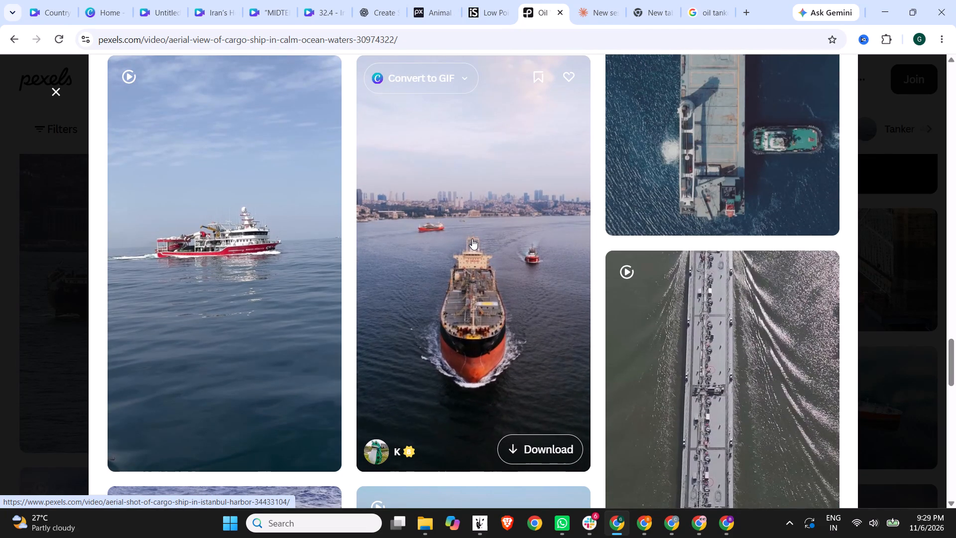
{"action": "scroll", "coordinate": [472, 239], "scroll_direction": "down", "scroll_amount": 3}
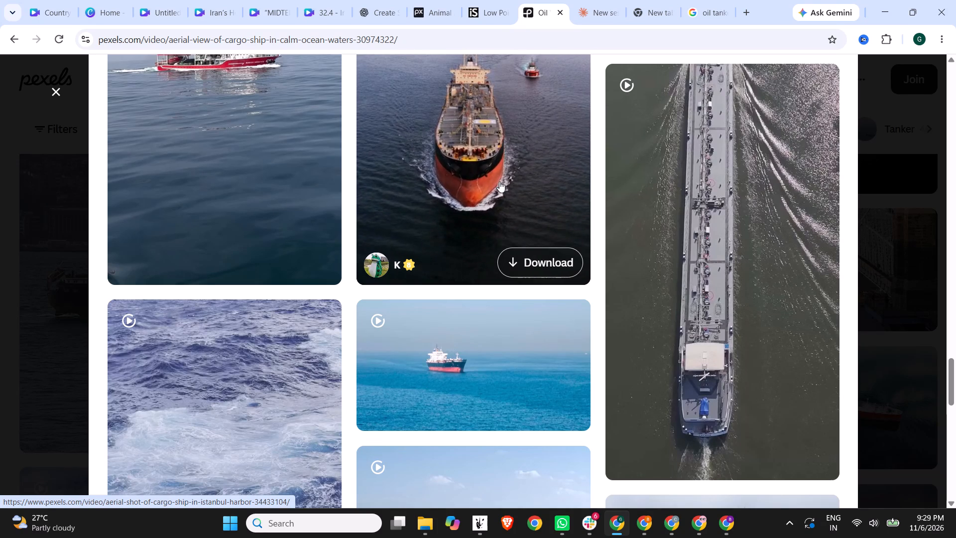
{"action": "scroll", "coordinate": [499, 181], "scroll_direction": "down", "scroll_amount": 7}
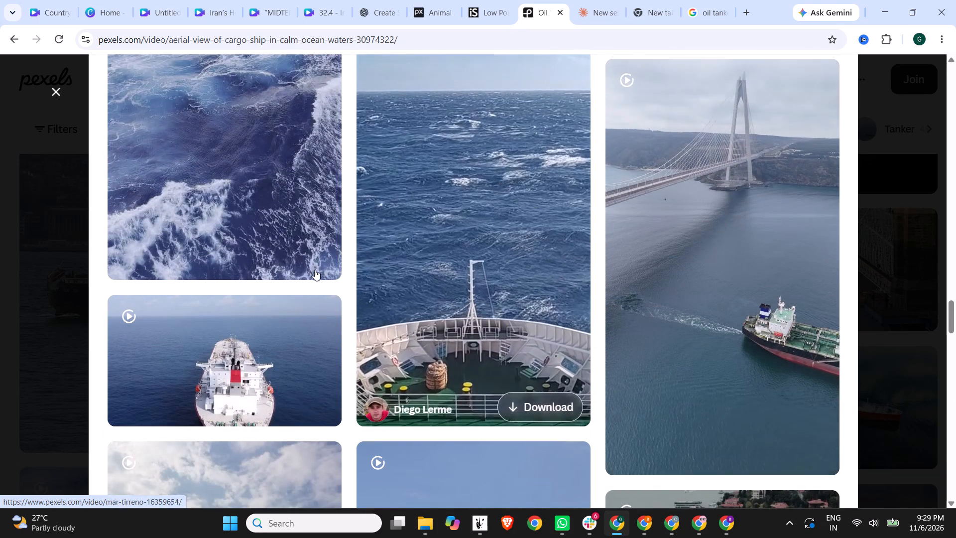
{"action": "scroll", "coordinate": [253, 326], "scroll_direction": "down", "scroll_amount": 5}
{"action": "scroll", "coordinate": [296, 284], "scroll_direction": "down", "scroll_amount": 1}
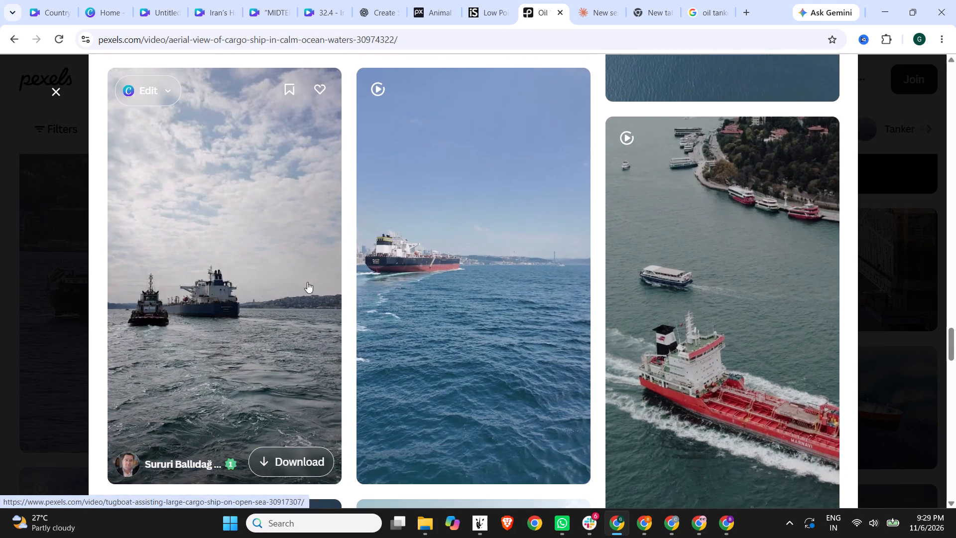
Preview the vertical video of the cargo ship under clear skies, check it against the Iran's Hormuz Canva scene, and close the preview.
{"action": "left_click", "coordinate": [448, 272]}
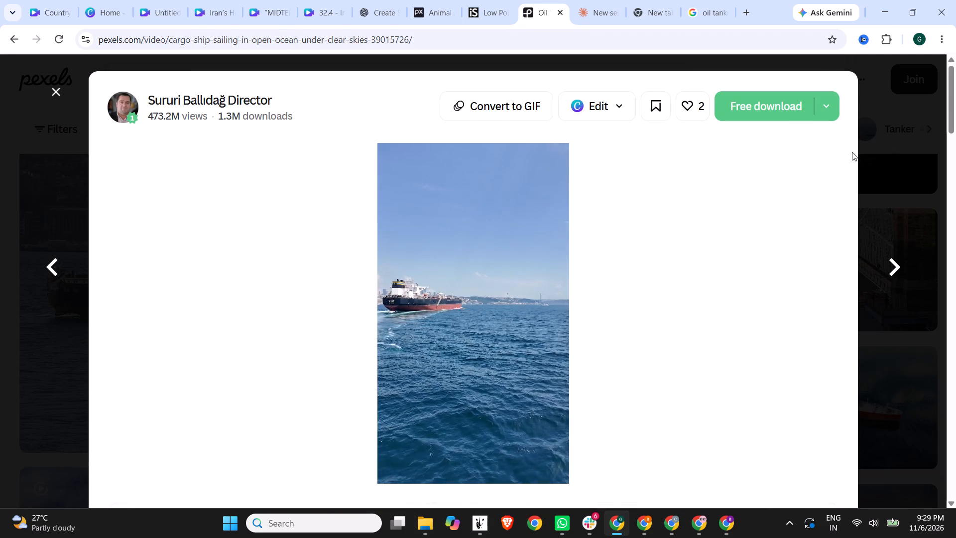
{"action": "left_click", "coordinate": [199, 0]}
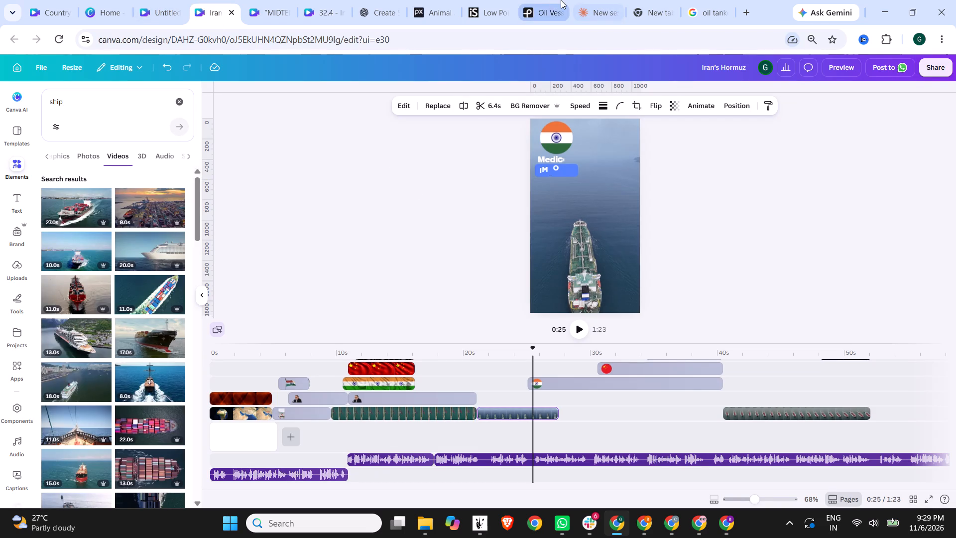
{"action": "left_click", "coordinate": [545, 0]}
{"action": "left_click", "coordinate": [912, 166]}
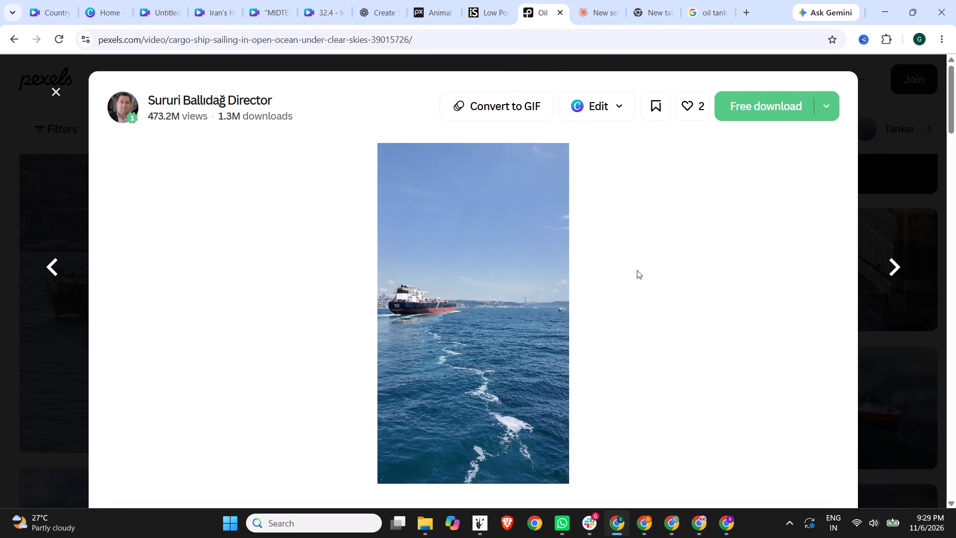
Look further through the oil vessel video results for vertical tanker footage suited to the import scene.
{"action": "scroll", "coordinate": [482, 357], "scroll_direction": "down", "scroll_amount": 4}
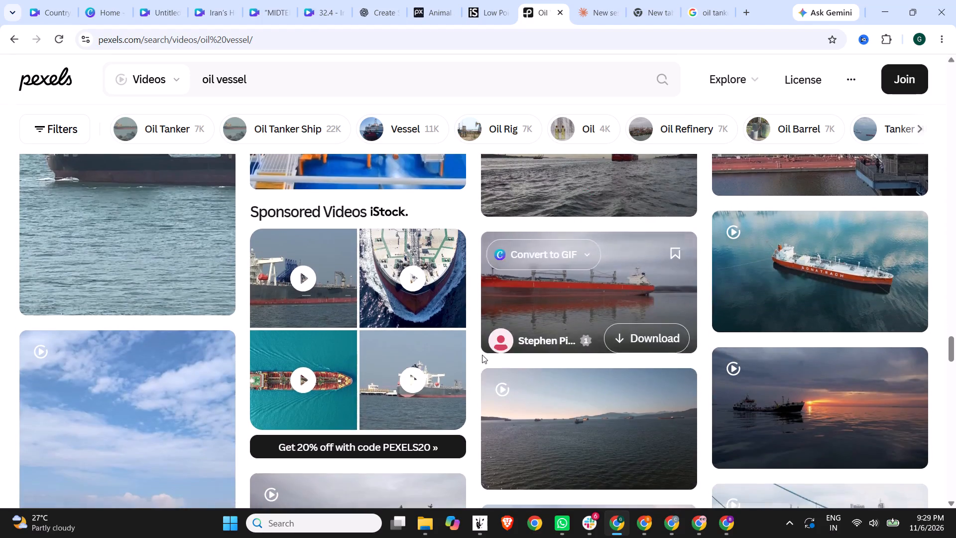
{"action": "scroll", "coordinate": [482, 355], "scroll_direction": "down", "scroll_amount": 5}
{"action": "scroll", "coordinate": [213, 337], "scroll_direction": "down", "scroll_amount": 5}
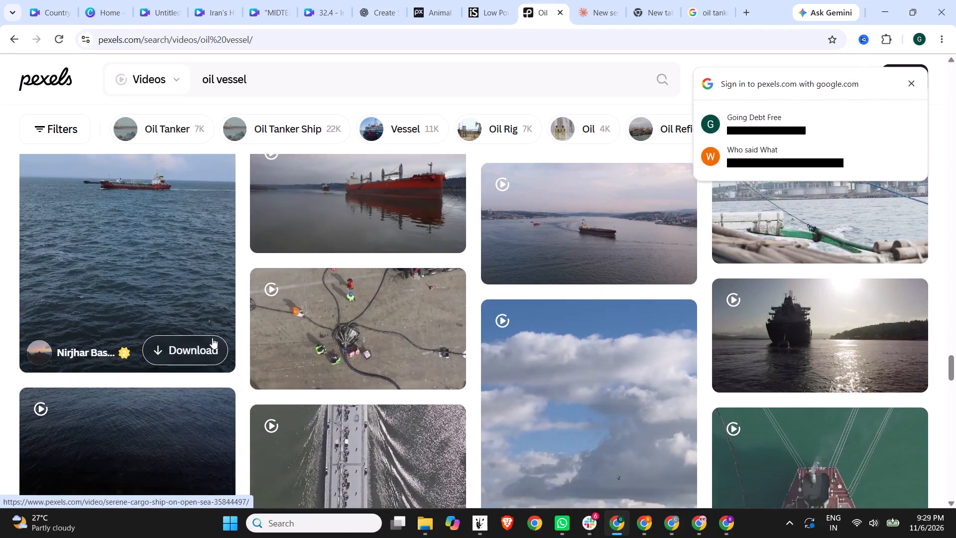
{"action": "scroll", "coordinate": [212, 338], "scroll_direction": "down", "scroll_amount": 2}
{"action": "scroll", "coordinate": [329, 338], "scroll_direction": "up", "scroll_amount": 2}
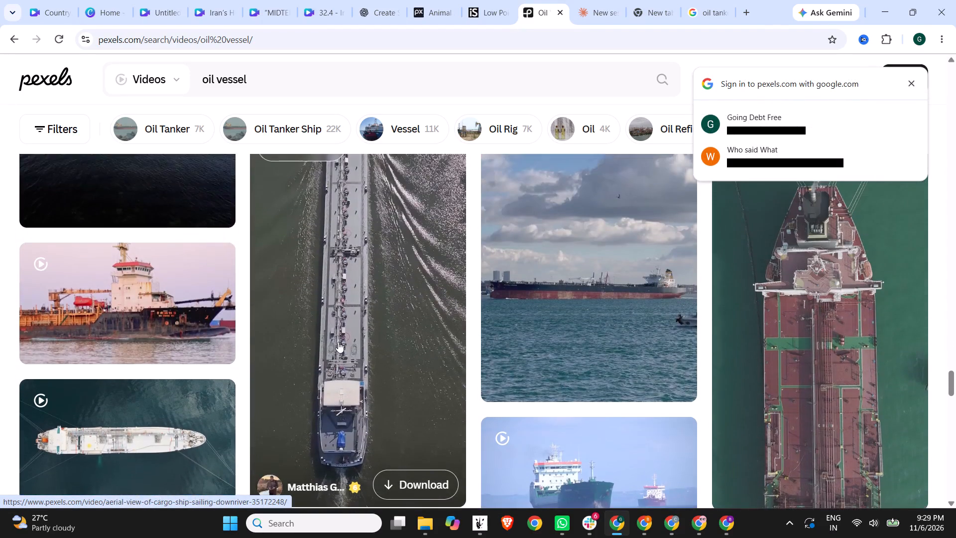
{"action": "scroll", "coordinate": [384, 348], "scroll_direction": "down", "scroll_amount": 7}
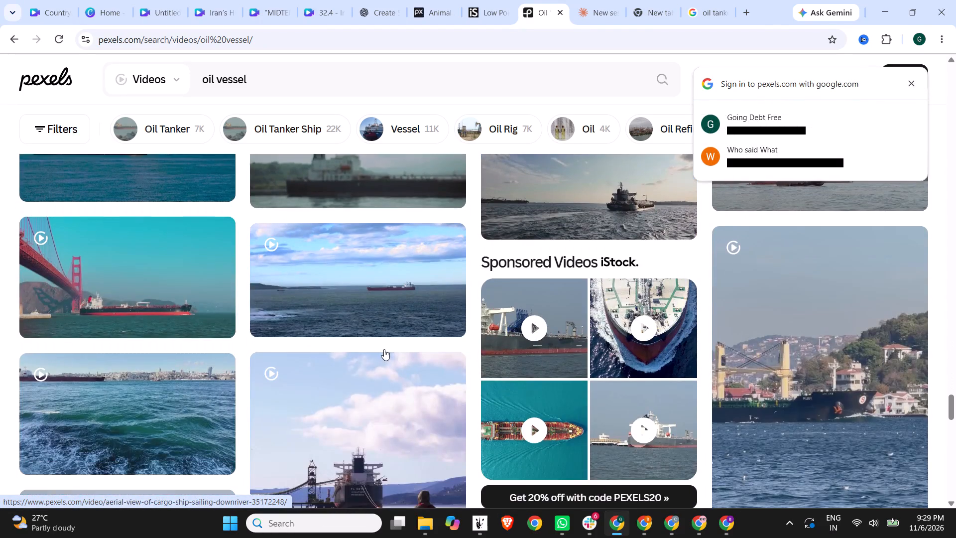
{"action": "scroll", "coordinate": [384, 349], "scroll_direction": "down", "scroll_amount": 12}
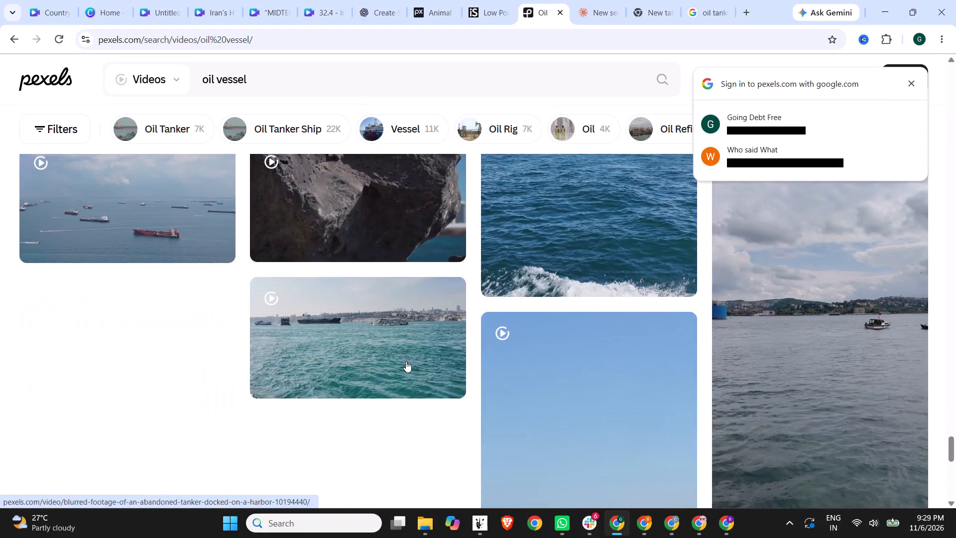
Load more oil vessel results and examine them for another vertical tanker or cargo ship clip.
{"action": "scroll", "coordinate": [426, 360], "scroll_direction": "up", "scroll_amount": 1}
{"action": "scroll", "coordinate": [426, 360], "scroll_direction": "down", "scroll_amount": 3}
{"action": "scroll", "coordinate": [518, 353], "scroll_direction": "down", "scroll_amount": 5}
{"action": "scroll", "coordinate": [538, 356], "scroll_direction": "up", "scroll_amount": 3}
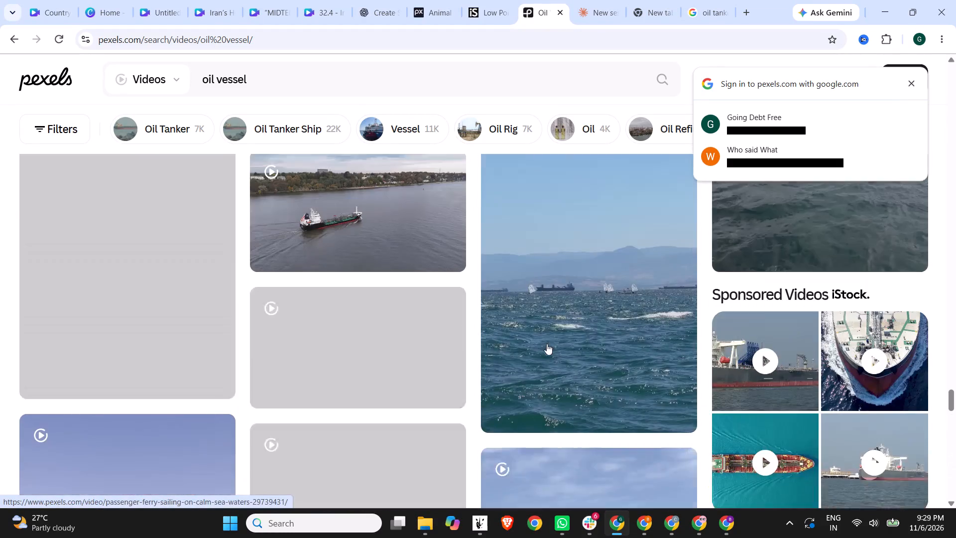
{"action": "scroll", "coordinate": [547, 344], "scroll_direction": "down", "scroll_amount": 7}
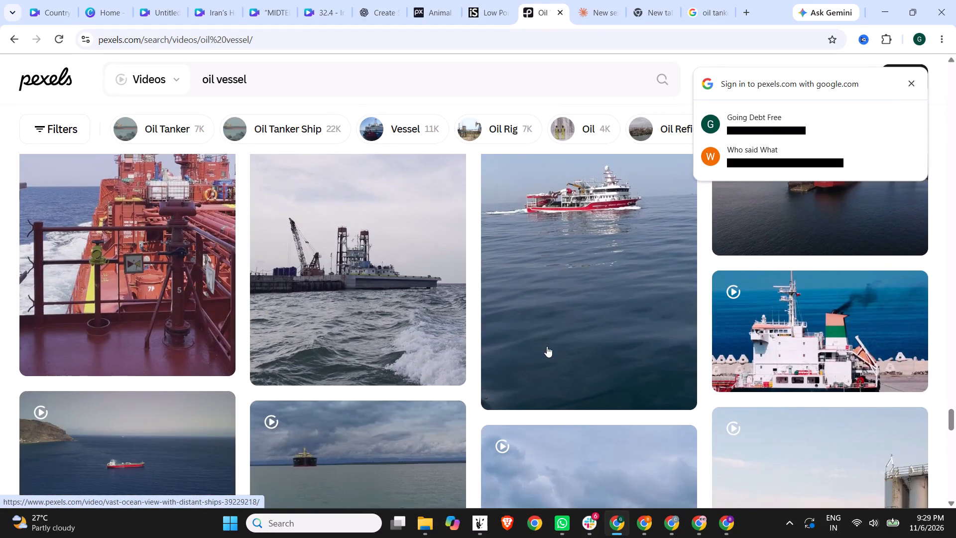
{"action": "scroll", "coordinate": [547, 346], "scroll_direction": "down", "scroll_amount": 10}
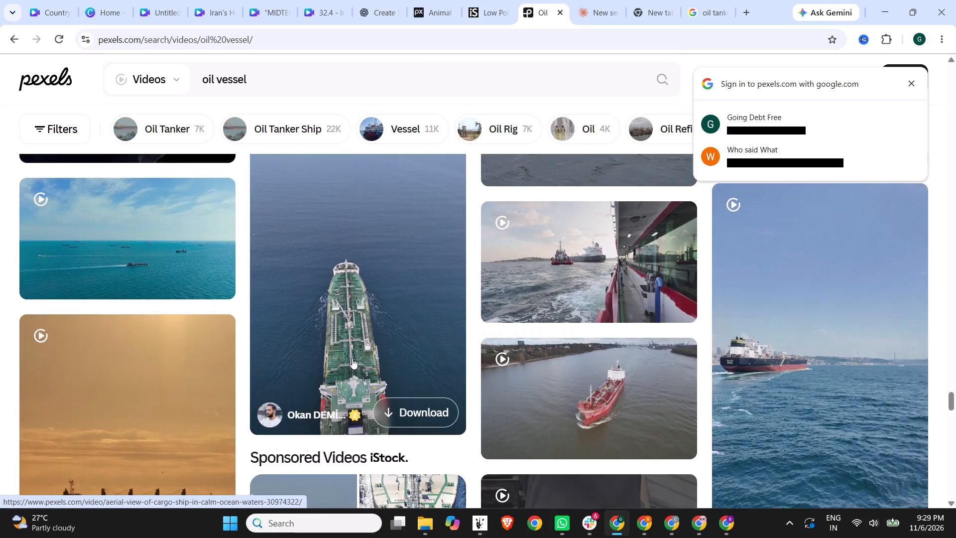
{"action": "scroll", "coordinate": [352, 358], "scroll_direction": "down", "scroll_amount": 2}
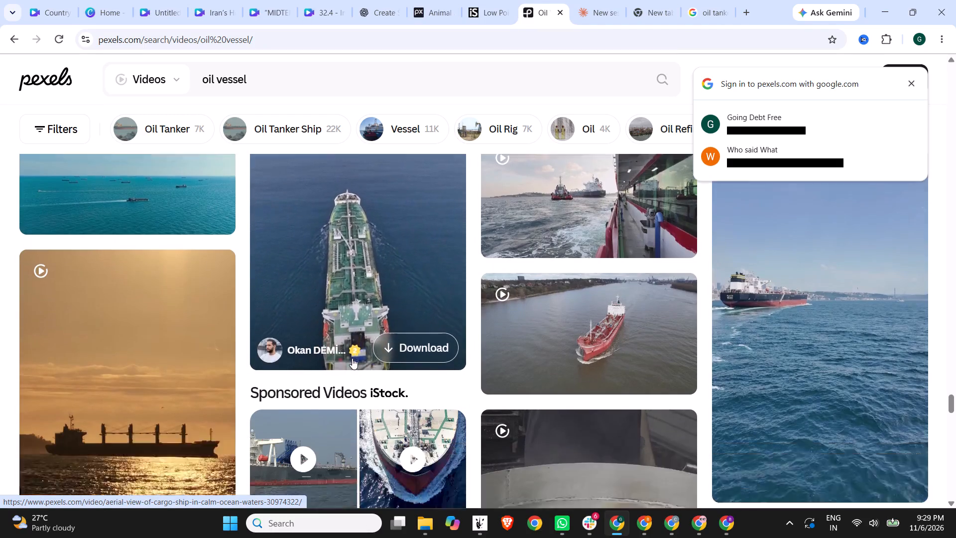
{"action": "scroll", "coordinate": [352, 358], "scroll_direction": "down", "scroll_amount": 1}
{"action": "scroll", "coordinate": [538, 355], "scroll_direction": "down", "scroll_amount": 4}
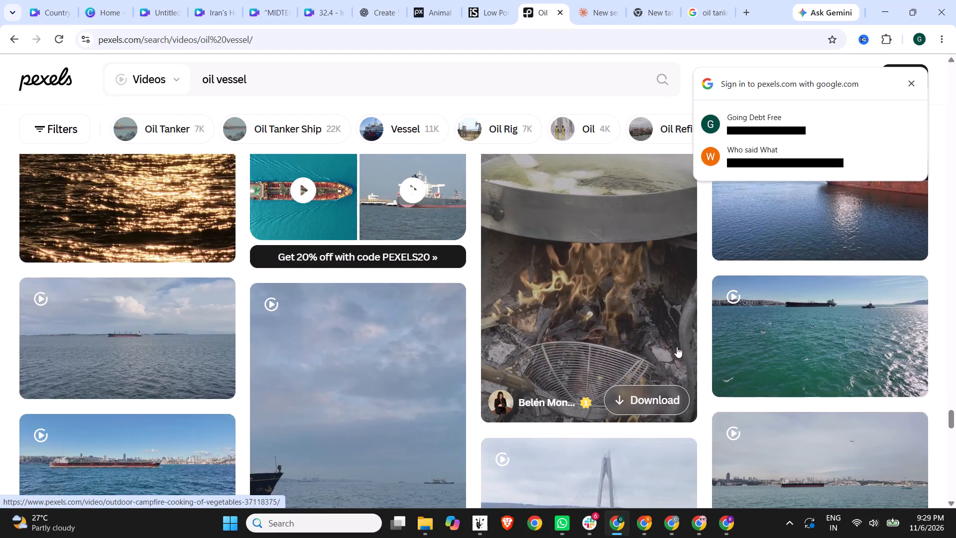
{"action": "scroll", "coordinate": [677, 347], "scroll_direction": "down", "scroll_amount": 4}
{"action": "scroll", "coordinate": [570, 352], "scroll_direction": "down", "scroll_amount": 5}
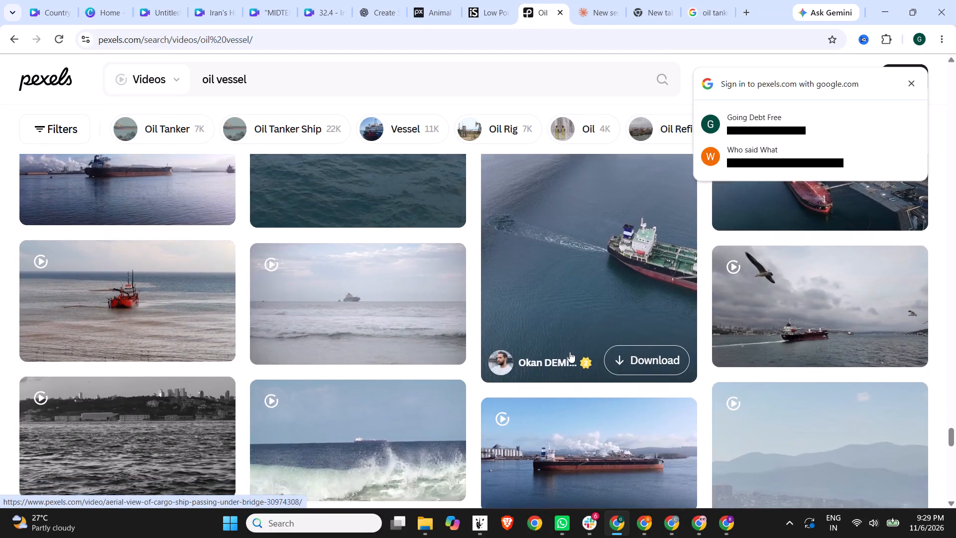
{"action": "scroll", "coordinate": [570, 352], "scroll_direction": "down", "scroll_amount": 5}
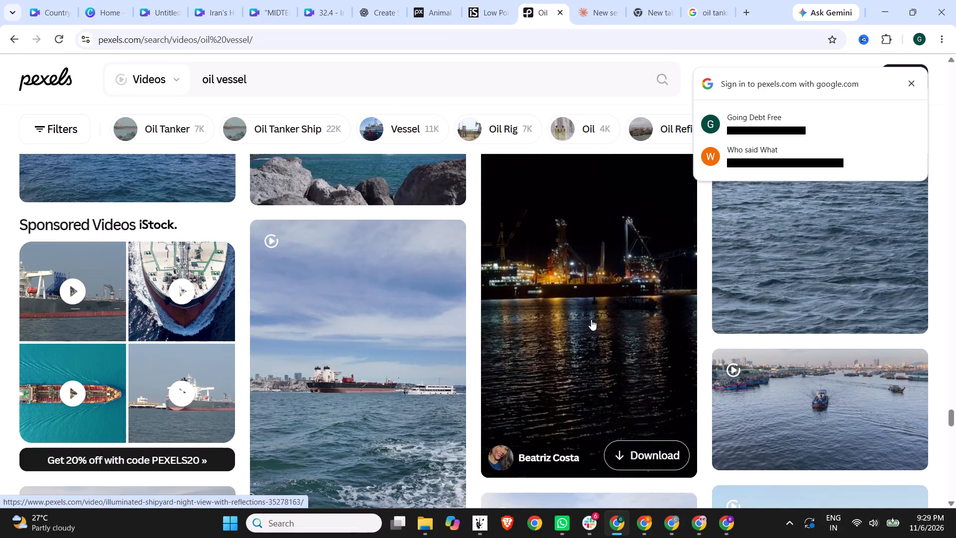
Open the vertical video of the illuminated shipyard at night and look through its similar videos for ship or port footage.
{"action": "left_click", "coordinate": [591, 319]}
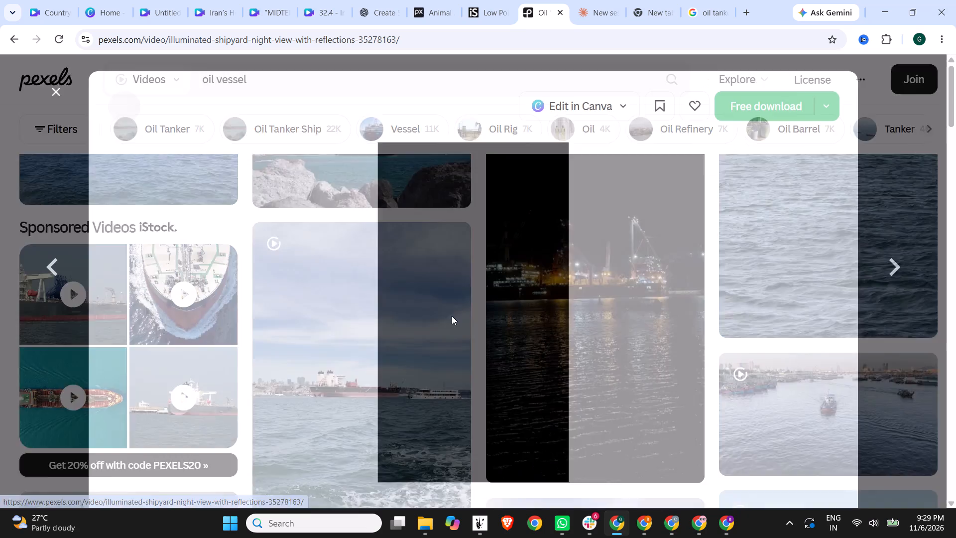
{"action": "scroll", "coordinate": [452, 316], "scroll_direction": "down", "scroll_amount": 4}
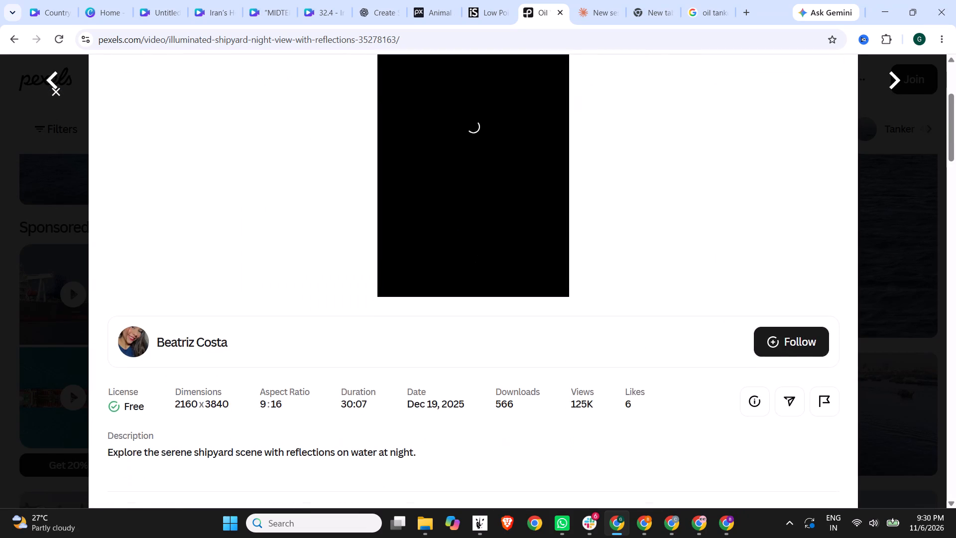
{"action": "scroll", "coordinate": [452, 316], "scroll_direction": "down", "scroll_amount": 8}
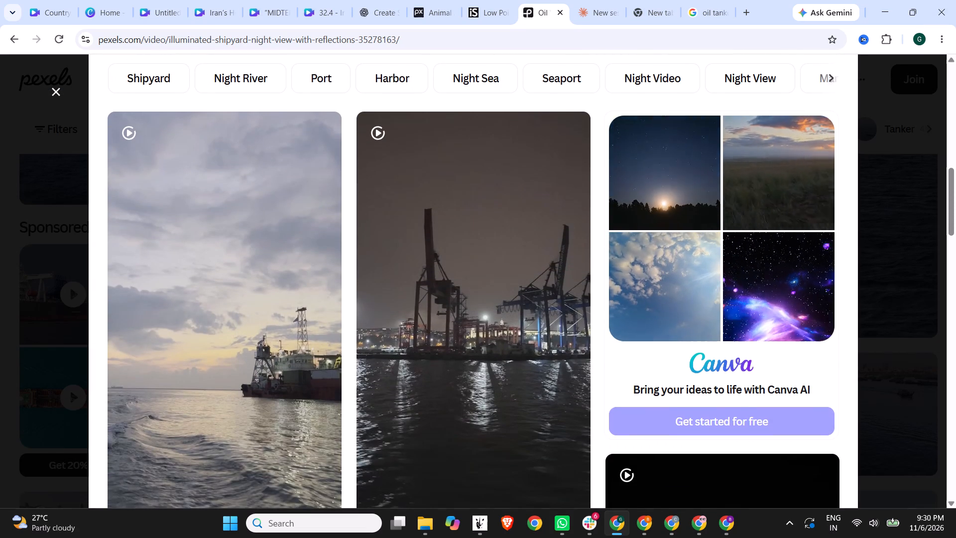
{"action": "scroll", "coordinate": [452, 316], "scroll_direction": "down", "scroll_amount": 7}
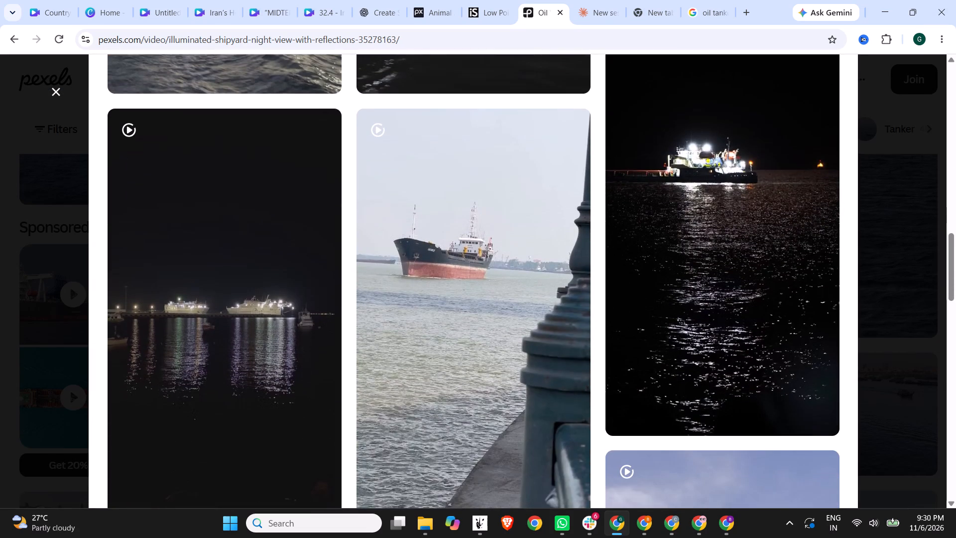
{"action": "scroll", "coordinate": [452, 316], "scroll_direction": "down", "scroll_amount": 13}
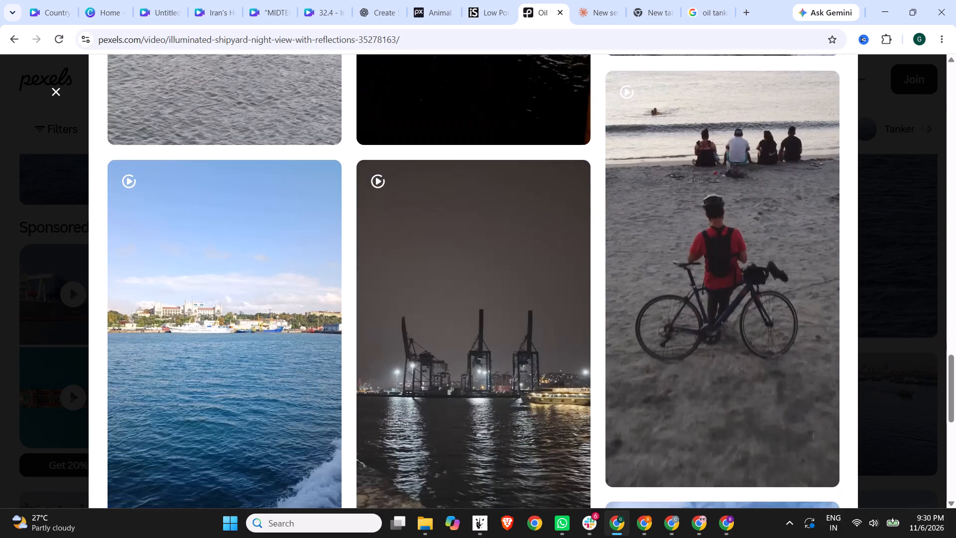
{"action": "scroll", "coordinate": [452, 316], "scroll_direction": "down", "scroll_amount": 16}
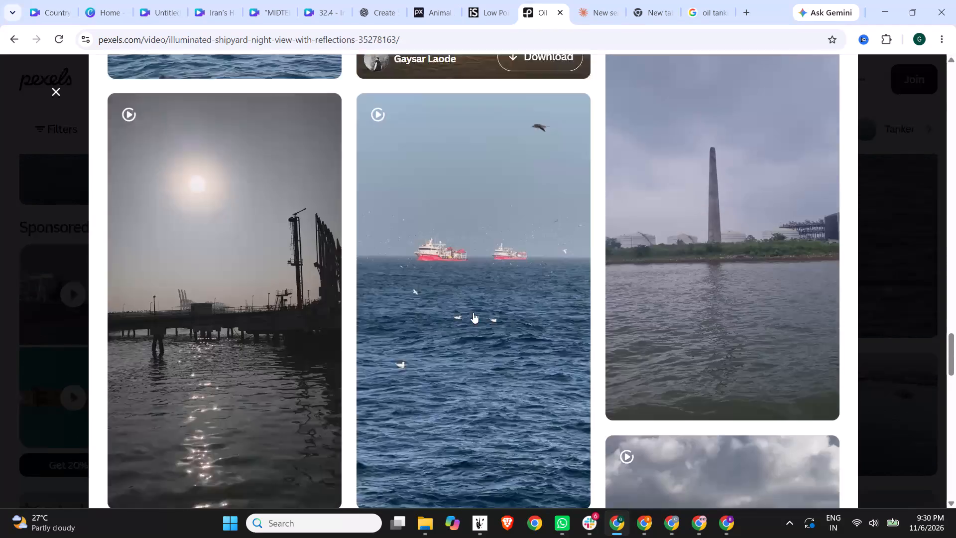
{"action": "scroll", "coordinate": [473, 312], "scroll_direction": "down", "scroll_amount": 12}
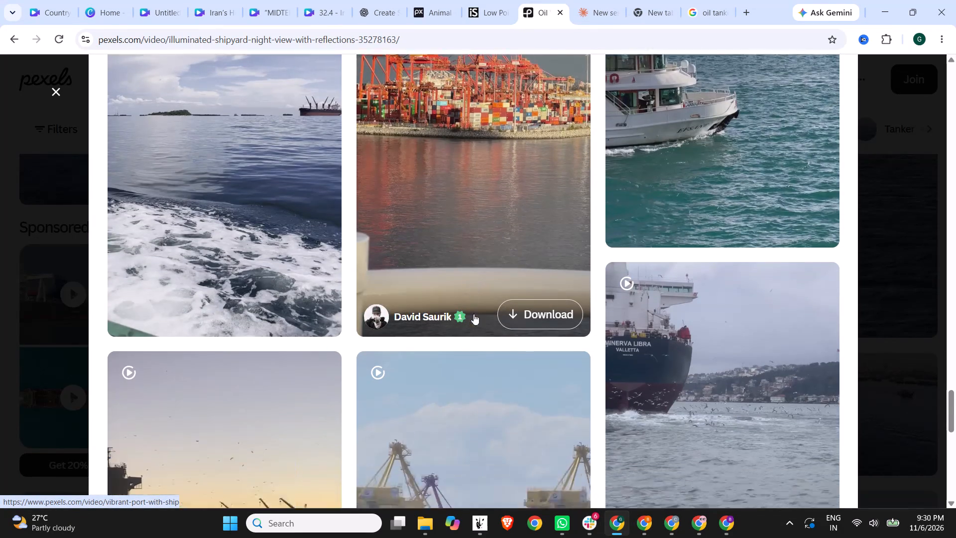
{"action": "scroll", "coordinate": [474, 314], "scroll_direction": "down", "scroll_amount": 9}
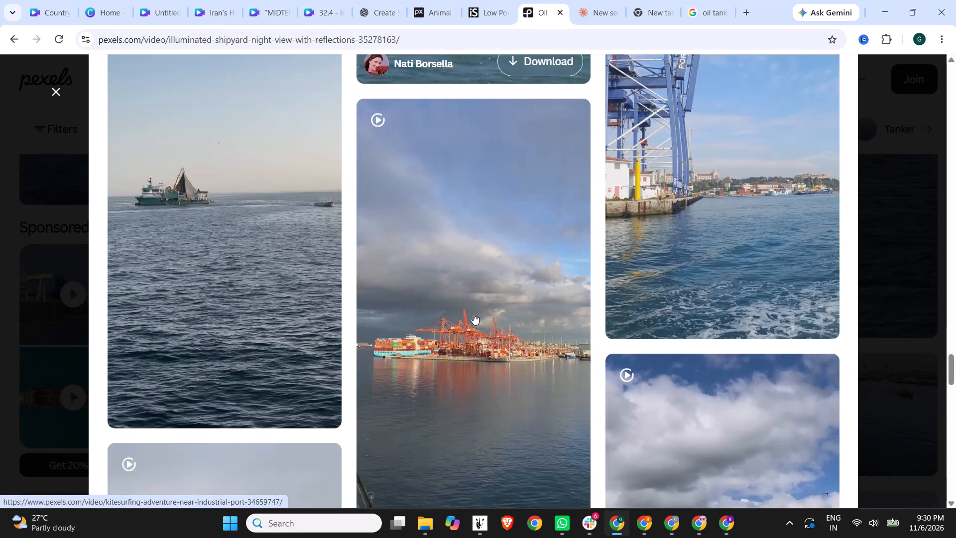
Open the vertical video of colorful shipping containers at a busy port, preview it, and examine its similar videos.
{"action": "left_click", "coordinate": [501, 316]}
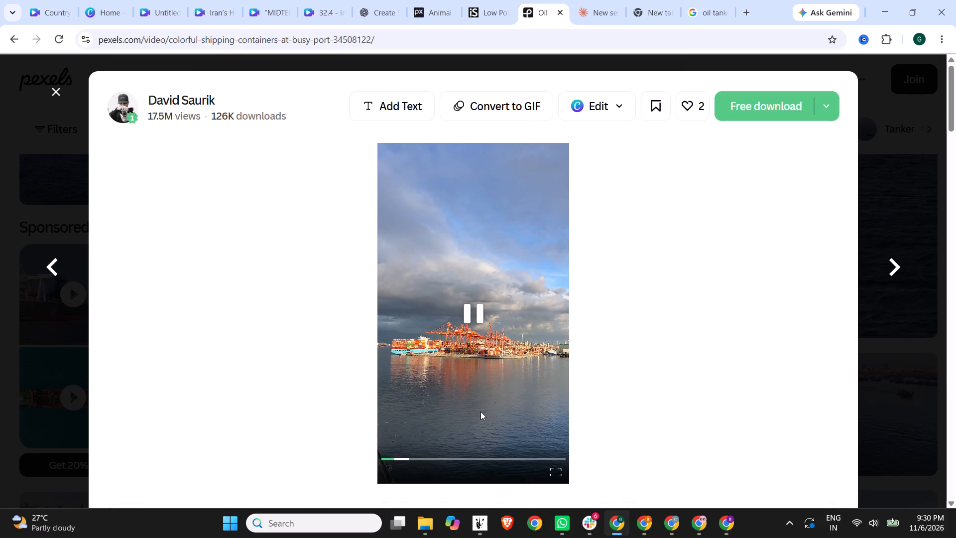
{"action": "scroll", "coordinate": [656, 365], "scroll_direction": "down", "scroll_amount": 6}
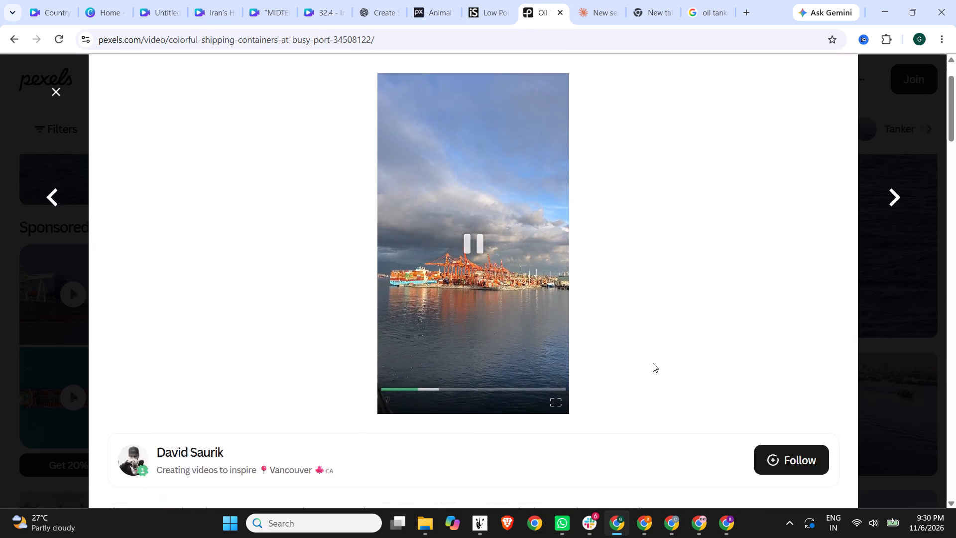
{"action": "scroll", "coordinate": [558, 345], "scroll_direction": "down", "scroll_amount": 5}
{"action": "scroll", "coordinate": [212, 341], "scroll_direction": "down", "scroll_amount": 3}
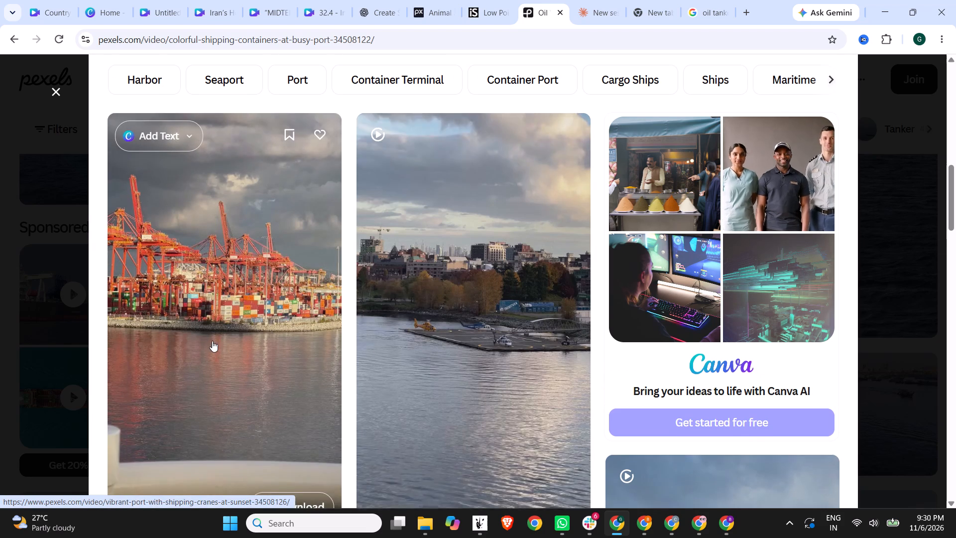
{"action": "scroll", "coordinate": [211, 271], "scroll_direction": "up", "scroll_amount": 1}
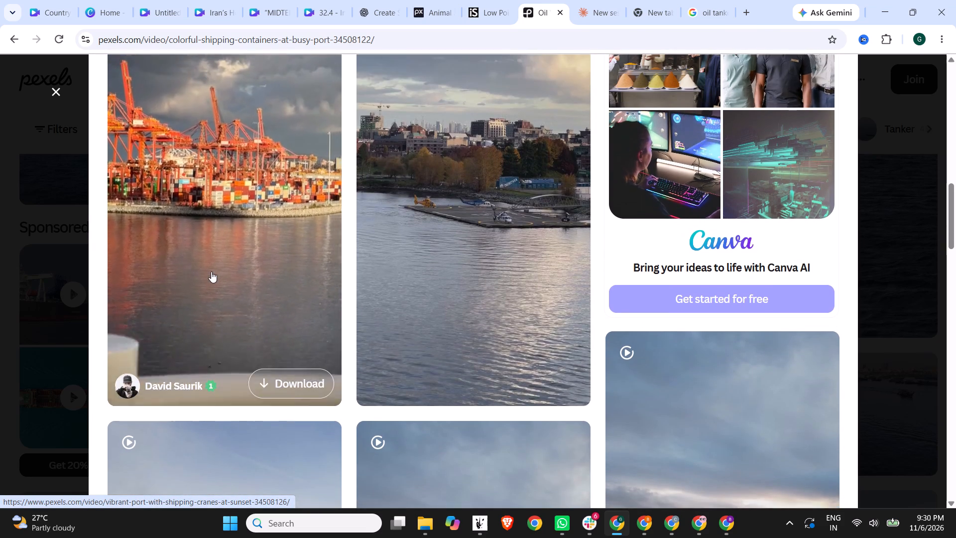
{"action": "scroll", "coordinate": [211, 271], "scroll_direction": "down", "scroll_amount": 5}
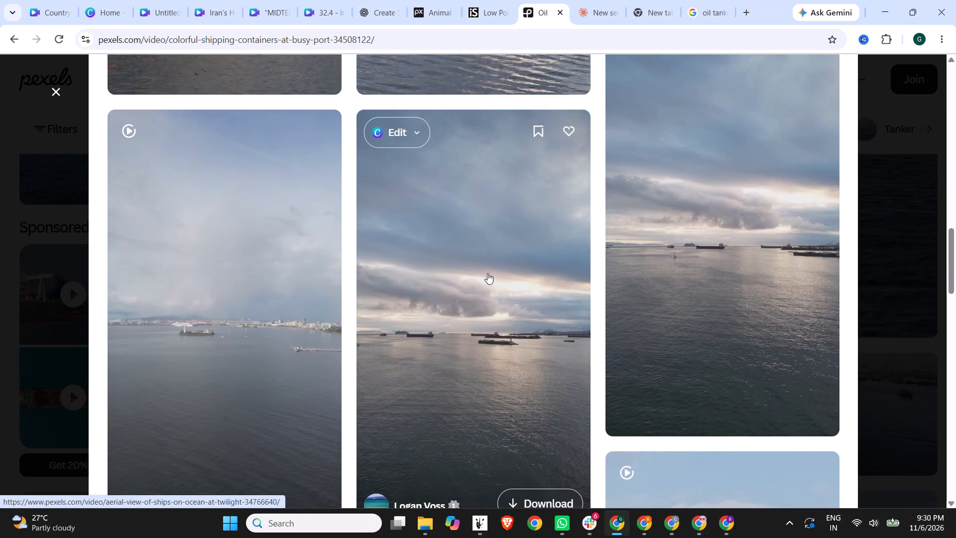
{"action": "scroll", "coordinate": [487, 273], "scroll_direction": "down", "scroll_amount": 1}
{"action": "scroll", "coordinate": [465, 336], "scroll_direction": "down", "scroll_amount": 6}
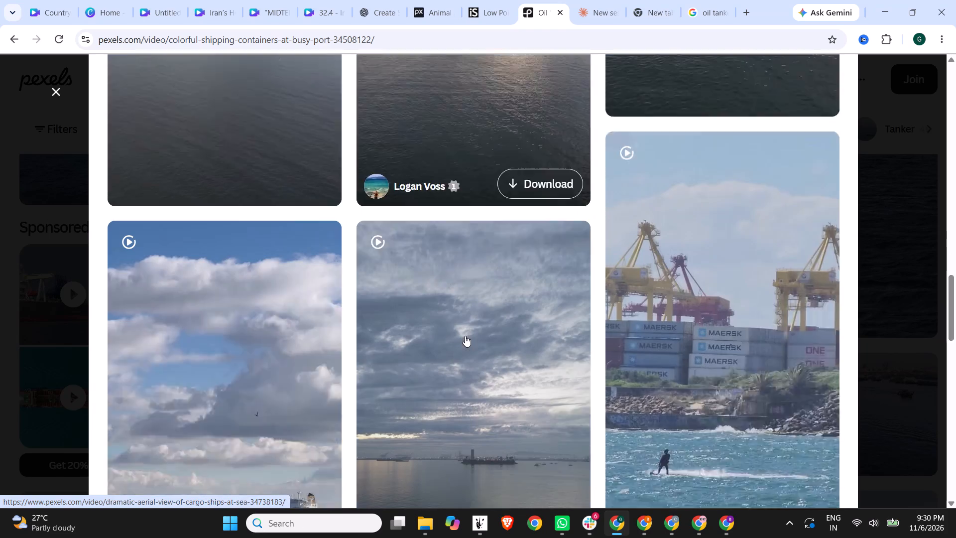
{"action": "scroll", "coordinate": [495, 332], "scroll_direction": "up", "scroll_amount": 5}
{"action": "scroll", "coordinate": [495, 324], "scroll_direction": "down", "scroll_amount": 5}
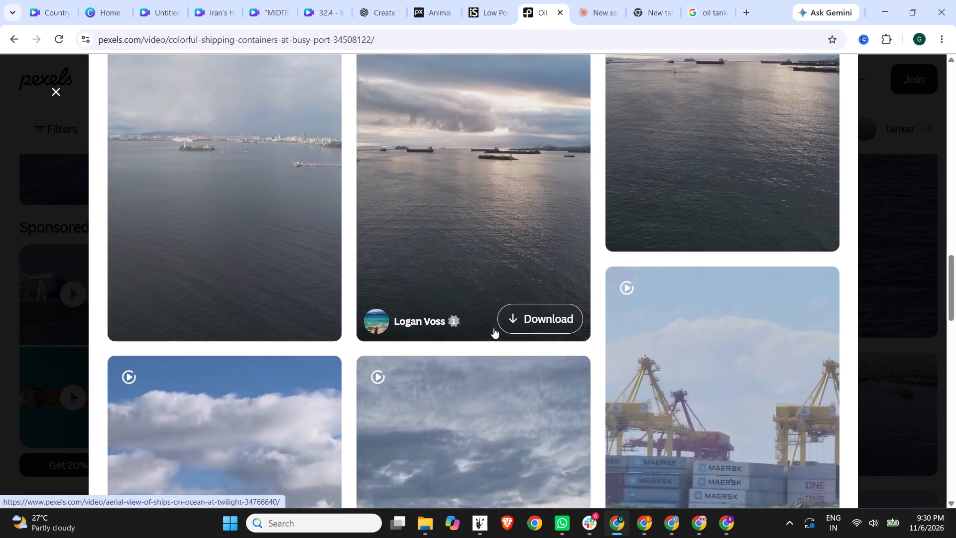
{"action": "scroll", "coordinate": [448, 301], "scroll_direction": "up", "scroll_amount": 6}
Open the vertical aerial video of ships on the ocean at twilight, look through its similar videos, and preview the clip.
{"action": "left_click", "coordinate": [469, 260]}
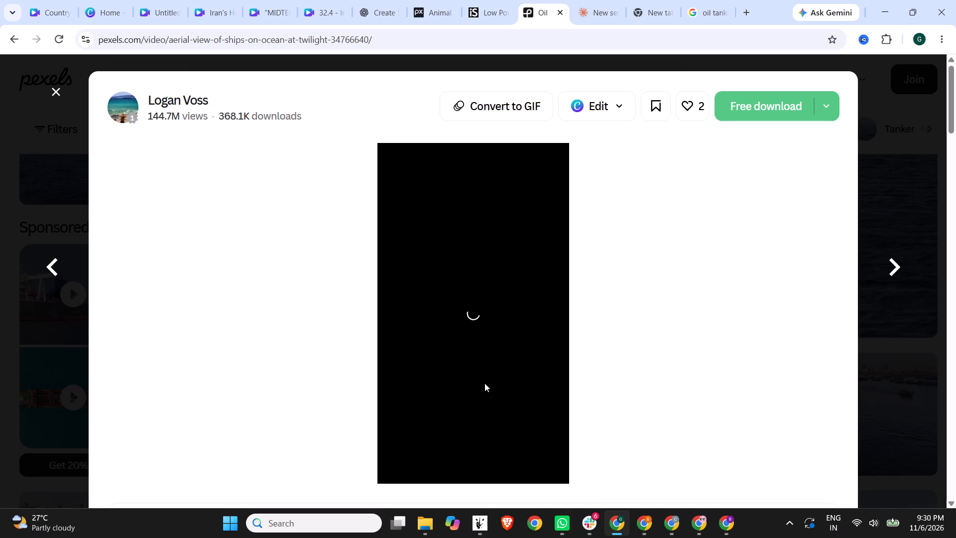
{"action": "scroll", "coordinate": [459, 389], "scroll_direction": "down", "scroll_amount": 9}
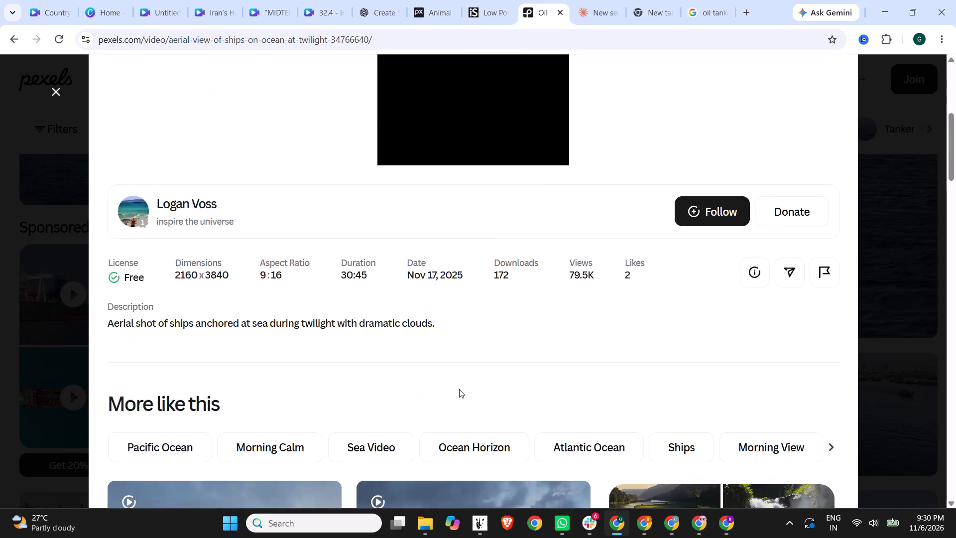
{"action": "scroll", "coordinate": [459, 389], "scroll_direction": "down", "scroll_amount": 9}
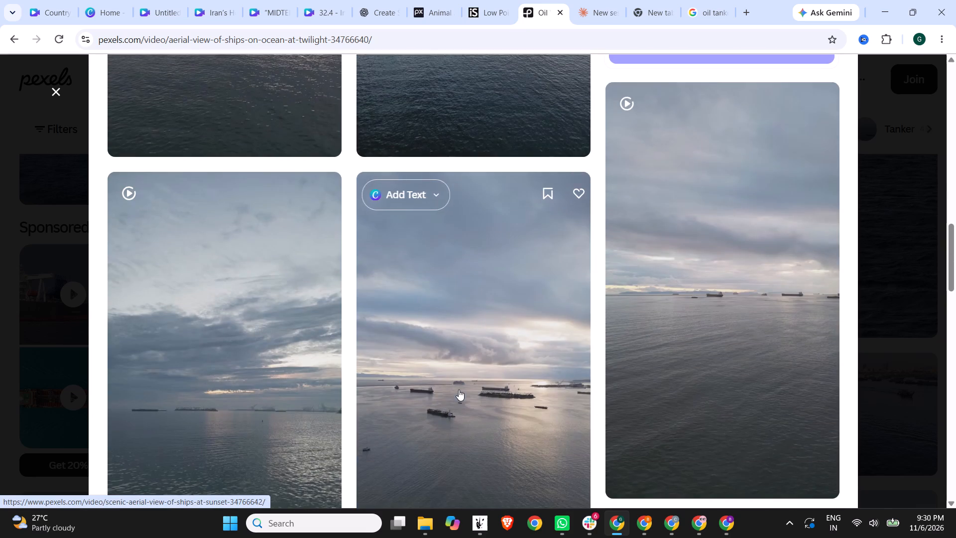
{"action": "scroll", "coordinate": [459, 390], "scroll_direction": "down", "scroll_amount": 9}
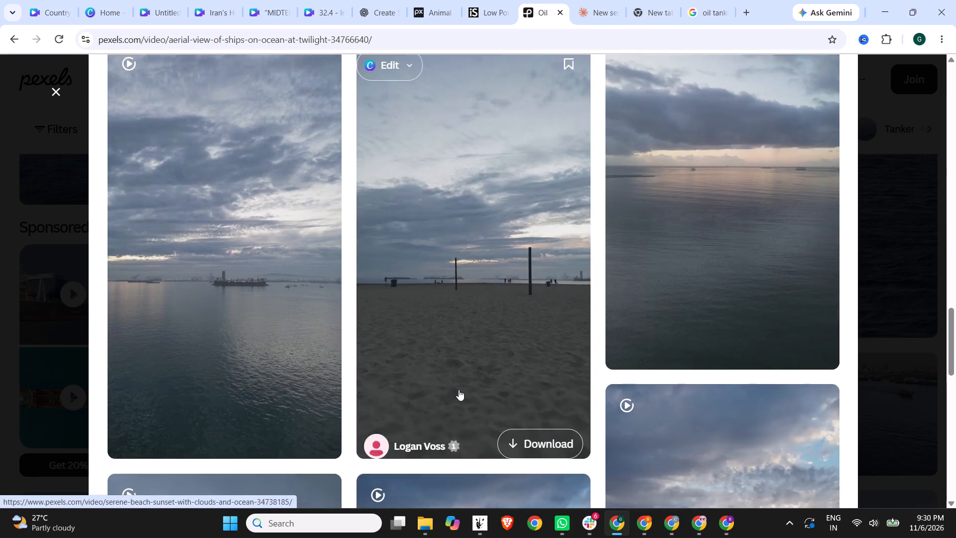
{"action": "scroll", "coordinate": [459, 390], "scroll_direction": "up", "scroll_amount": 20}
{"action": "scroll", "coordinate": [459, 390], "scroll_direction": "up", "scroll_amount": 3}
{"action": "scroll", "coordinate": [464, 384], "scroll_direction": "down", "scroll_amount": 2}
{"action": "scroll", "coordinate": [464, 384], "scroll_direction": "up", "scroll_amount": 4}
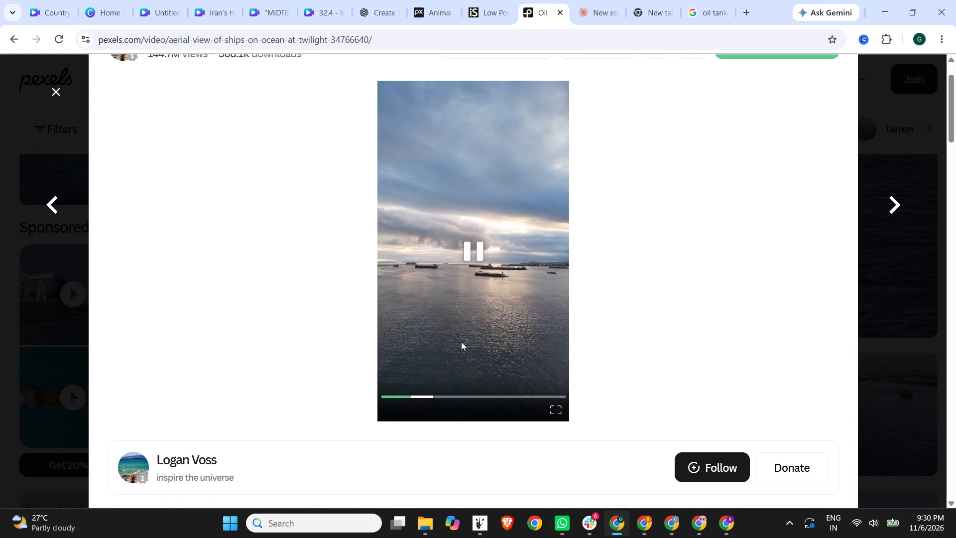
Find the similar vertical aerial video of cargo ships at sunset over the ocean and download it for free.
{"action": "scroll", "coordinate": [637, 336], "scroll_direction": "down", "scroll_amount": 11}
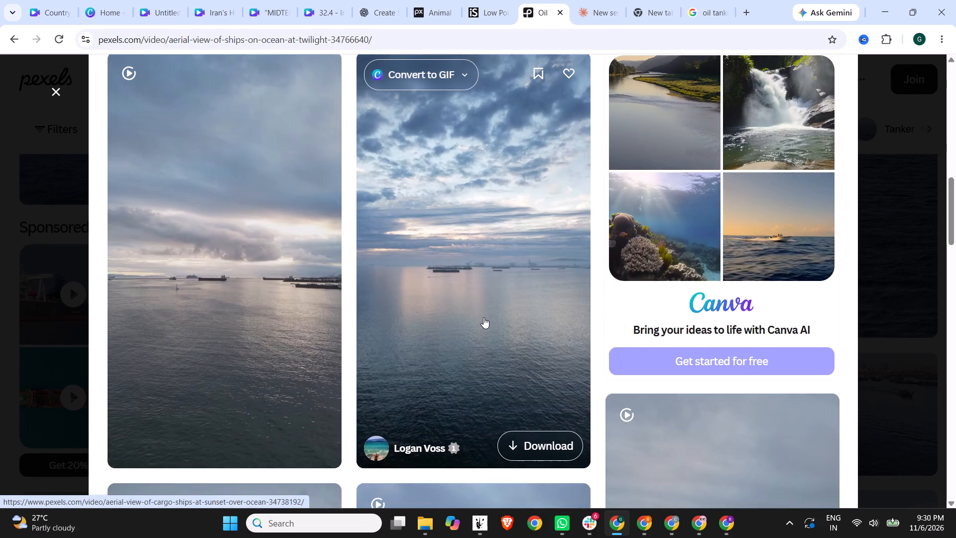
{"action": "left_click", "coordinate": [483, 317]}
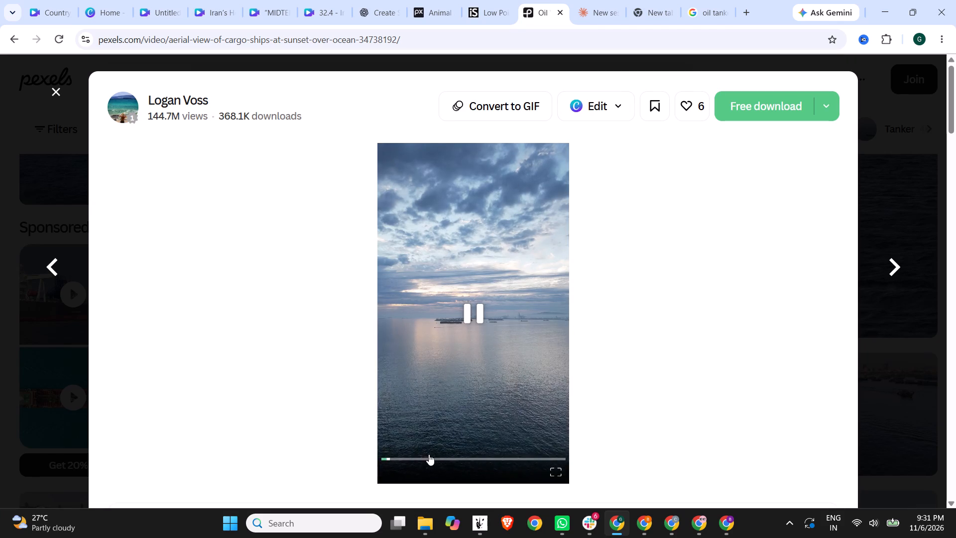
{"action": "left_click", "coordinate": [756, 109]}
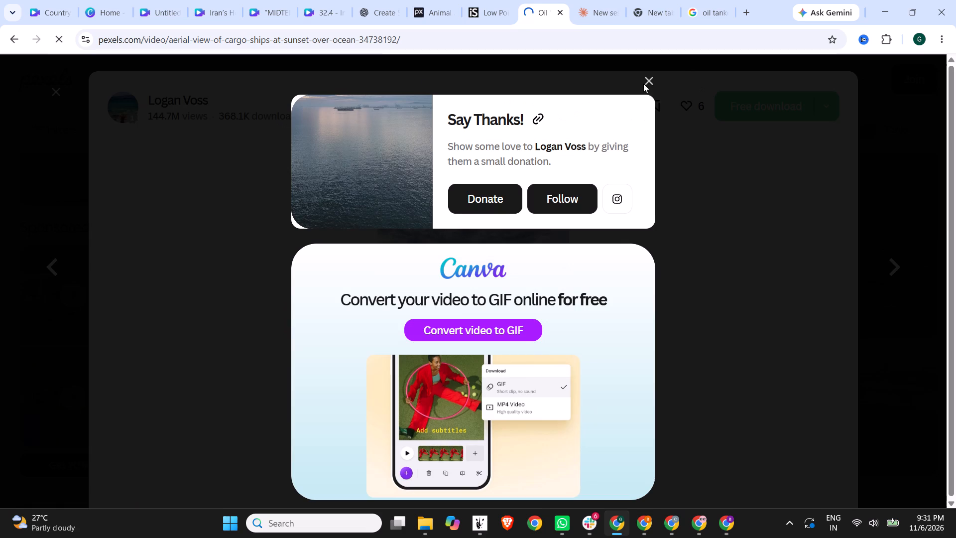
{"action": "left_click", "coordinate": [648, 81]}
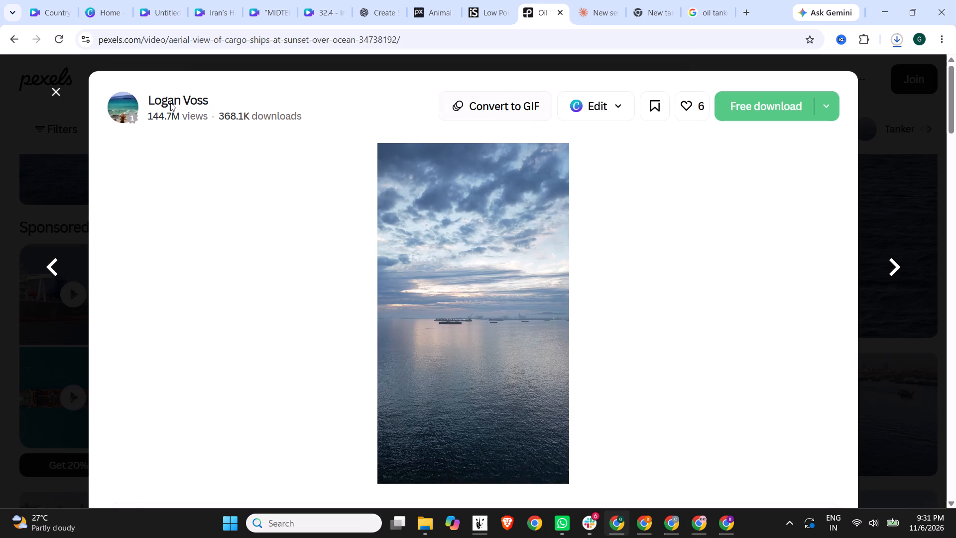
Copy the cargo ship video creator's name and add it, after a comma, to the creator credits list kept in the new tab's address bar.
{"action": "left_click_drag", "start_coordinate": [139, 91], "coordinate": [206, 101]}
{"action": "key", "text": "ctrl+c"}
{"action": "left_click", "coordinate": [711, 0]}
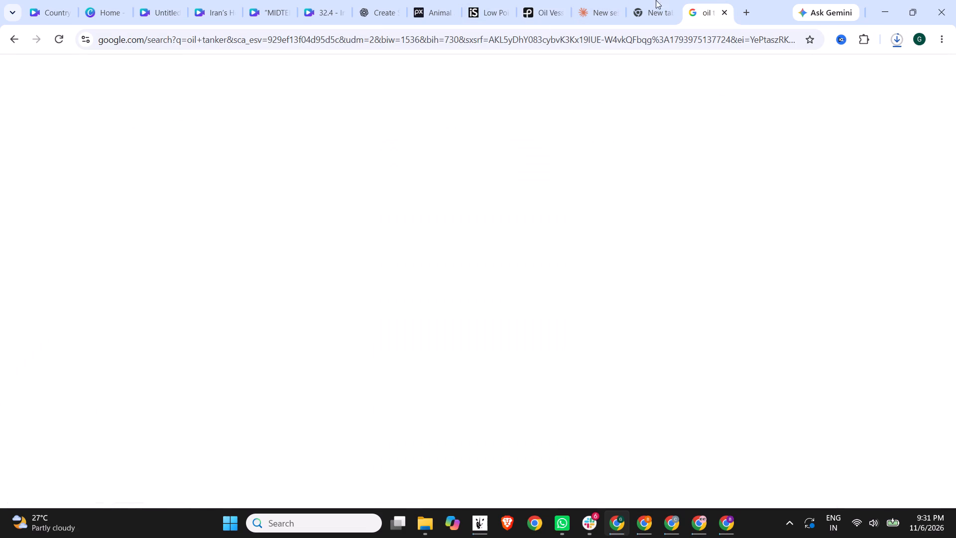
{"action": "left_click", "coordinate": [665, 0]}
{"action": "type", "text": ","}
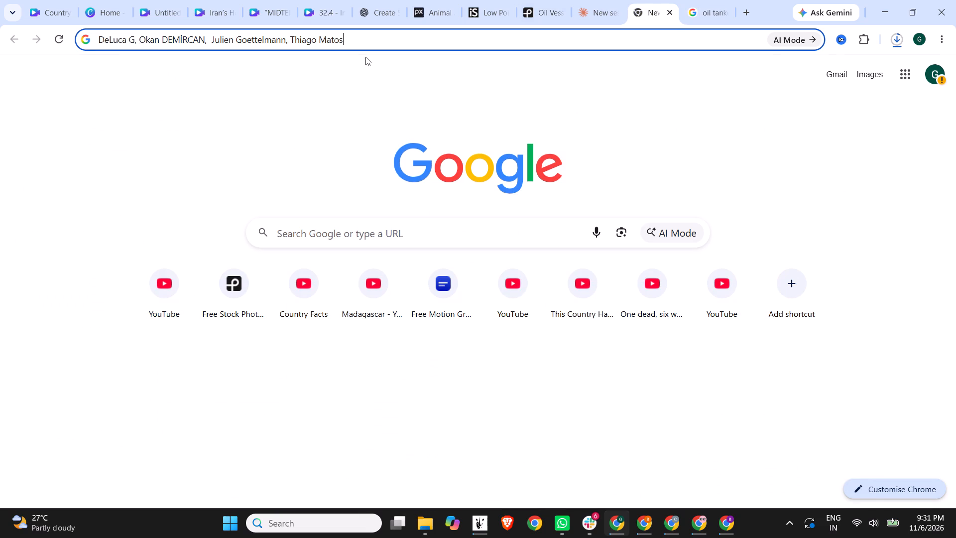
Paste the copied video creator's name at the end of the credits list and delete the duplicated part so it appears once.
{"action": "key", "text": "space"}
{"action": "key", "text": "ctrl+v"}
{"action": "left_click_drag", "start_coordinate": [404, 39], "coordinate": [387, 38]}
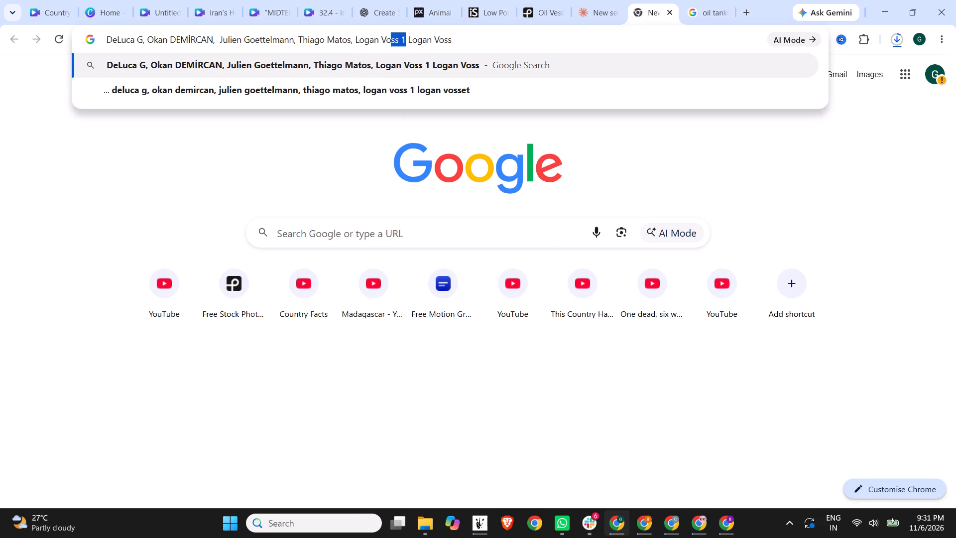
{"action": "left_click_drag", "start_coordinate": [387, 38], "coordinate": [357, 36]}
{"action": "key", "text": "BackSpace"}
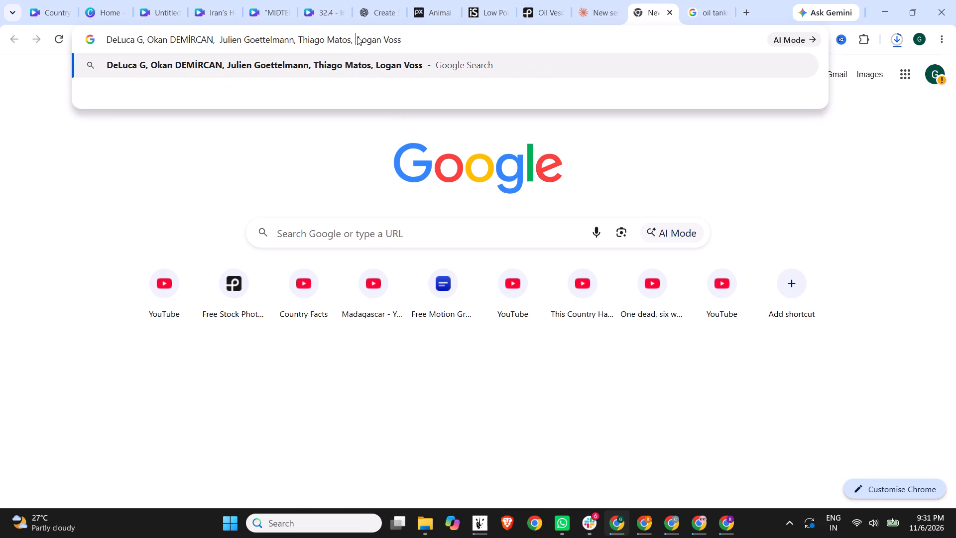
{"action": "key", "text": "BackSpace"}
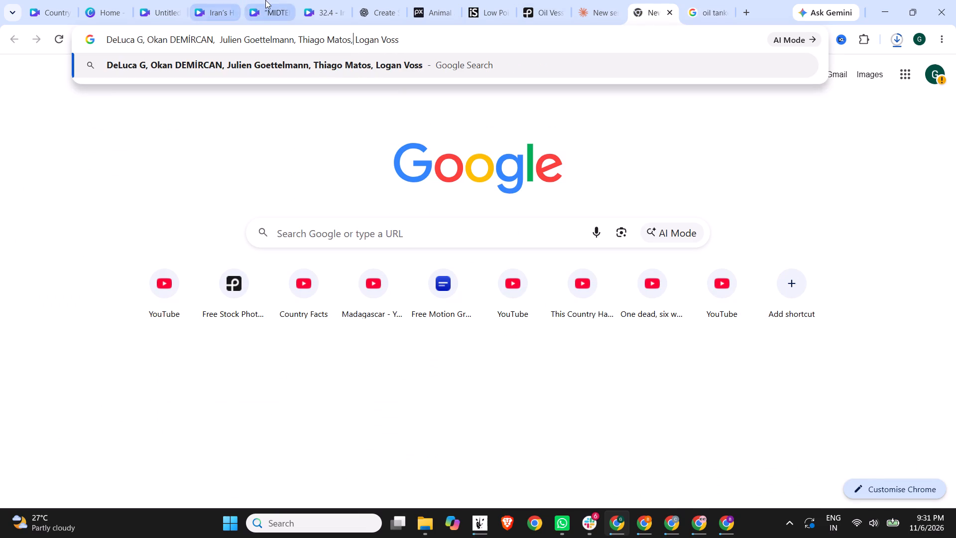
Switch to the Iran's Hormuz design in Canva, clear the "ship" element search, and show the uploaded media.
{"action": "left_click", "coordinate": [266, 0]}
{"action": "left_click", "coordinate": [231, 0]}
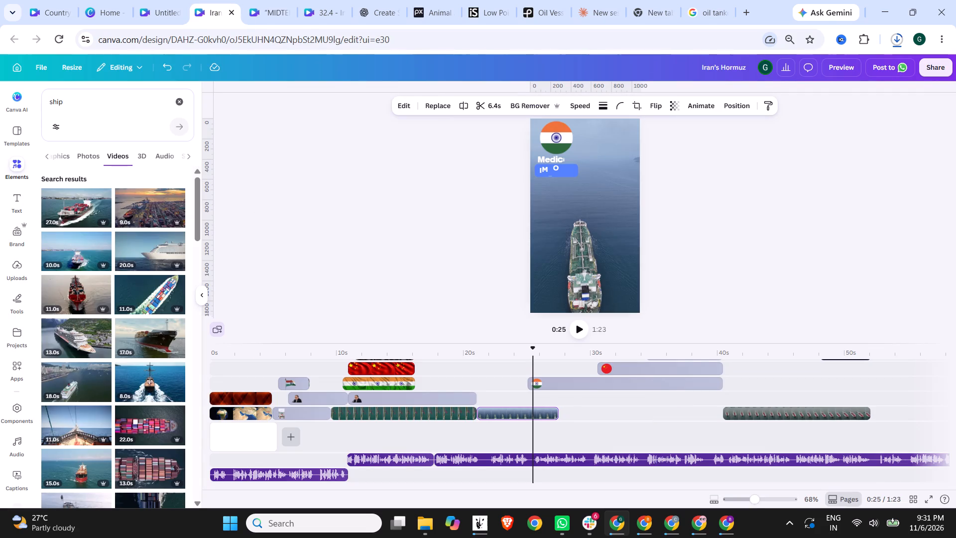
{"action": "left_click_drag", "start_coordinate": [71, 103], "coordinate": [28, 98]}
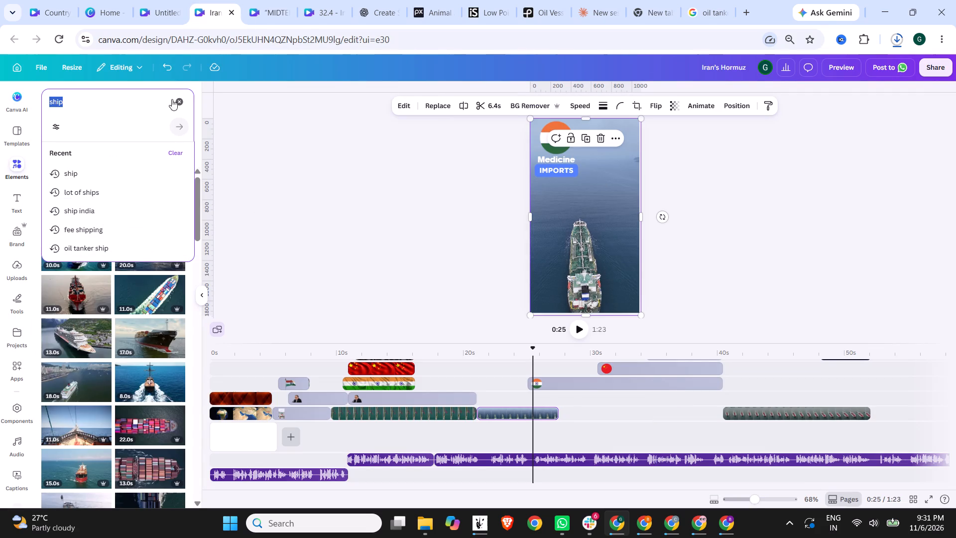
{"action": "left_click", "coordinate": [180, 102]}
{"action": "left_click", "coordinate": [241, 147]}
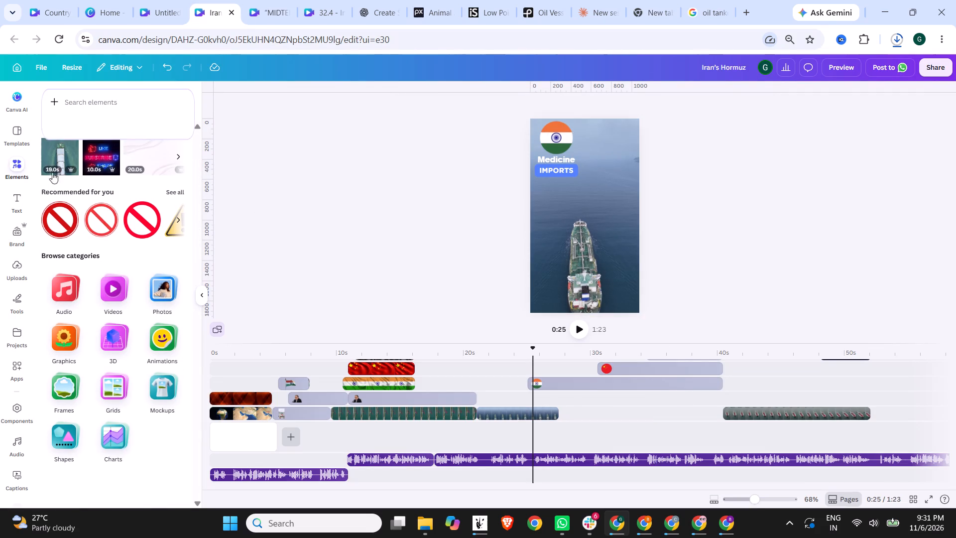
{"action": "scroll", "coordinate": [89, 198], "scroll_direction": "up", "scroll_amount": 9}
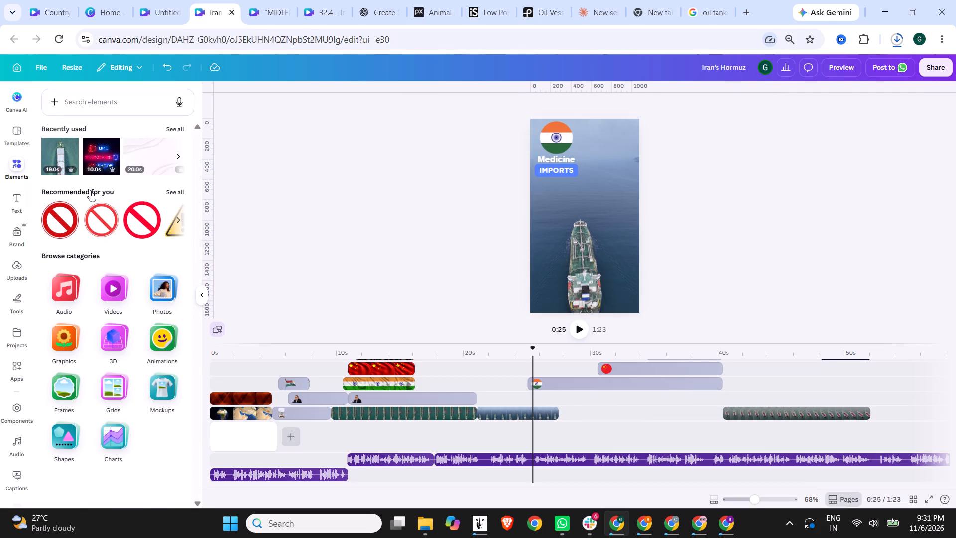
{"action": "scroll", "coordinate": [110, 265], "scroll_direction": "up", "scroll_amount": 4}
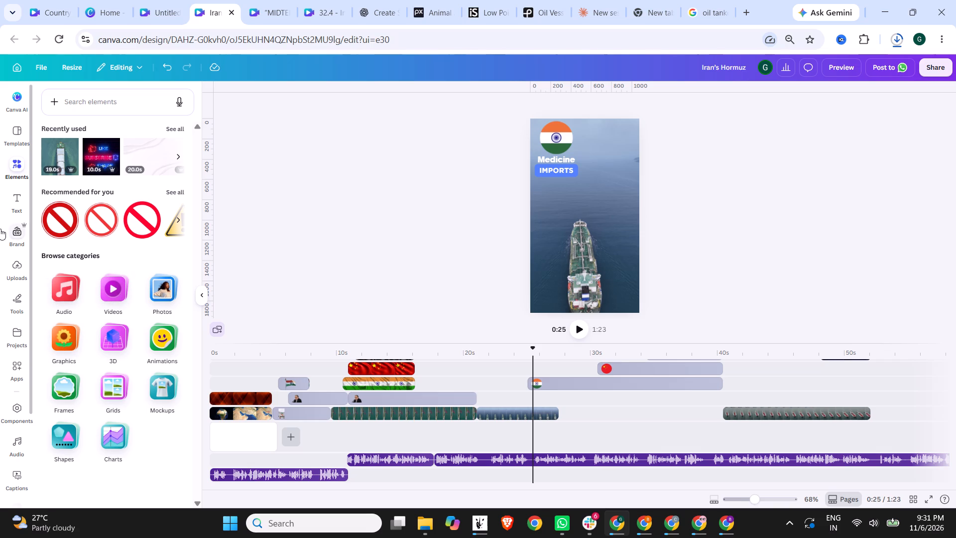
{"action": "left_click", "coordinate": [19, 270]}
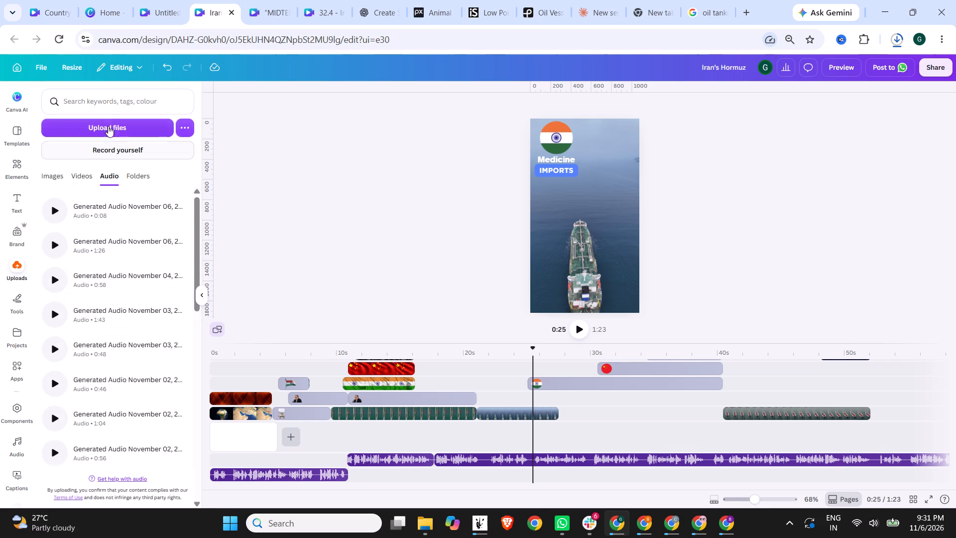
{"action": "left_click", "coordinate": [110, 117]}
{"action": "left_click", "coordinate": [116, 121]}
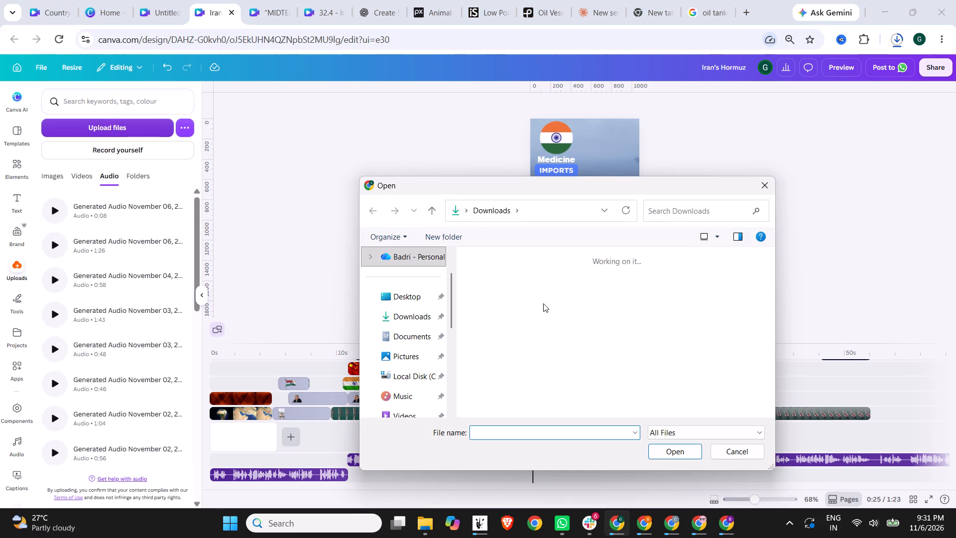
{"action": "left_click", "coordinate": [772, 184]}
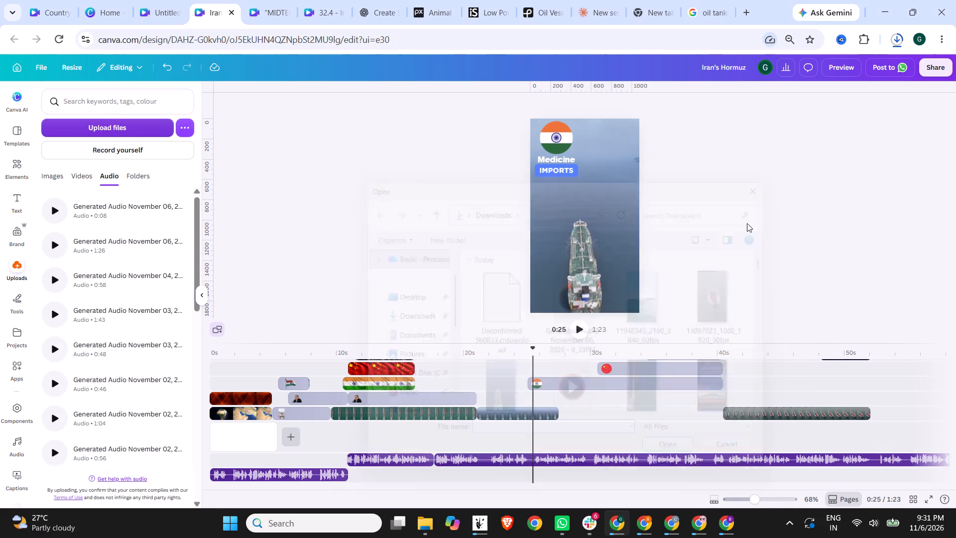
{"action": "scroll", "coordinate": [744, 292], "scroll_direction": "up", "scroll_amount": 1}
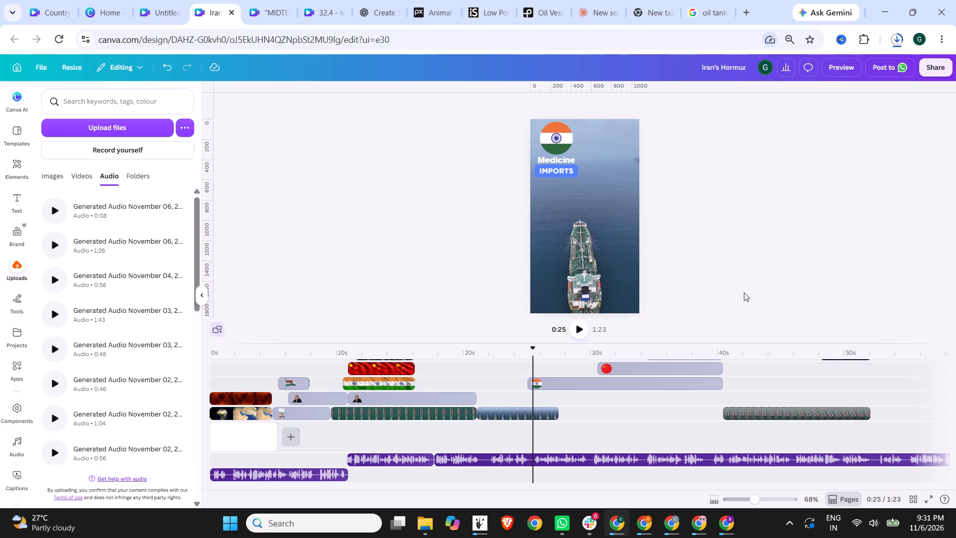
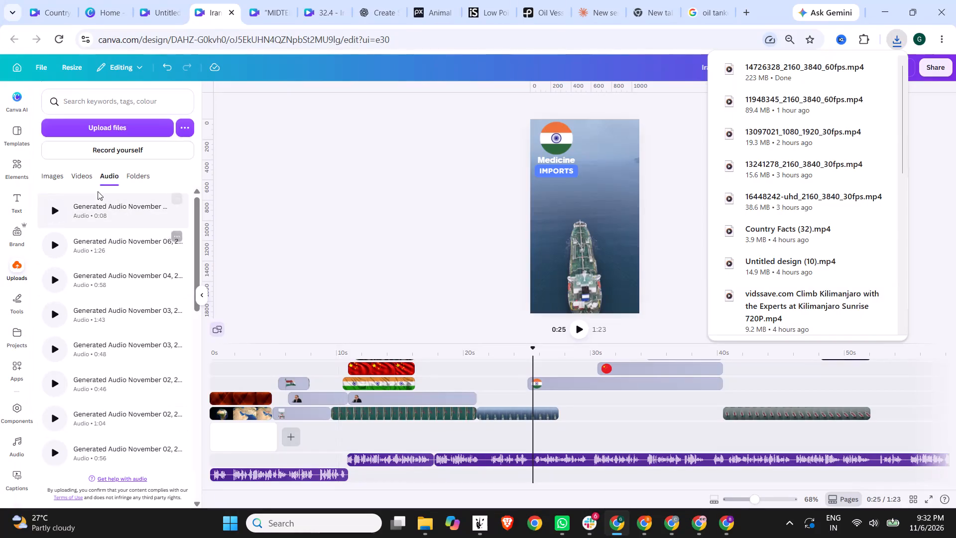
Upload the newly downloaded cargo ship video and place it on the timeline row above the existing ship clip, starting at about 24 s.
{"action": "left_click", "coordinate": [92, 127]}
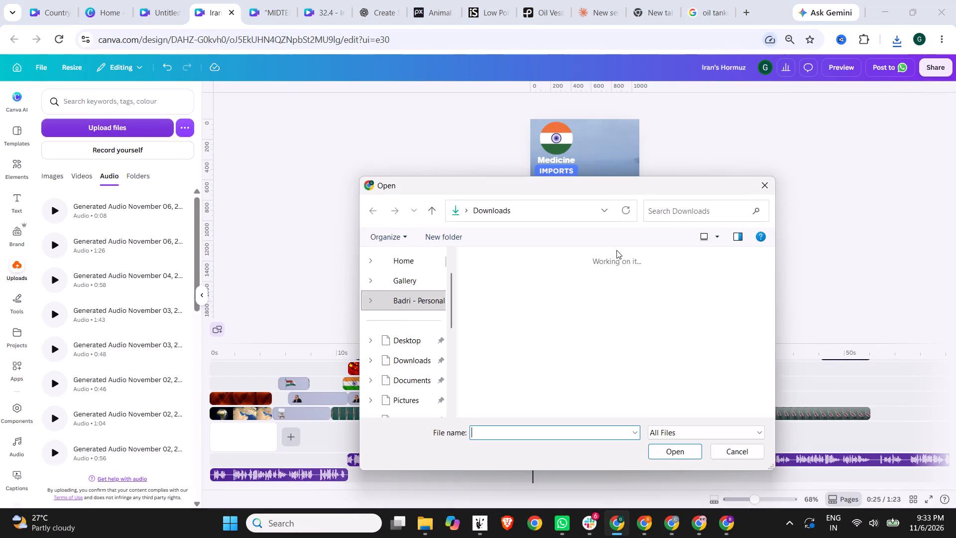
{"action": "double_click", "coordinate": [492, 310]}
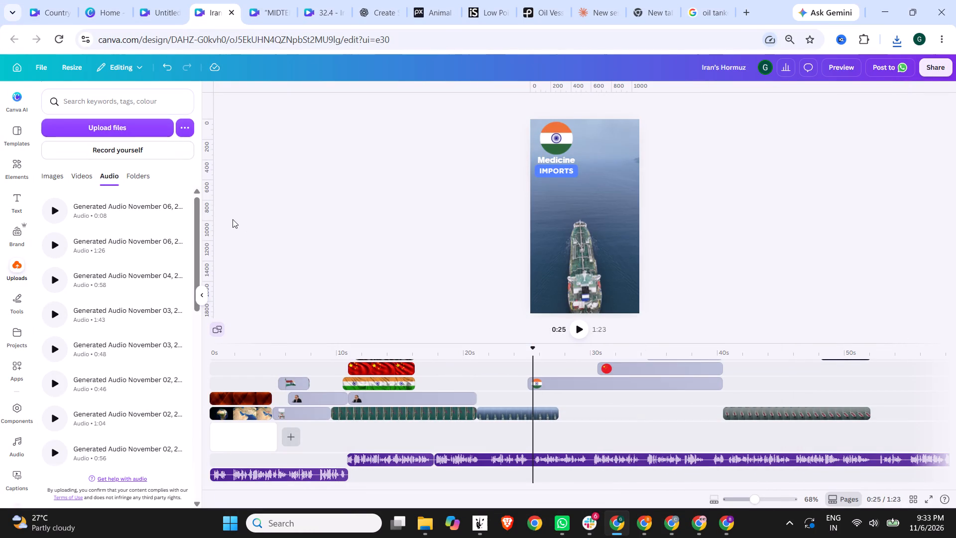
{"action": "left_click", "coordinate": [84, 175]}
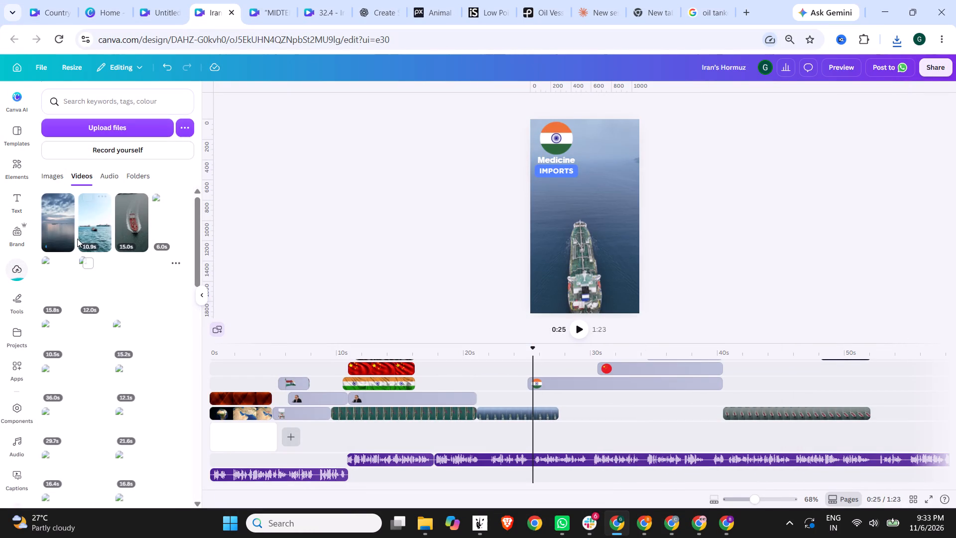
{"action": "left_click_drag", "start_coordinate": [56, 219], "coordinate": [586, 408]}
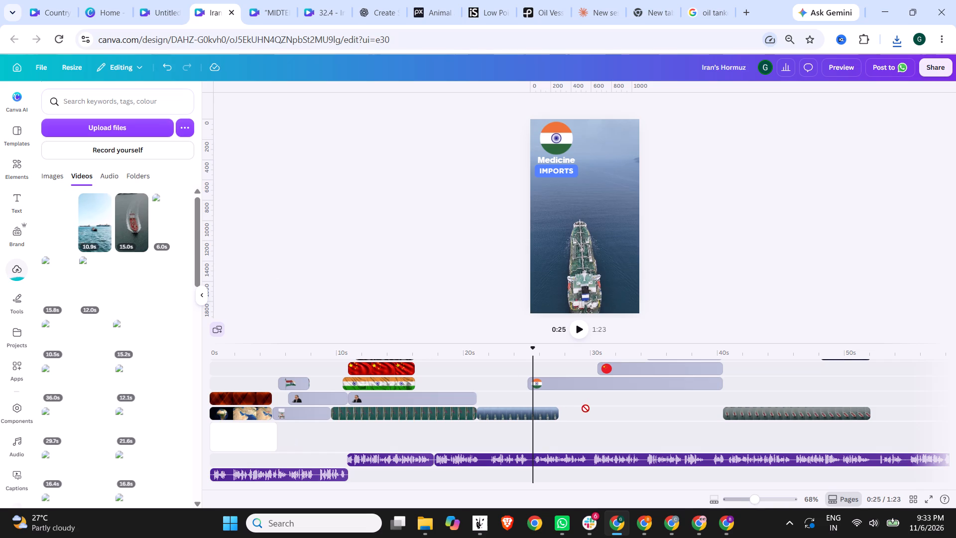
{"action": "left_click_drag", "start_coordinate": [586, 408], "coordinate": [527, 399]}
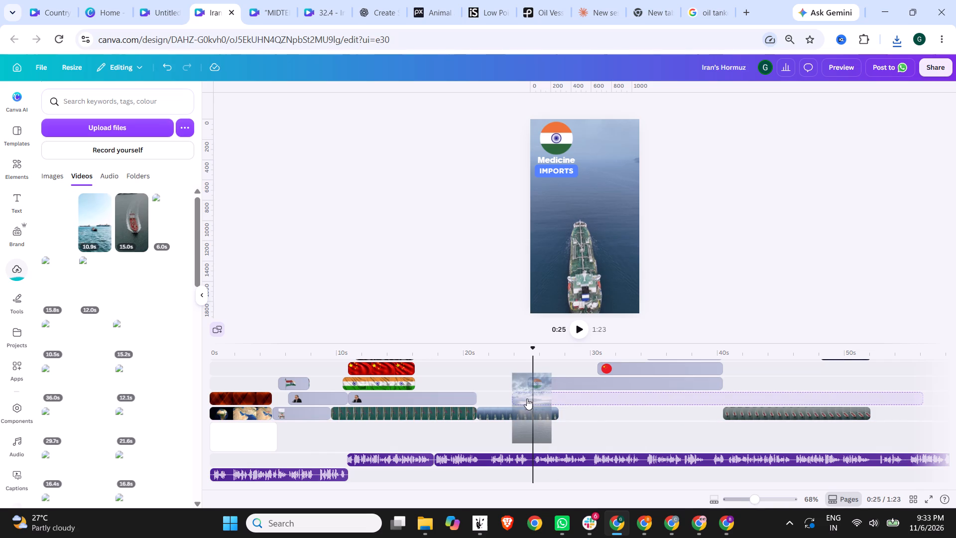
Delete the old ship clip that starts at about 21 s from the timeline.
{"action": "left_click", "coordinate": [515, 414]}
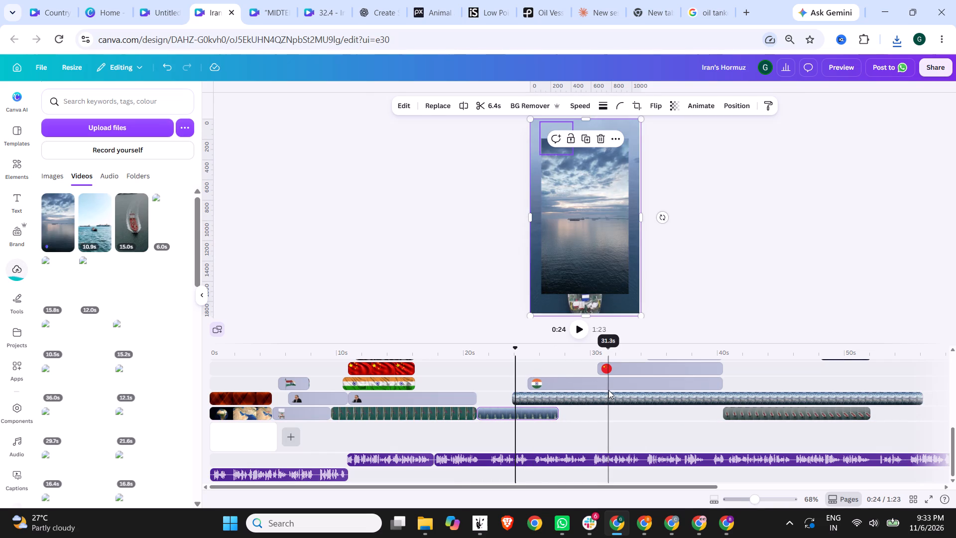
{"action": "key", "text": "Delete"}
Move the cargo ship video to start at about 21 s and trim it to 19.3 s, ending where the red ship clip begins.
{"action": "left_click", "coordinate": [670, 395]}
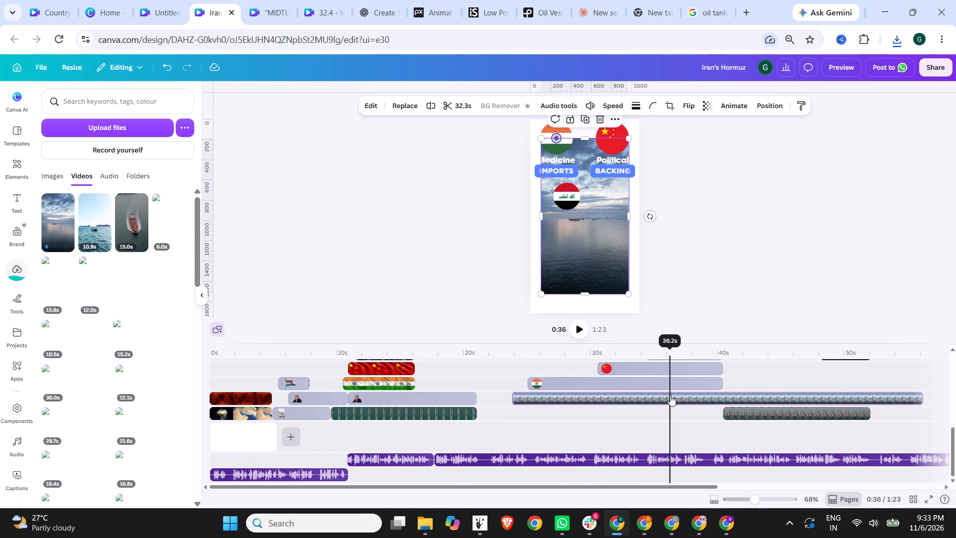
{"action": "left_click_drag", "start_coordinate": [695, 395], "coordinate": [660, 395]}
{"action": "left_click_drag", "start_coordinate": [884, 394], "coordinate": [781, 394]}
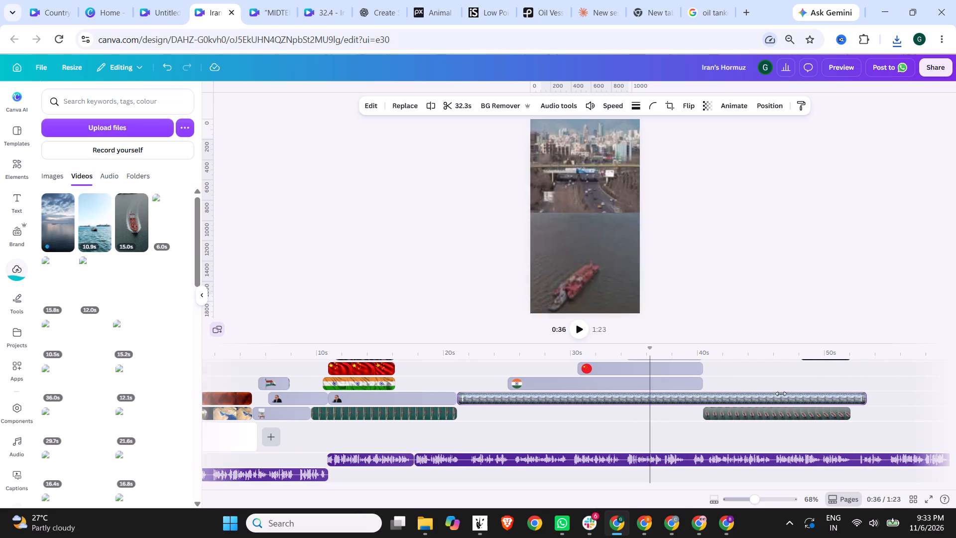
{"action": "left_click_drag", "start_coordinate": [781, 394], "coordinate": [702, 397]}
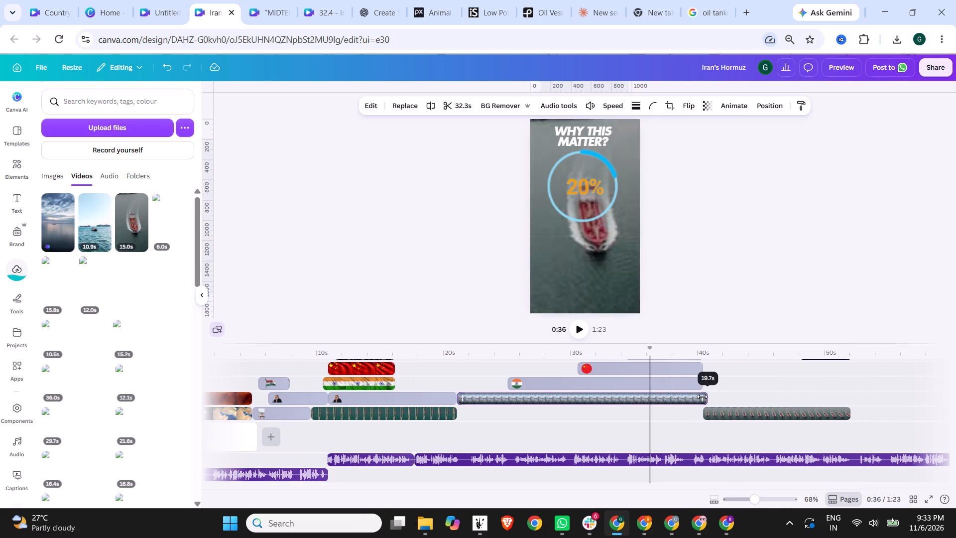
{"action": "left_click_drag", "start_coordinate": [702, 397], "coordinate": [701, 397]}
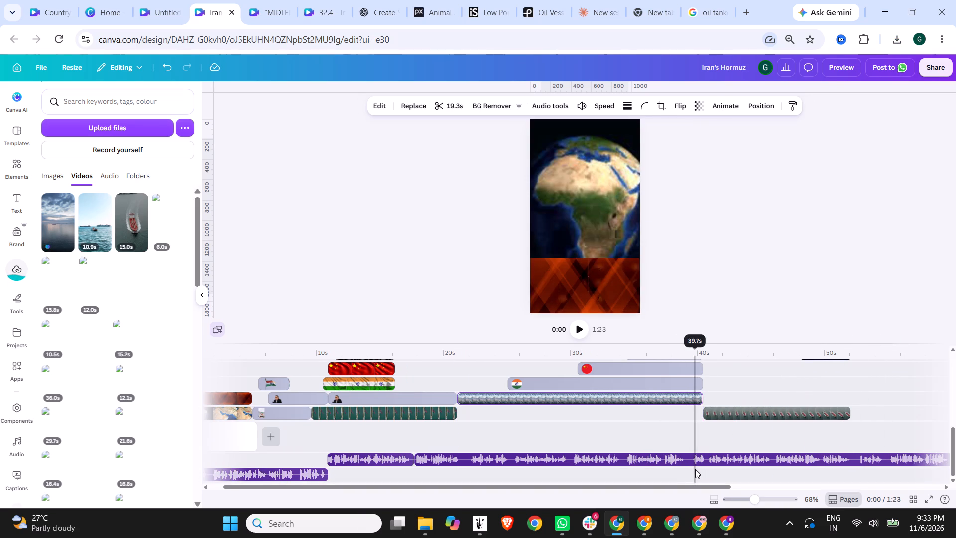
{"action": "left_click", "coordinate": [702, 400]}
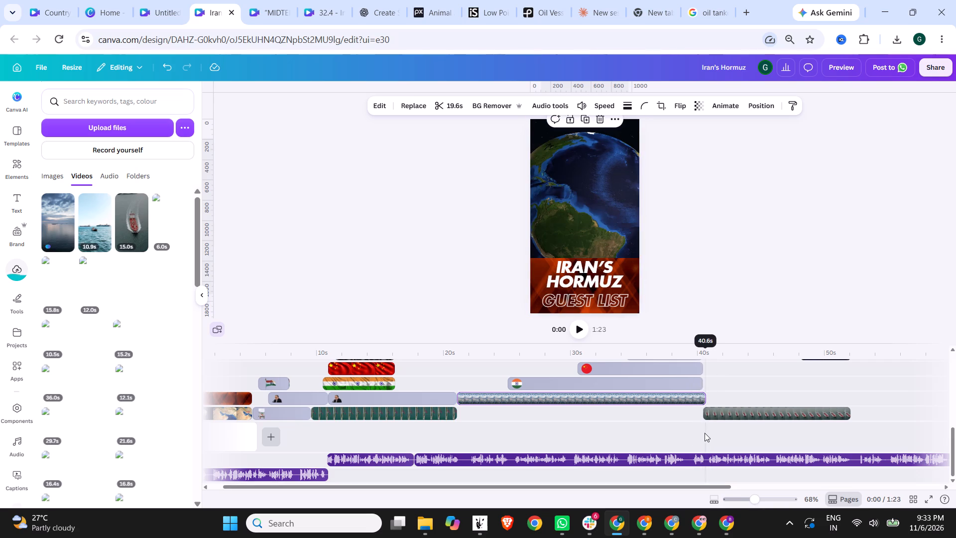
{"action": "left_click", "coordinate": [704, 396]}
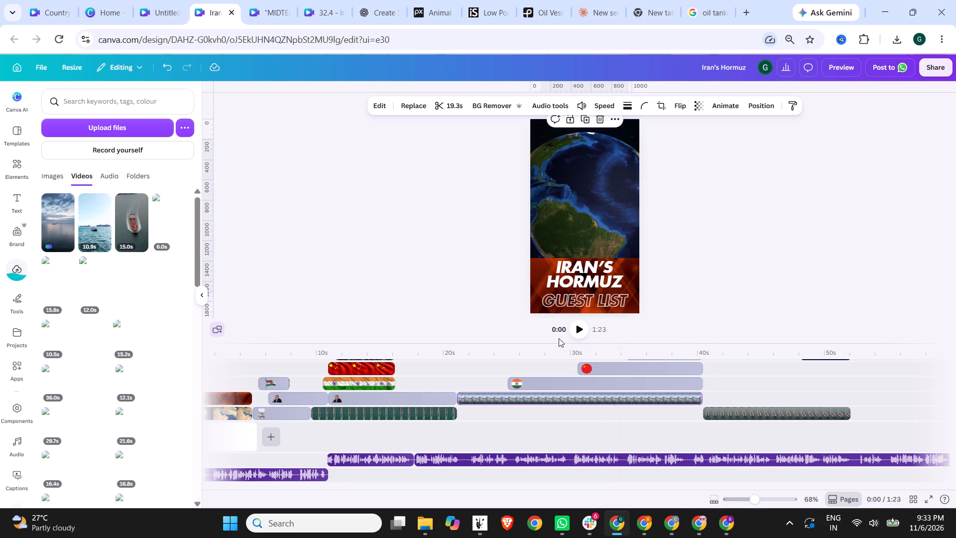
Preview the start of the cargo ship video, and align and enlarge it to fill the whole vertical page.
{"action": "left_click", "coordinate": [457, 356]}
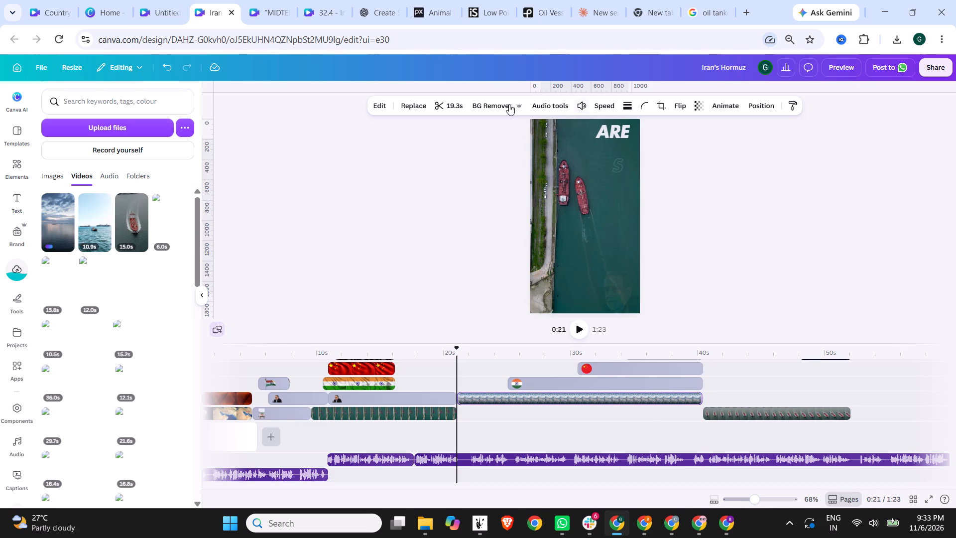
{"action": "left_click", "coordinate": [580, 327]}
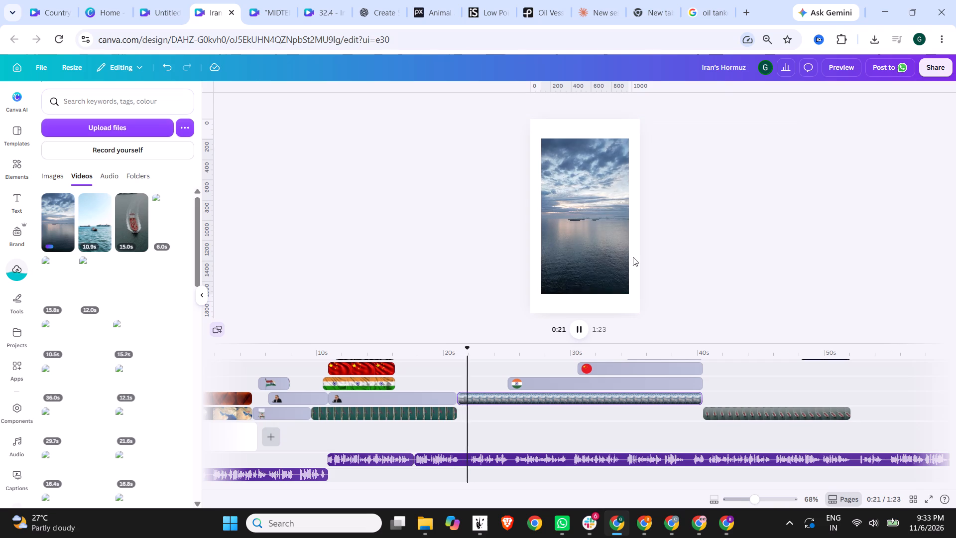
{"action": "left_click", "coordinate": [585, 326]}
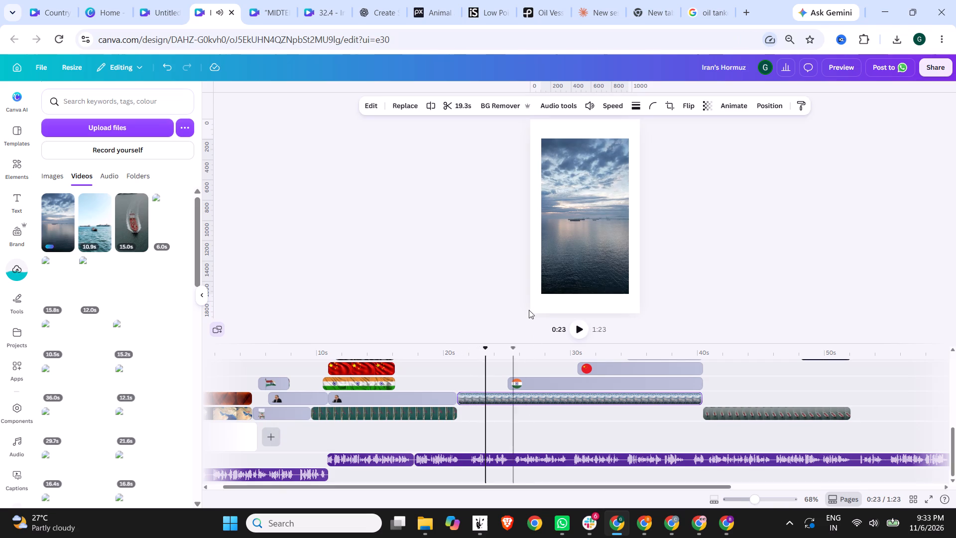
{"action": "left_click", "coordinate": [540, 221]}
{"action": "left_click", "coordinate": [577, 221]}
{"action": "left_click", "coordinate": [578, 262]}
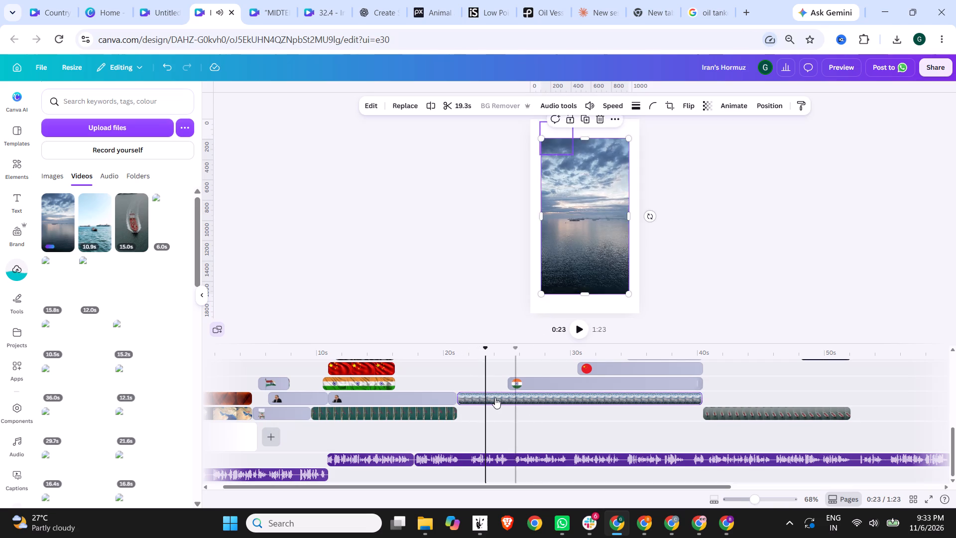
{"action": "left_click", "coordinate": [495, 398]}
{"action": "left_click_drag", "start_coordinate": [584, 183], "coordinate": [574, 161]}
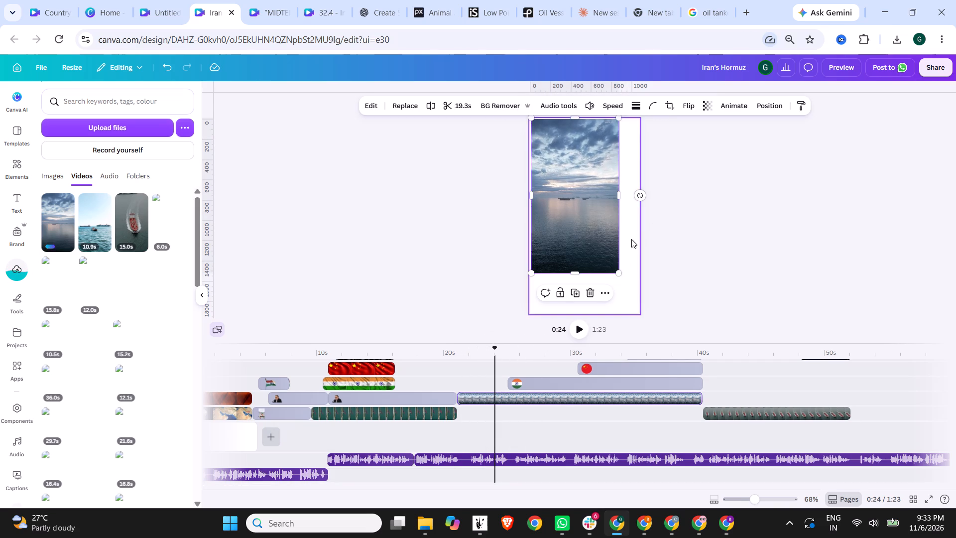
{"action": "left_click_drag", "start_coordinate": [618, 274], "coordinate": [643, 314]}
{"action": "left_click", "coordinate": [624, 293]}
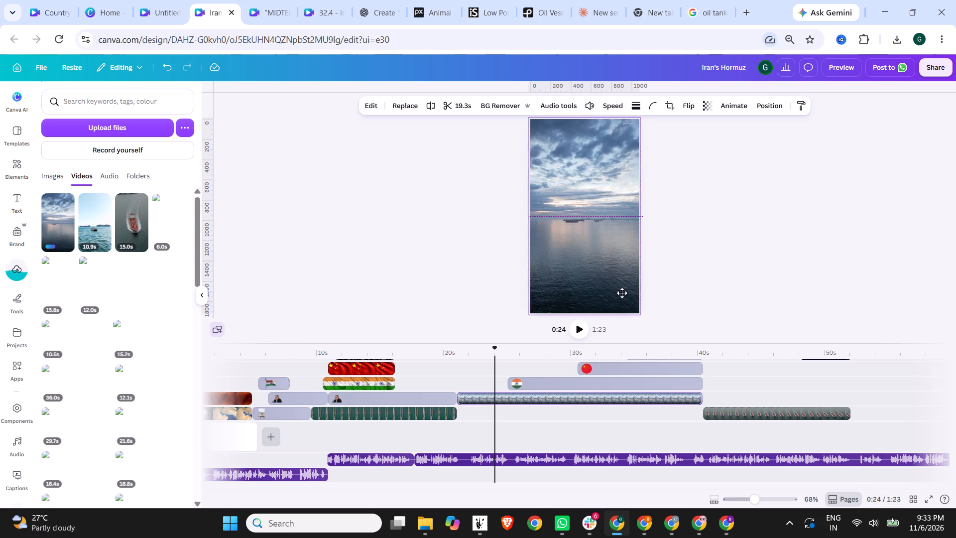
{"action": "left_click", "coordinate": [703, 272]}
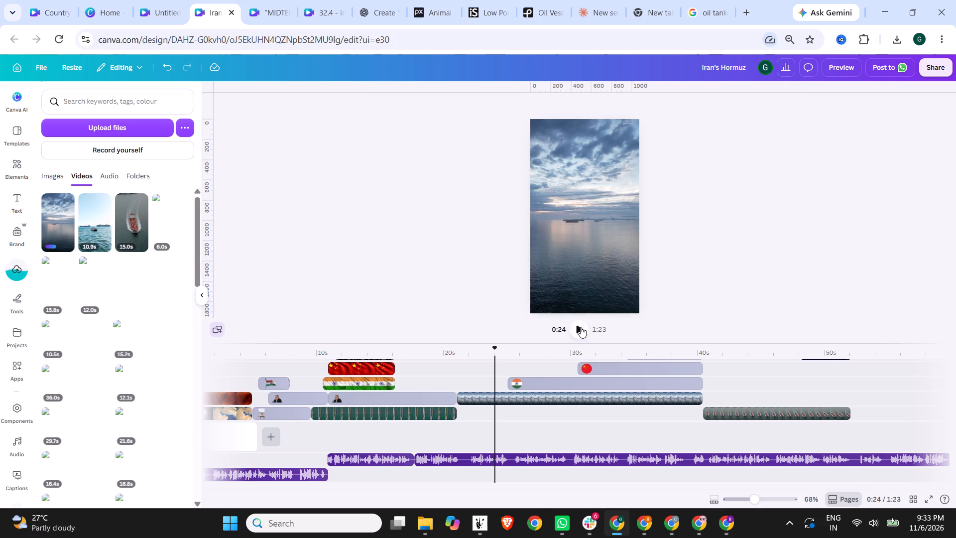
Play back the import scene from 0:24 into the "Why this matter?" scene.
{"action": "left_click", "coordinate": [581, 327]}
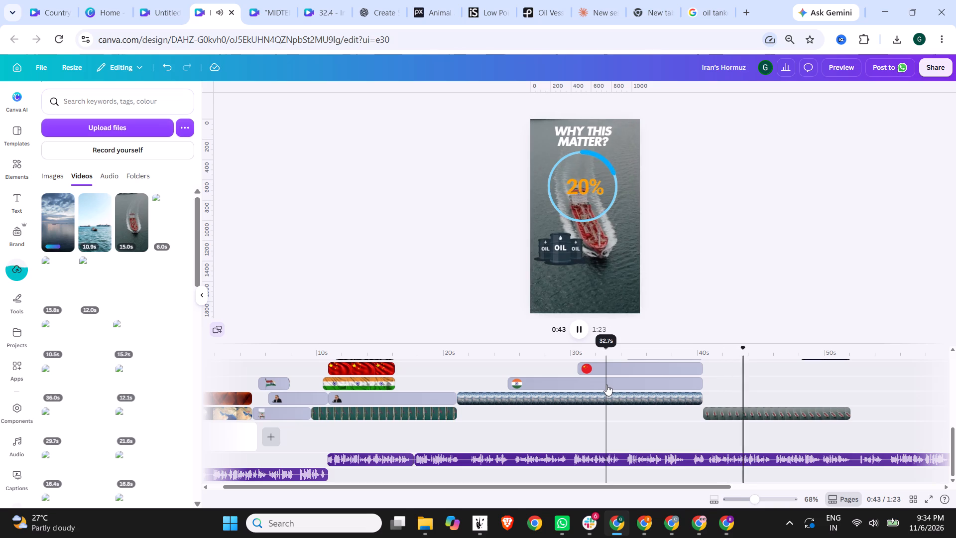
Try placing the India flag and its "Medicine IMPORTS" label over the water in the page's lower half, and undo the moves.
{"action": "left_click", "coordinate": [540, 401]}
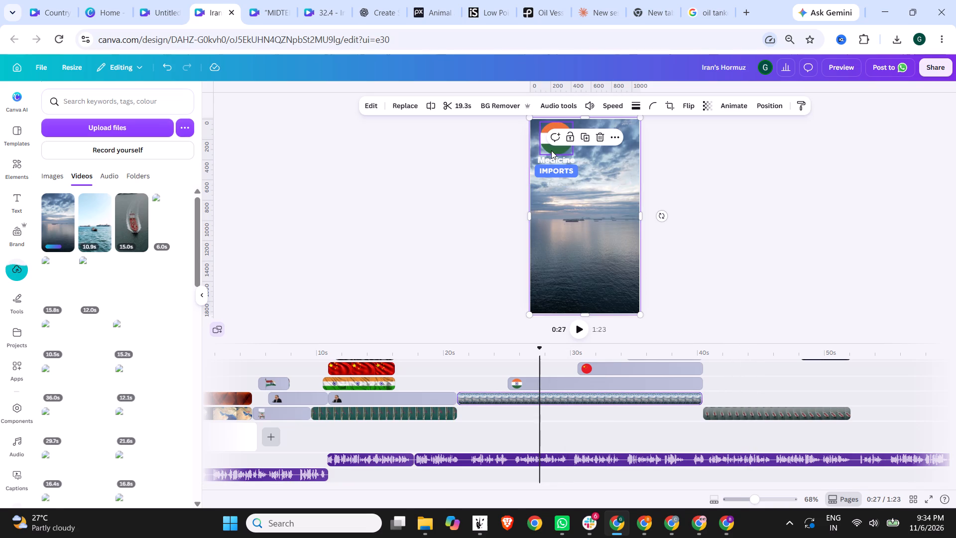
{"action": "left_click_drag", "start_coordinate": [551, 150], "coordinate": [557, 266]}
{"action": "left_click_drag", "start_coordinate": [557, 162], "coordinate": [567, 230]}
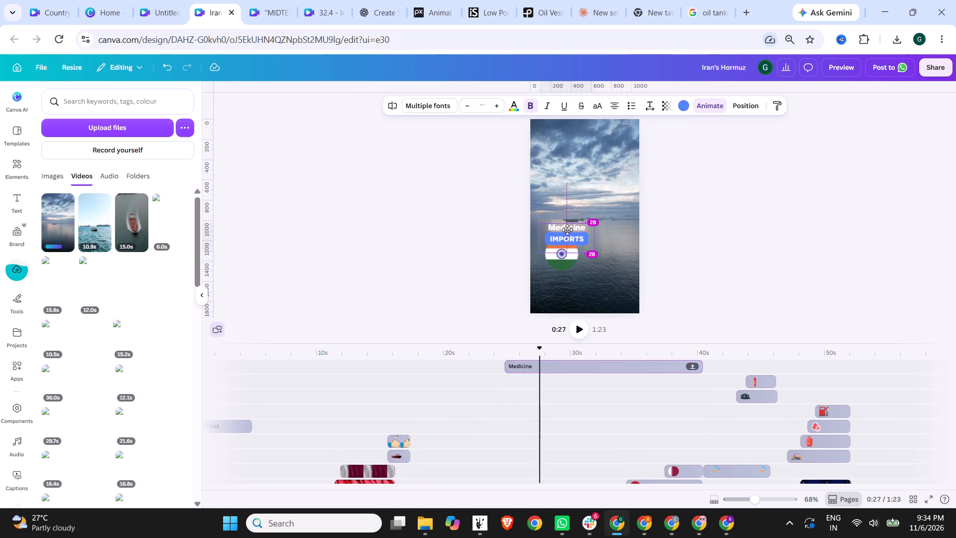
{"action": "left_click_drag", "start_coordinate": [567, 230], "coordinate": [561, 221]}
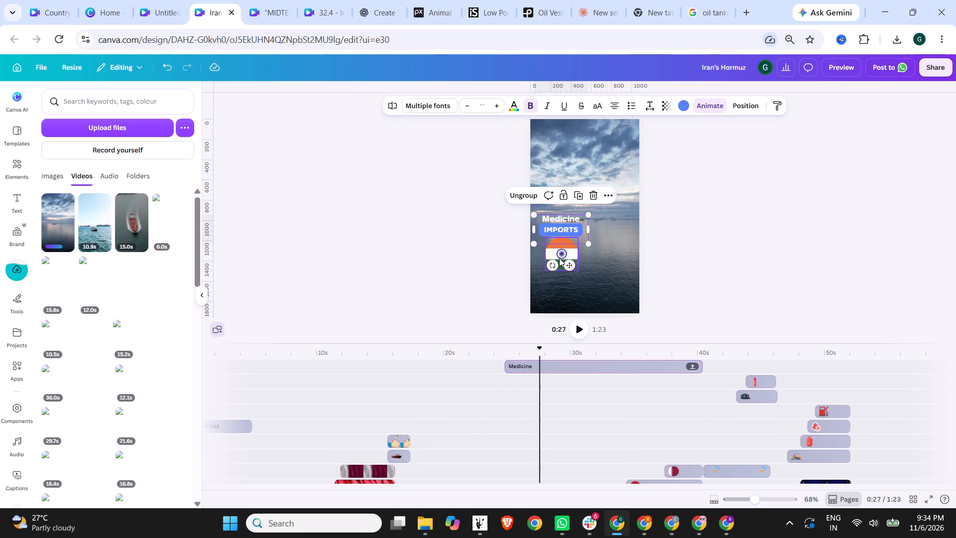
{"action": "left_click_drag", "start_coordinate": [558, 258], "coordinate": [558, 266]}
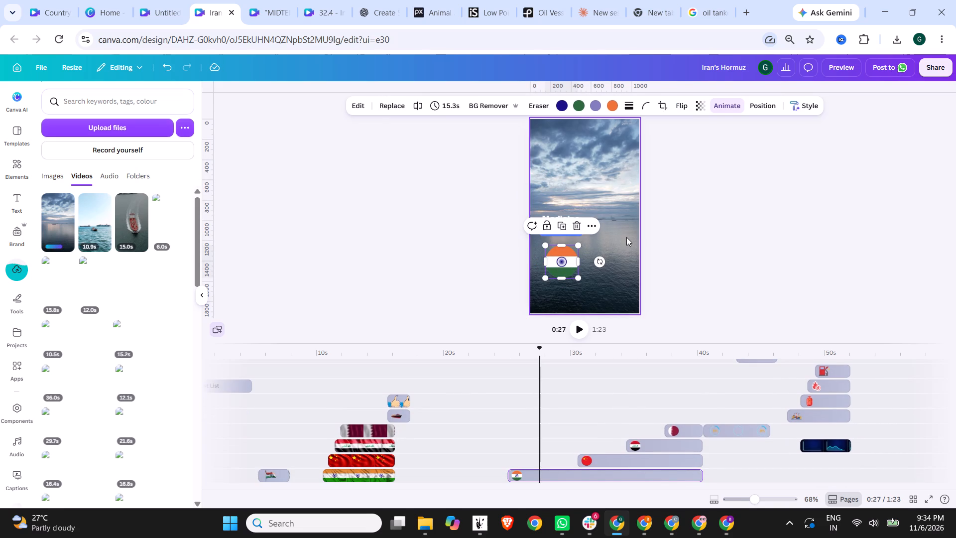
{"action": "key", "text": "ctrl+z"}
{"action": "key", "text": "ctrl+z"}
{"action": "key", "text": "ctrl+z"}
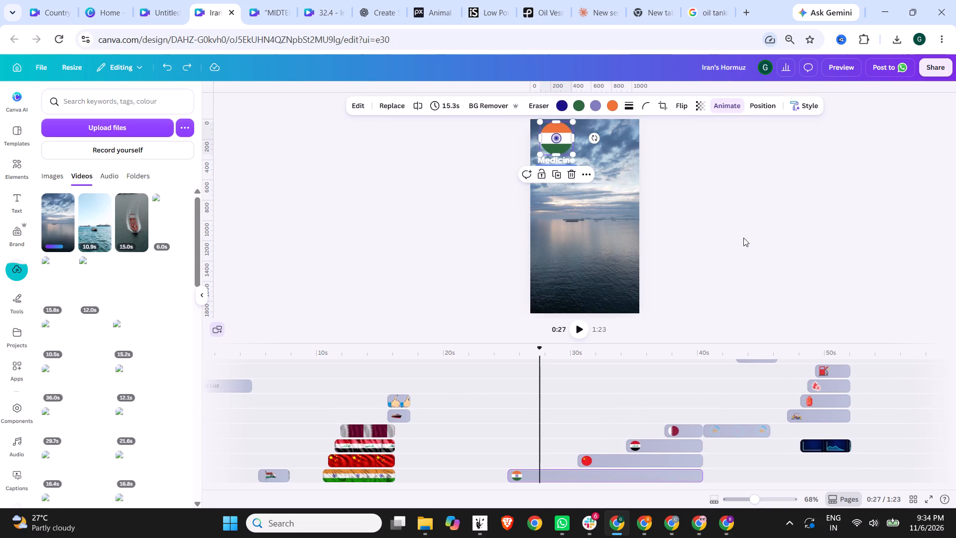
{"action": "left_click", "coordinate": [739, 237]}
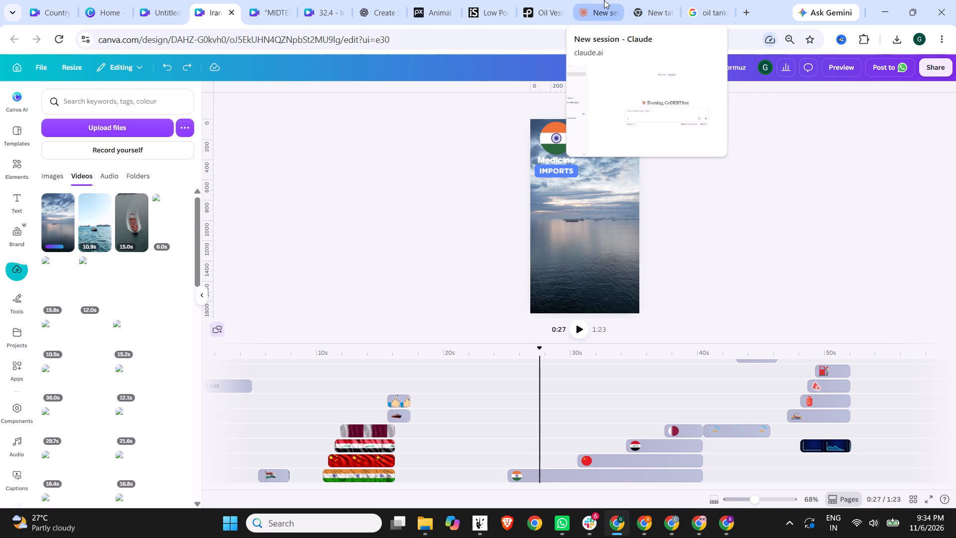
Switch to the Pexels tab and examine the videos similar to the sunset cargo ships clip for alternative footage.
{"action": "left_click", "coordinate": [542, 0]}
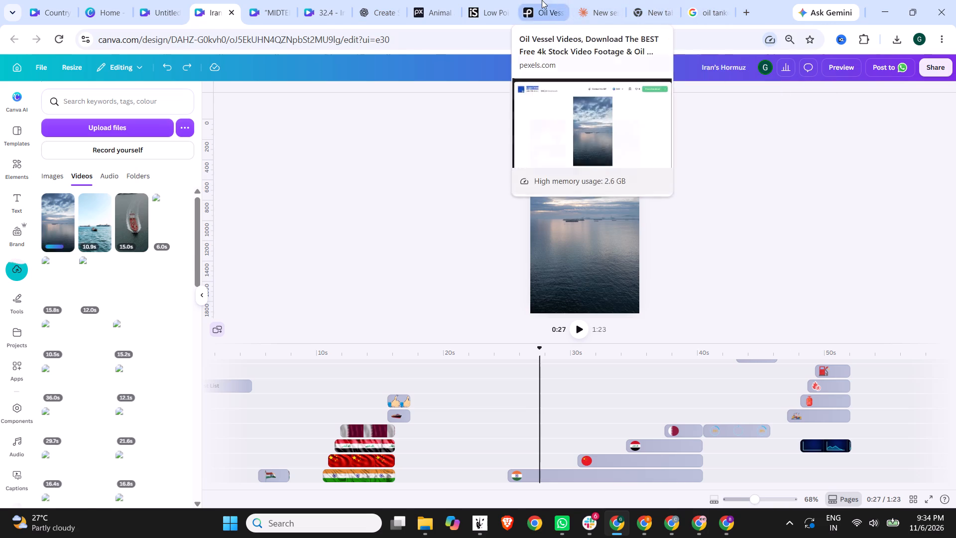
{"action": "scroll", "coordinate": [725, 321], "scroll_direction": "down", "scroll_amount": 12}
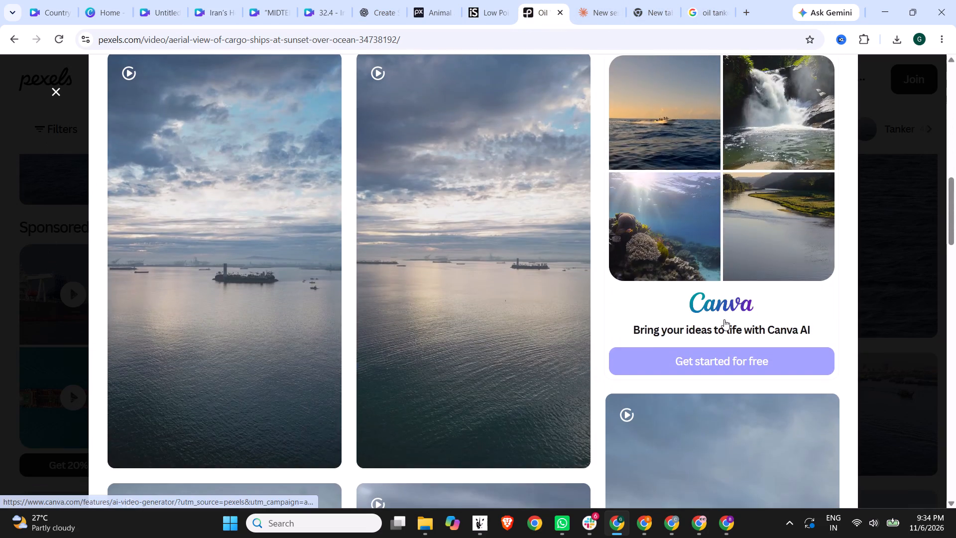
{"action": "scroll", "coordinate": [425, 319], "scroll_direction": "down", "scroll_amount": 4}
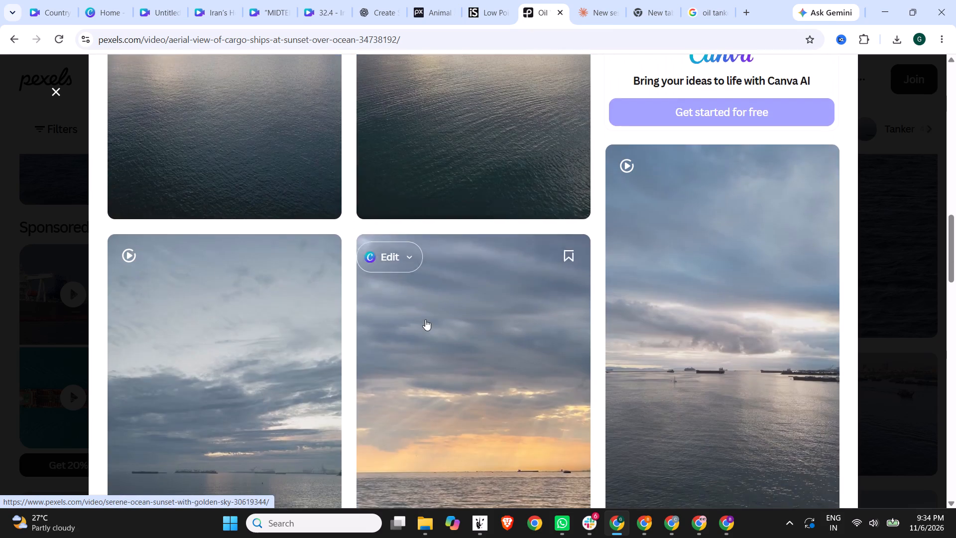
{"action": "scroll", "coordinate": [425, 319], "scroll_direction": "down", "scroll_amount": 4}
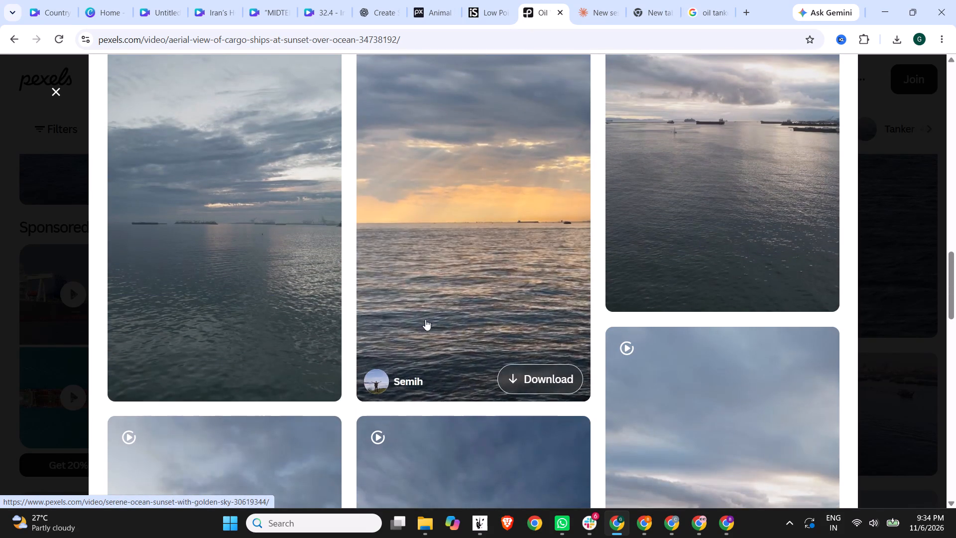
{"action": "scroll", "coordinate": [425, 319], "scroll_direction": "down", "scroll_amount": 9}
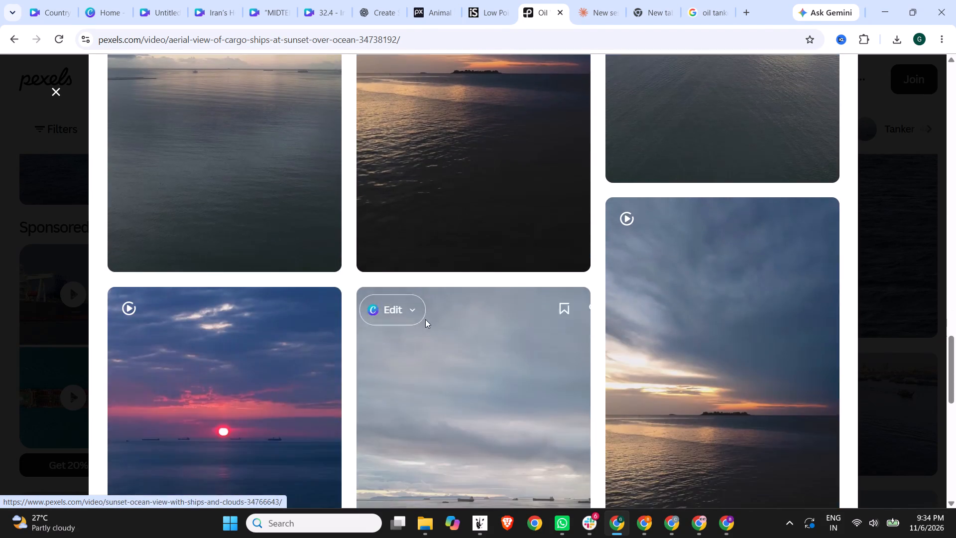
{"action": "scroll", "coordinate": [425, 319], "scroll_direction": "down", "scroll_amount": 12}
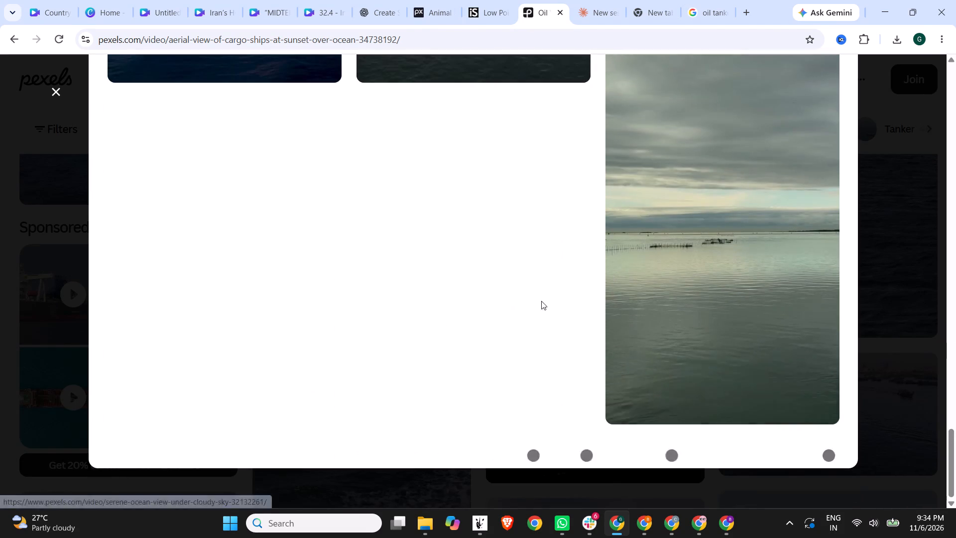
{"action": "scroll", "coordinate": [536, 303], "scroll_direction": "down", "scroll_amount": 13}
{"action": "scroll", "coordinate": [537, 303], "scroll_direction": "up", "scroll_amount": 7}
Close the sunset cargo ships clip and look through the "oil vessel" video results for suitable vertical ship footage.
{"action": "left_click", "coordinate": [82, 139]}
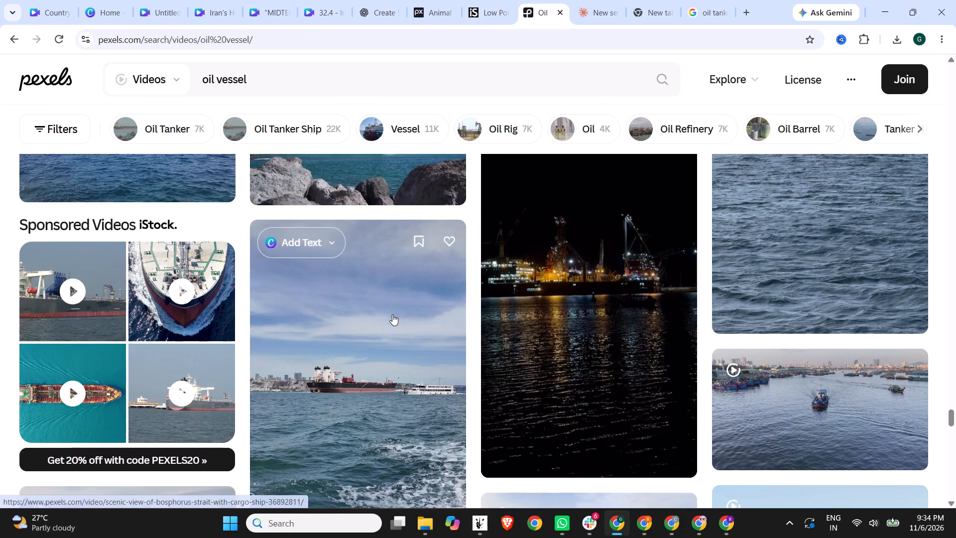
{"action": "scroll", "coordinate": [392, 314], "scroll_direction": "down", "scroll_amount": 5}
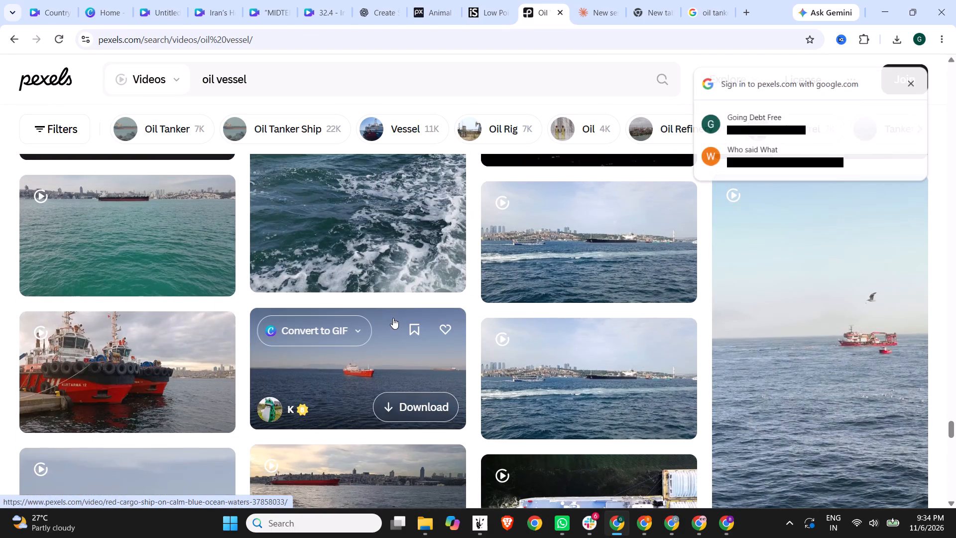
{"action": "scroll", "coordinate": [393, 318], "scroll_direction": "down", "scroll_amount": 7}
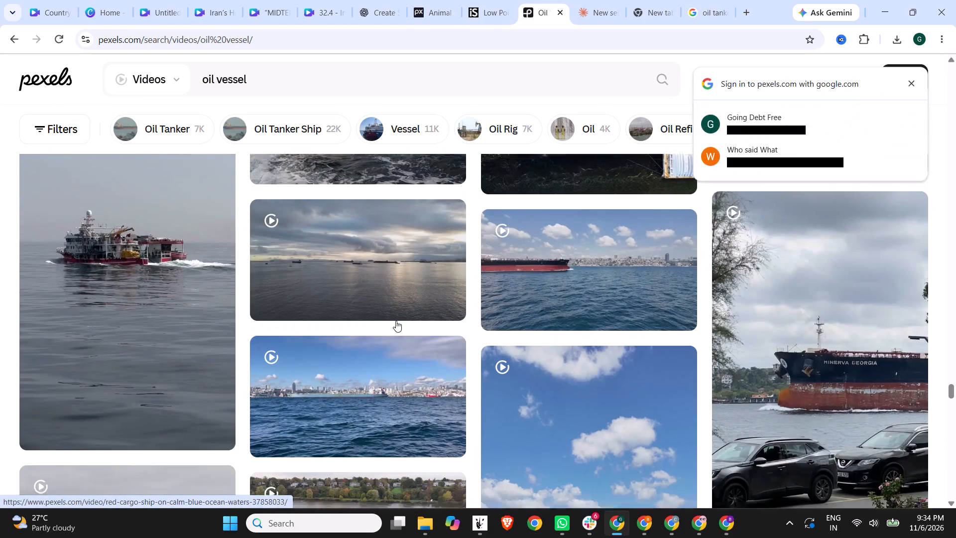
{"action": "scroll", "coordinate": [396, 321], "scroll_direction": "down", "scroll_amount": 5}
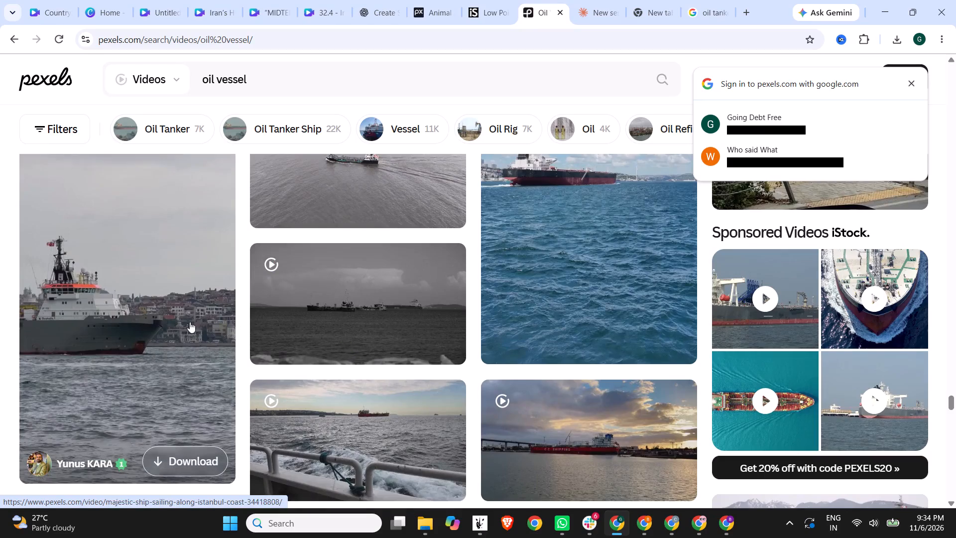
{"action": "scroll", "coordinate": [188, 322], "scroll_direction": "down", "scroll_amount": 1}
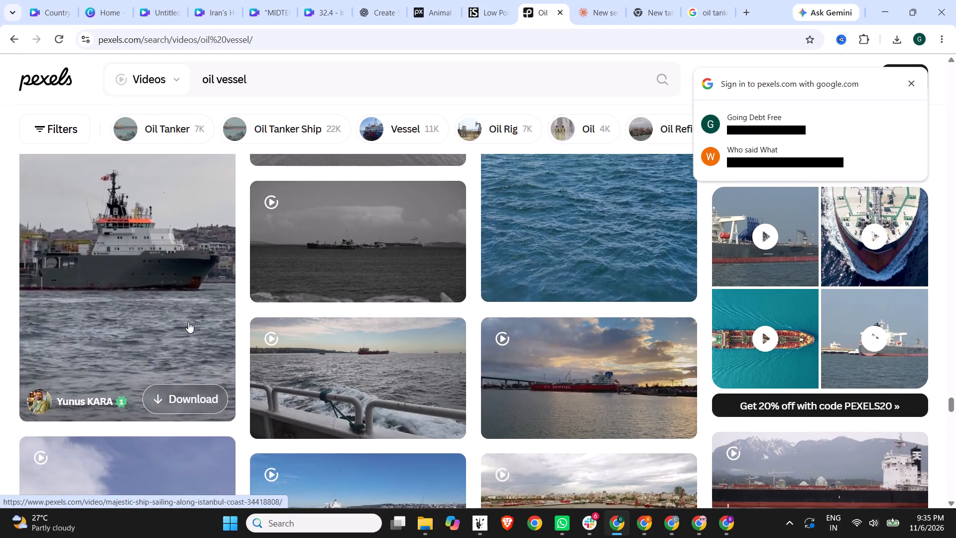
{"action": "scroll", "coordinate": [188, 322], "scroll_direction": "down", "scroll_amount": 2}
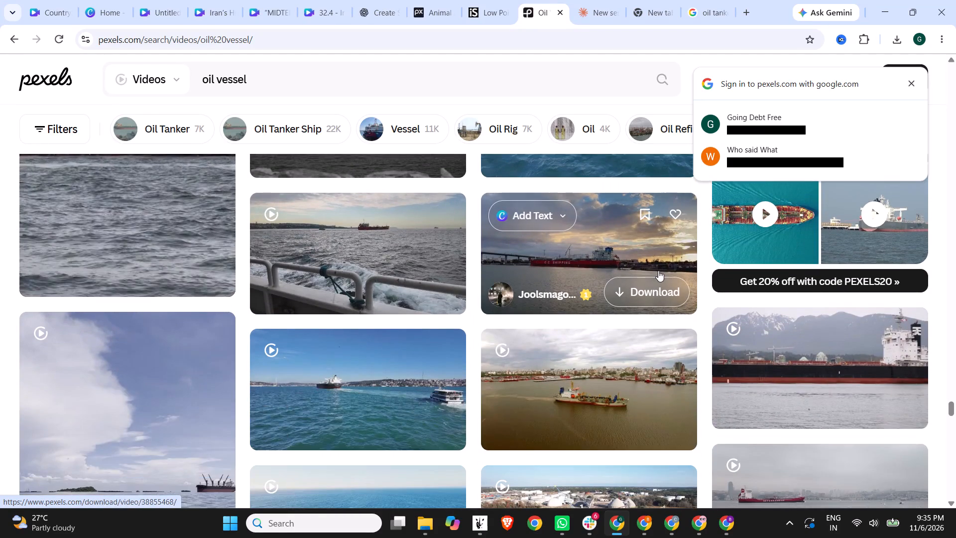
{"action": "scroll", "coordinate": [613, 265], "scroll_direction": "down", "scroll_amount": 5}
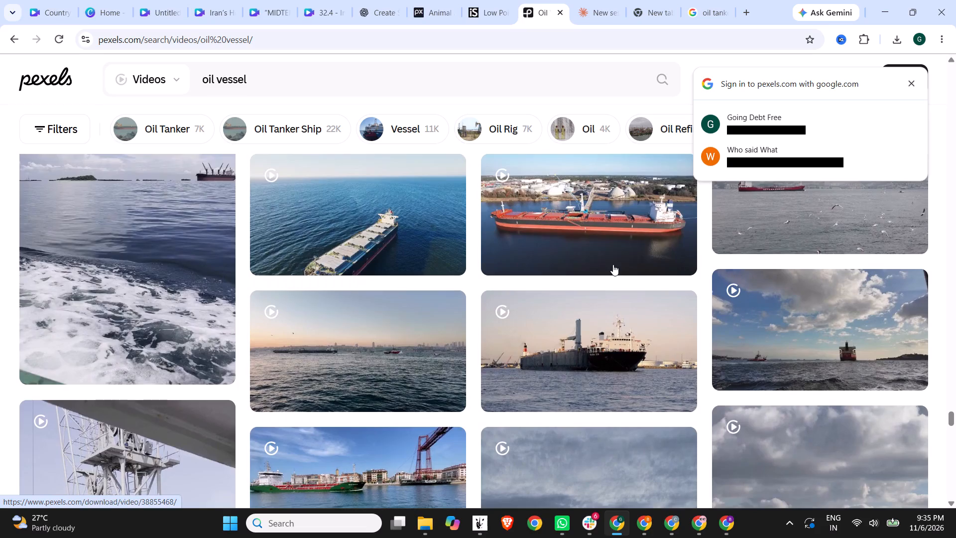
{"action": "scroll", "coordinate": [588, 271], "scroll_direction": "down", "scroll_amount": 4}
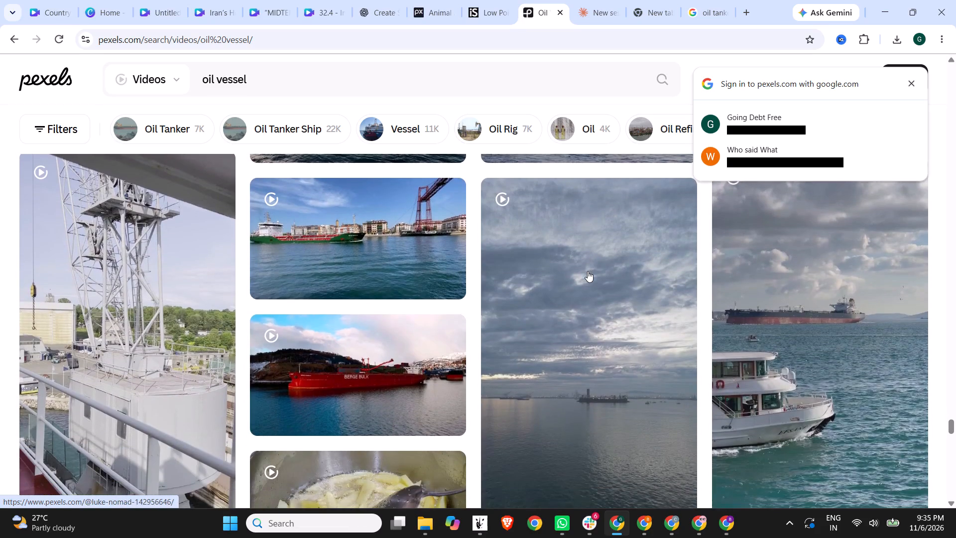
{"action": "scroll", "coordinate": [588, 271], "scroll_direction": "down", "scroll_amount": 6}
{"action": "scroll", "coordinate": [471, 289], "scroll_direction": "down", "scroll_amount": 4}
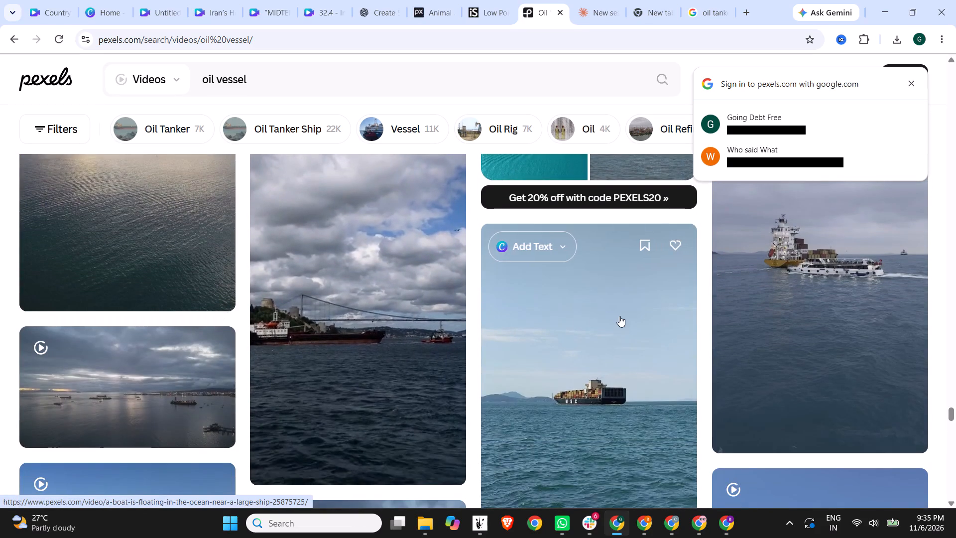
{"action": "scroll", "coordinate": [619, 316], "scroll_direction": "down", "scroll_amount": 3}
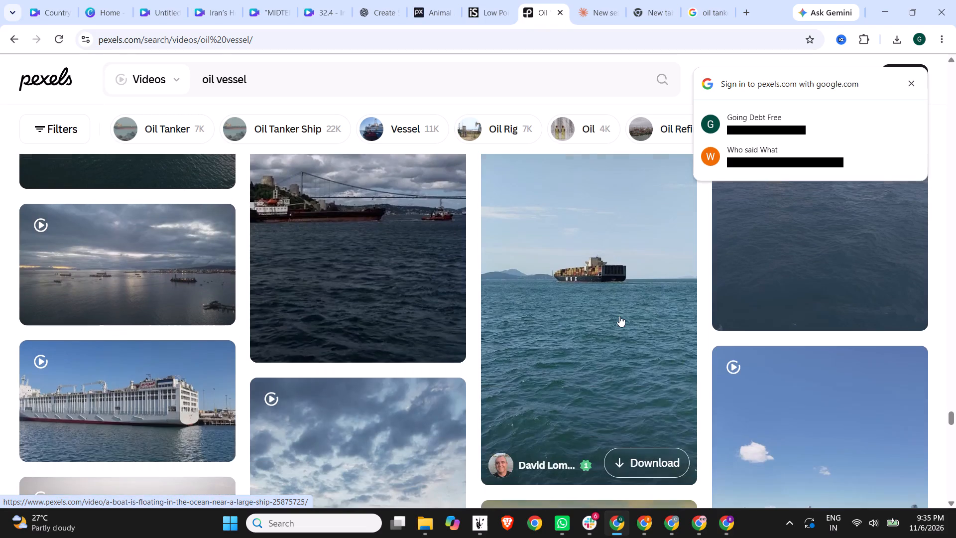
{"action": "scroll", "coordinate": [577, 322], "scroll_direction": "down", "scroll_amount": 3}
Preview the vertical clip of the loaded MSC container ship at sea, close it, and continue checking the "oil vessel" results.
{"action": "left_click", "coordinate": [589, 218]}
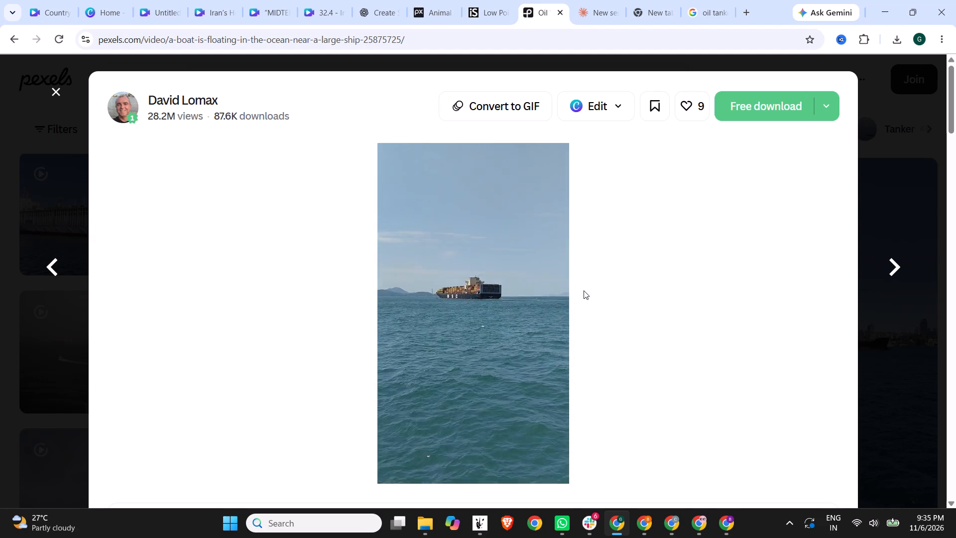
{"action": "left_click", "coordinate": [904, 188]}
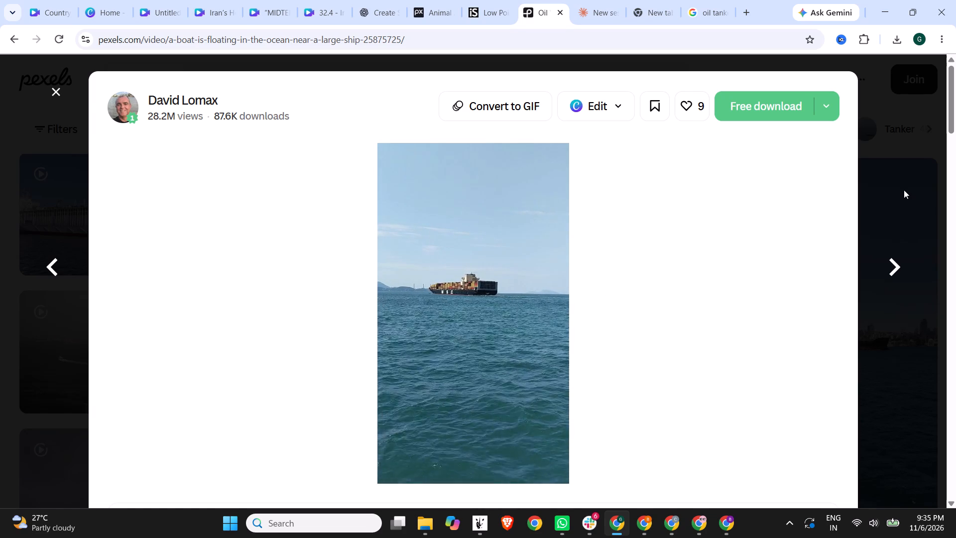
{"action": "scroll", "coordinate": [635, 351], "scroll_direction": "down", "scroll_amount": 3}
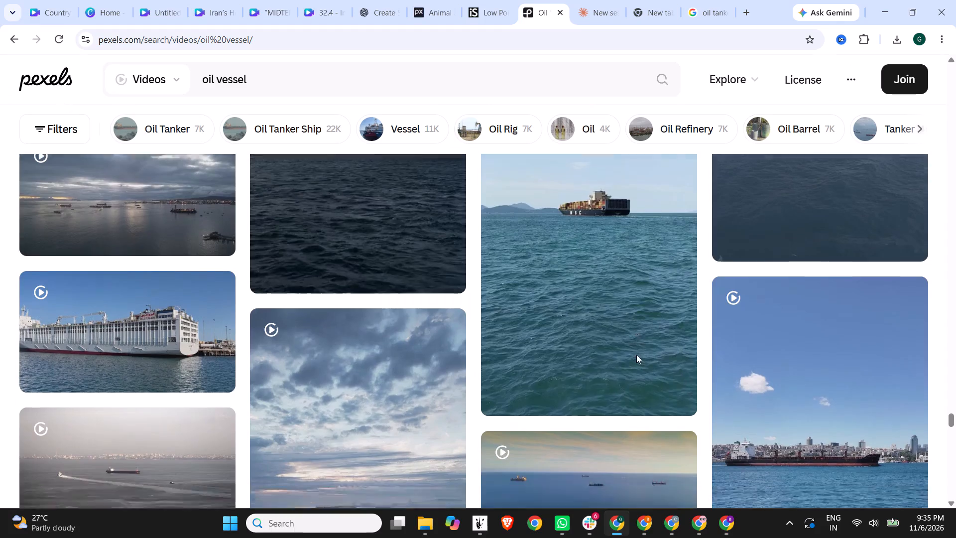
{"action": "scroll", "coordinate": [701, 352], "scroll_direction": "down", "scroll_amount": 4}
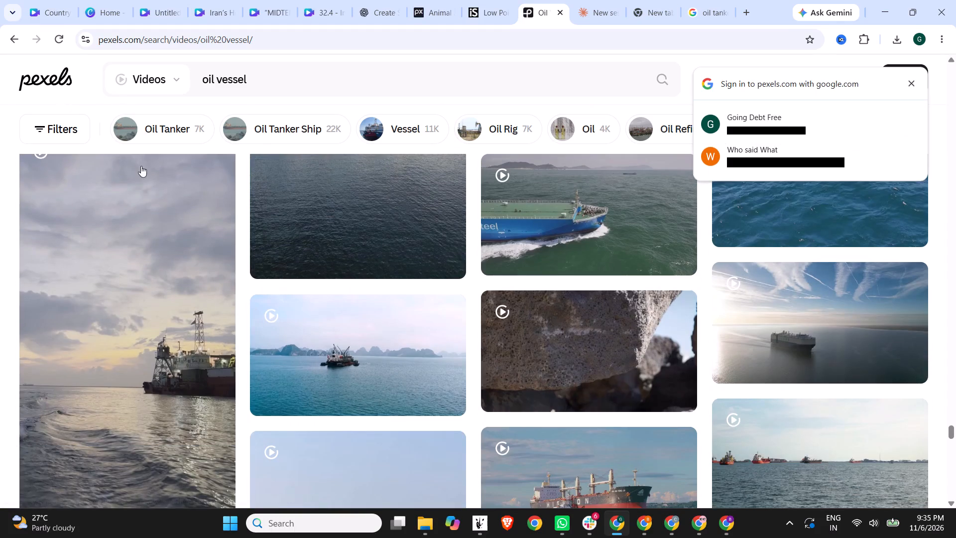
Search the Pexels videos for "ship logistics".
{"action": "left_click_drag", "start_coordinate": [249, 82], "coordinate": [189, 80]}
{"action": "type", "text": "ship logistics"}
{"action": "key", "text": "Return"}
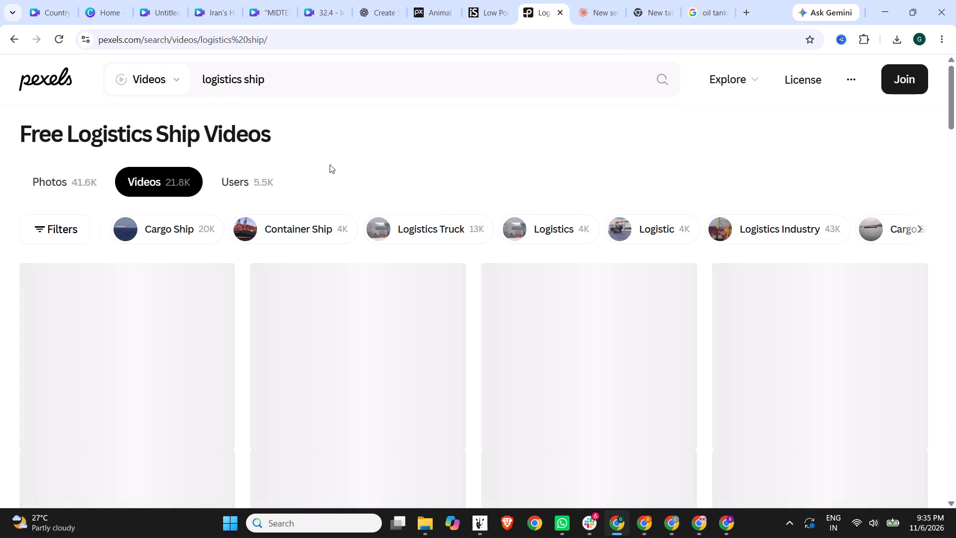
Examine the logistics ship video results for vertical cargo ship footage that could suit the import scene.
{"action": "scroll", "coordinate": [330, 164], "scroll_direction": "down", "scroll_amount": 3}
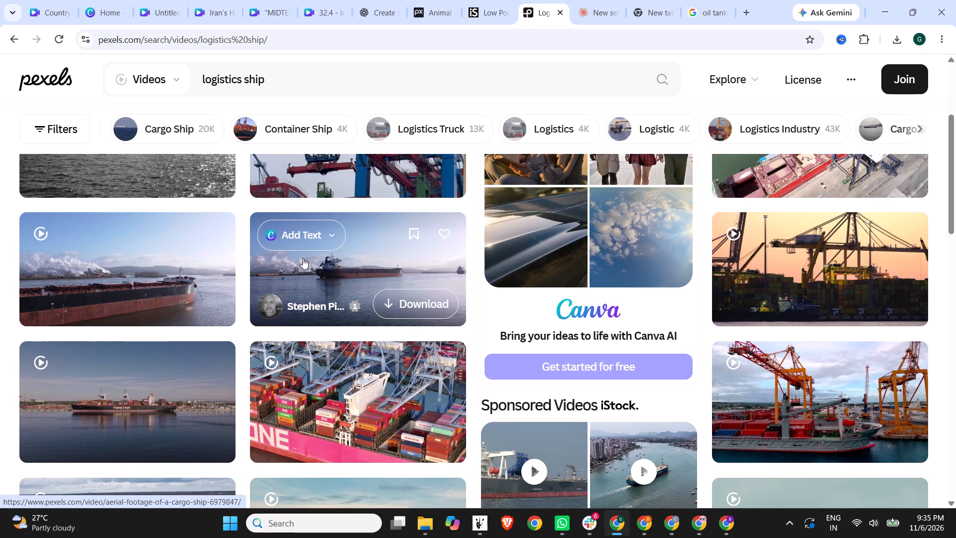
{"action": "scroll", "coordinate": [303, 258], "scroll_direction": "down", "scroll_amount": 5}
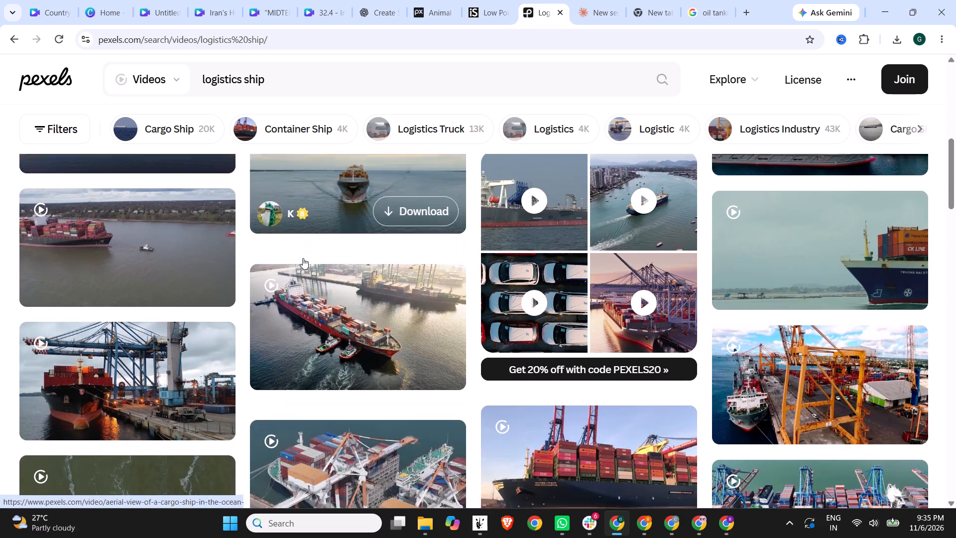
{"action": "scroll", "coordinate": [303, 258], "scroll_direction": "down", "scroll_amount": 3}
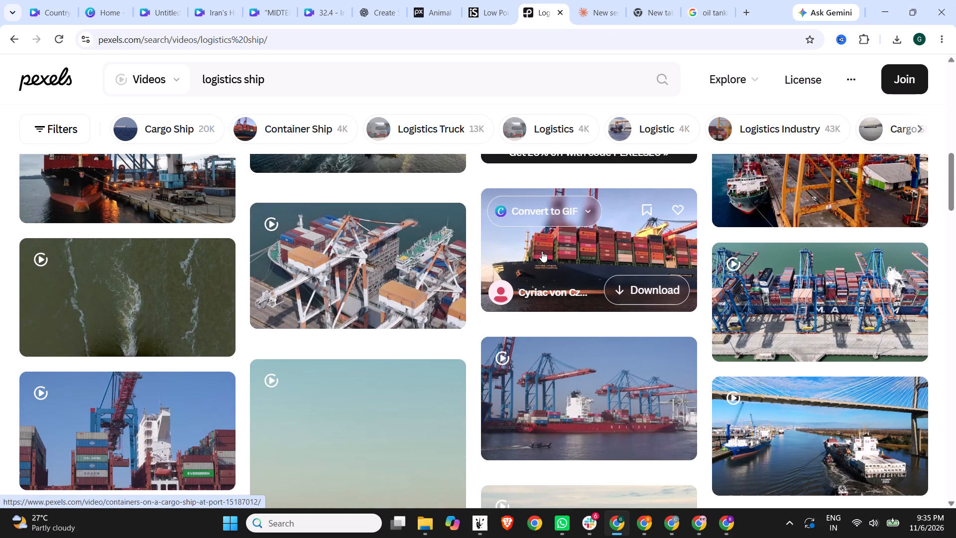
{"action": "scroll", "coordinate": [543, 251], "scroll_direction": "down", "scroll_amount": 6}
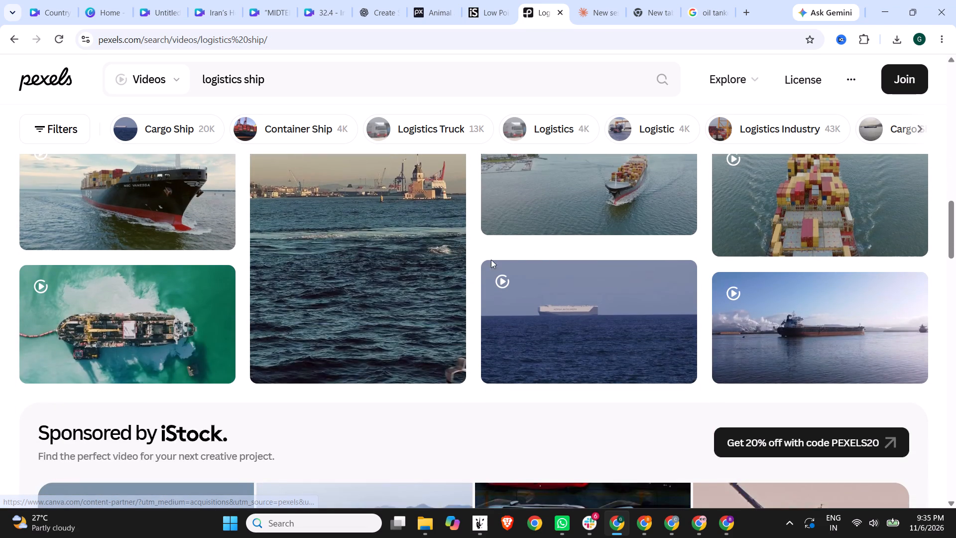
{"action": "scroll", "coordinate": [370, 280], "scroll_direction": "up", "scroll_amount": 3}
{"action": "scroll", "coordinate": [309, 290], "scroll_direction": "down", "scroll_amount": 6}
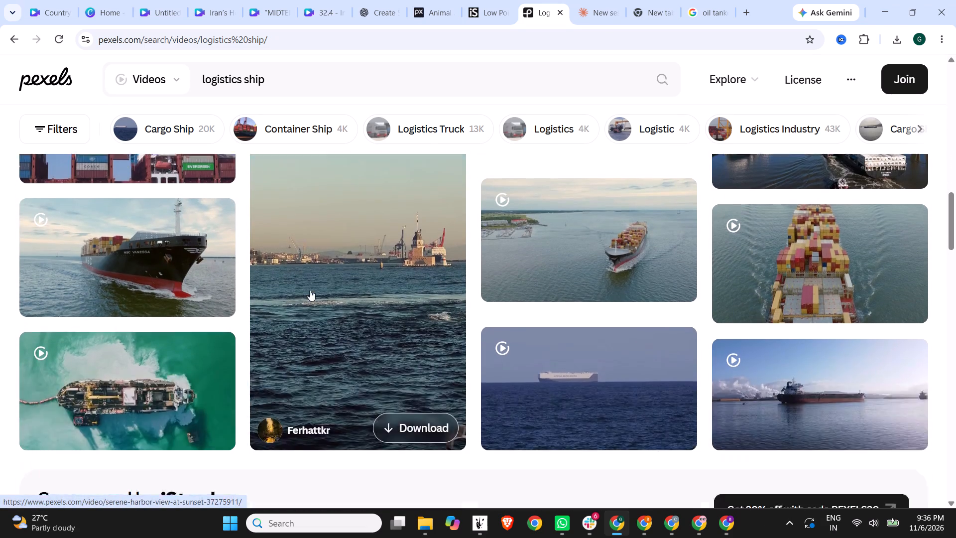
{"action": "scroll", "coordinate": [315, 291], "scroll_direction": "down", "scroll_amount": 6}
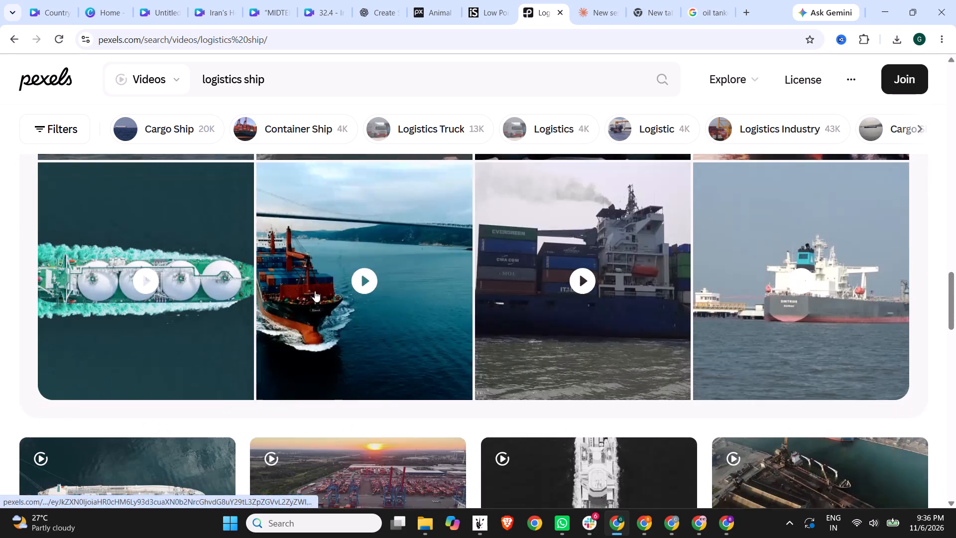
{"action": "scroll", "coordinate": [315, 291], "scroll_direction": "down", "scroll_amount": 5}
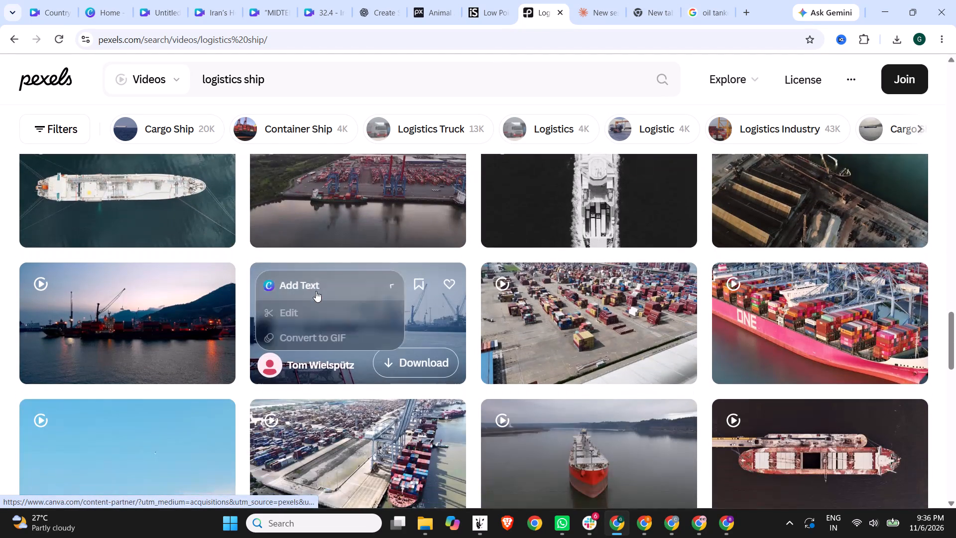
{"action": "scroll", "coordinate": [316, 291], "scroll_direction": "down", "scroll_amount": 2}
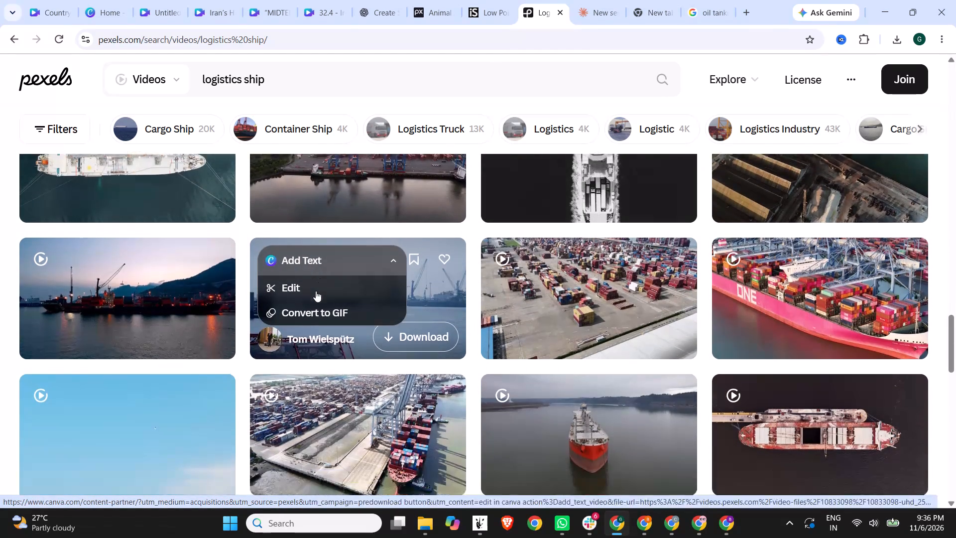
{"action": "scroll", "coordinate": [316, 291], "scroll_direction": "down", "scroll_amount": 2}
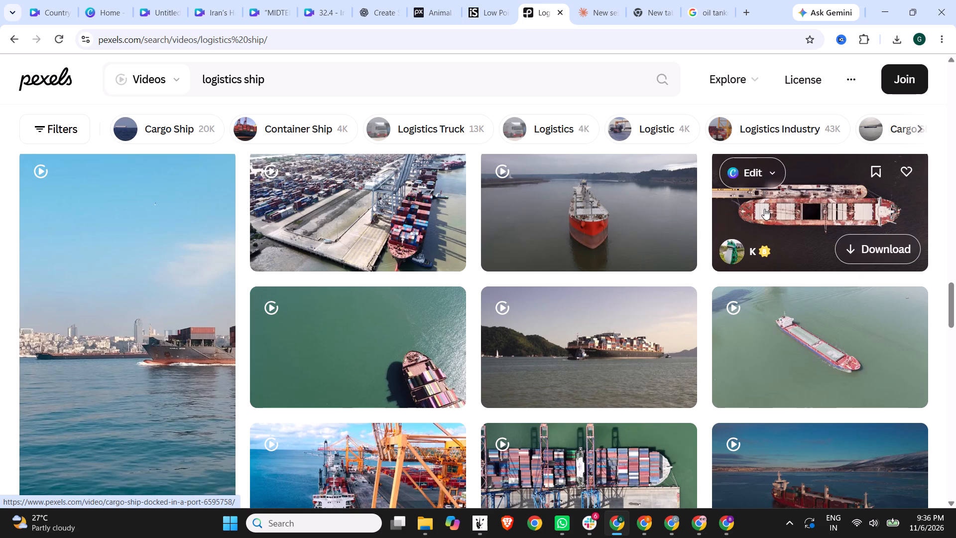
{"action": "scroll", "coordinate": [764, 209], "scroll_direction": "down", "scroll_amount": 2}
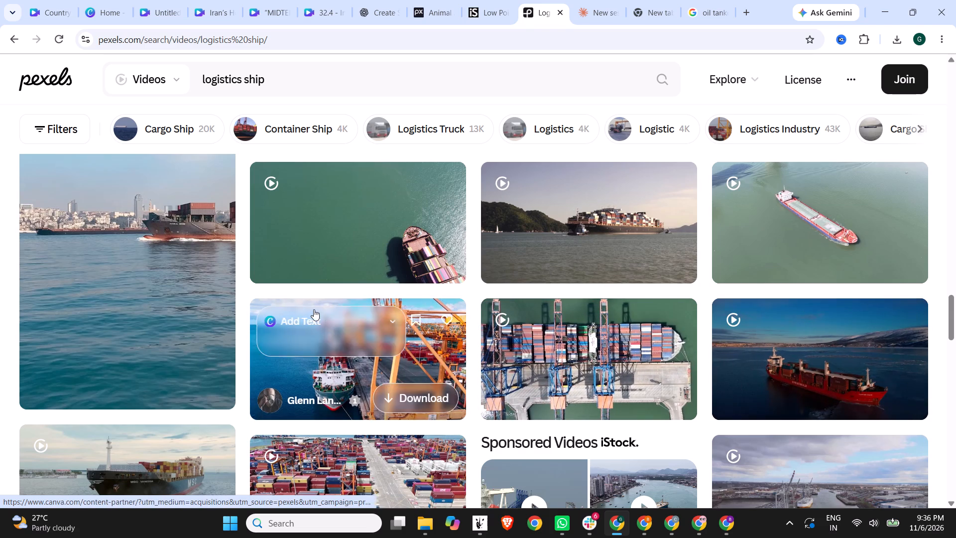
{"action": "scroll", "coordinate": [313, 308], "scroll_direction": "down", "scroll_amount": 5}
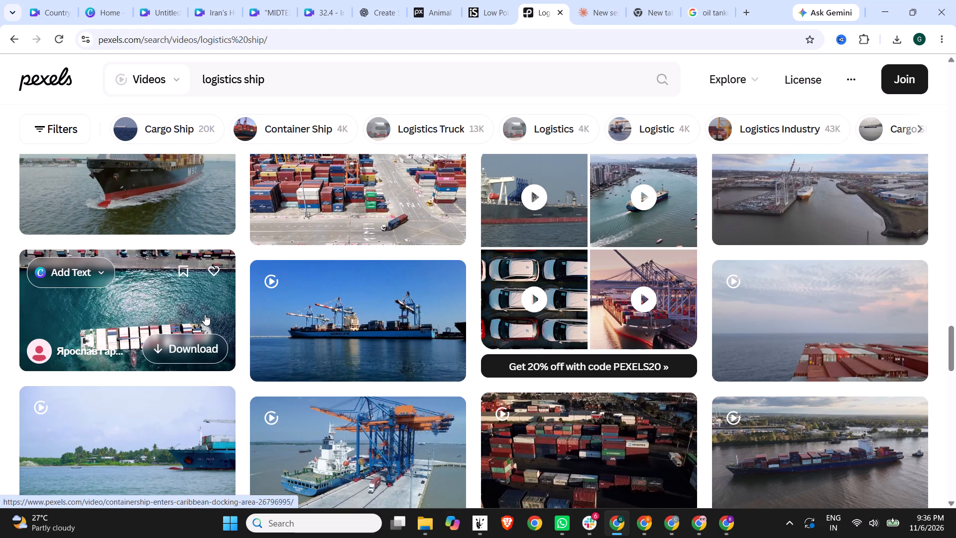
{"action": "scroll", "coordinate": [205, 314], "scroll_direction": "down", "scroll_amount": 2}
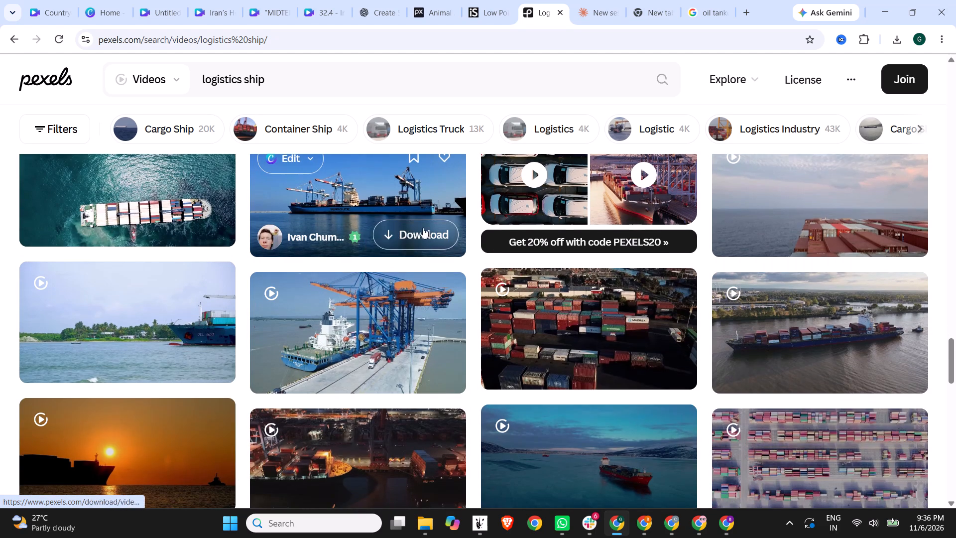
{"action": "scroll", "coordinate": [800, 226], "scroll_direction": "down", "scroll_amount": 2}
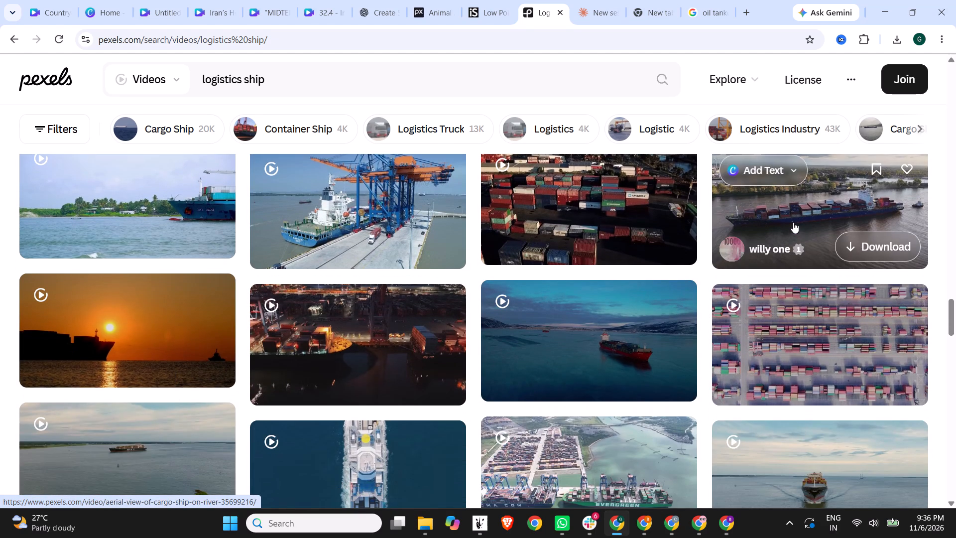
{"action": "scroll", "coordinate": [623, 312], "scroll_direction": "down", "scroll_amount": 2}
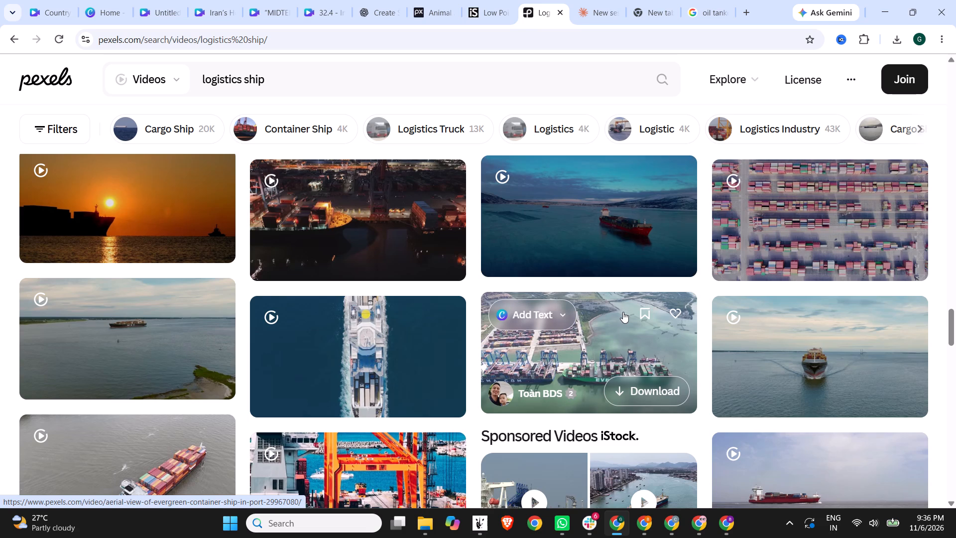
{"action": "scroll", "coordinate": [623, 312], "scroll_direction": "down", "scroll_amount": 4}
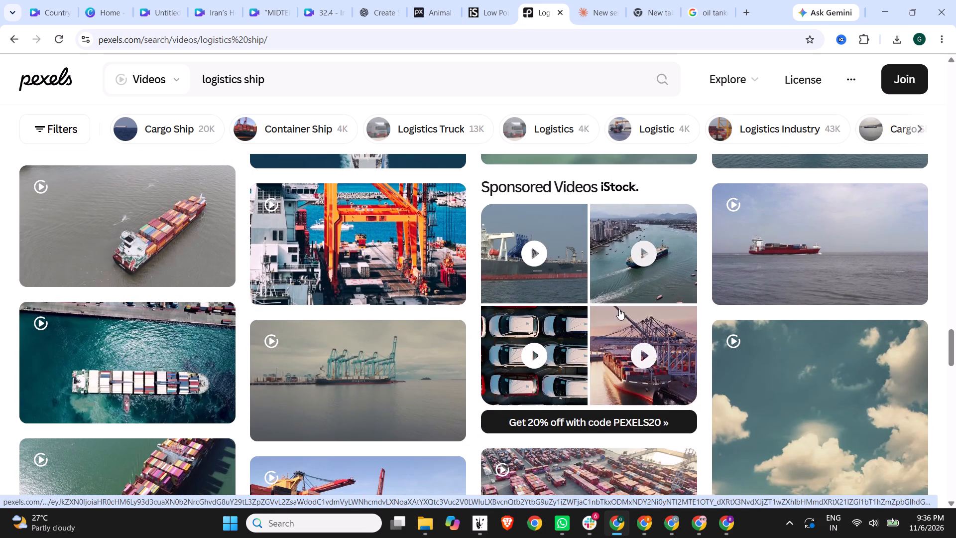
{"action": "scroll", "coordinate": [528, 351], "scroll_direction": "down", "scroll_amount": 3}
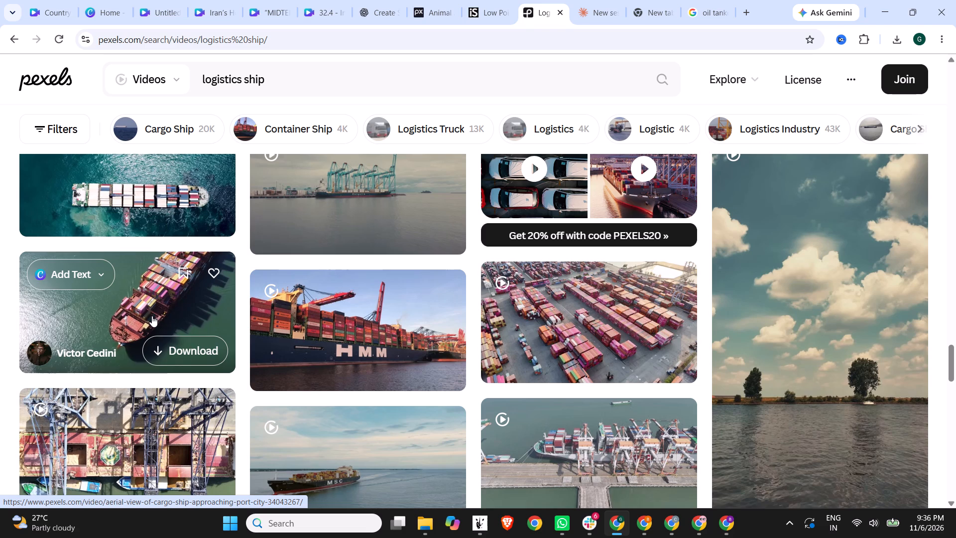
{"action": "scroll", "coordinate": [557, 303], "scroll_direction": "down", "scroll_amount": 2}
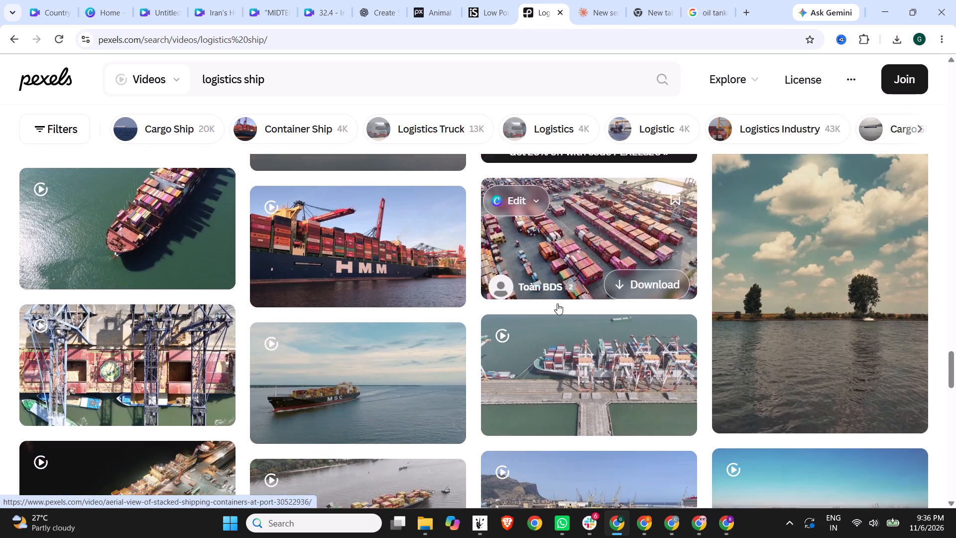
{"action": "scroll", "coordinate": [364, 313], "scroll_direction": "down", "scroll_amount": 2}
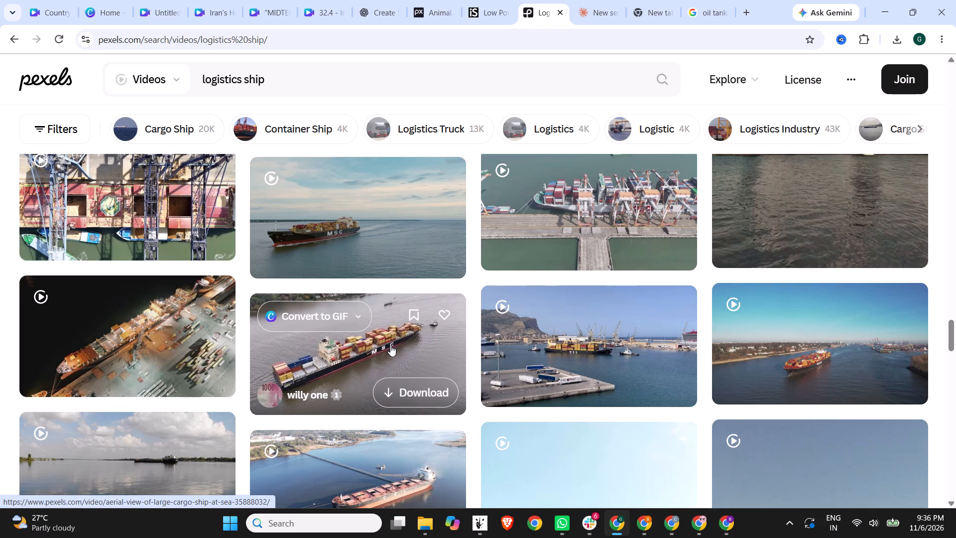
{"action": "scroll", "coordinate": [390, 345], "scroll_direction": "down", "scroll_amount": 1}
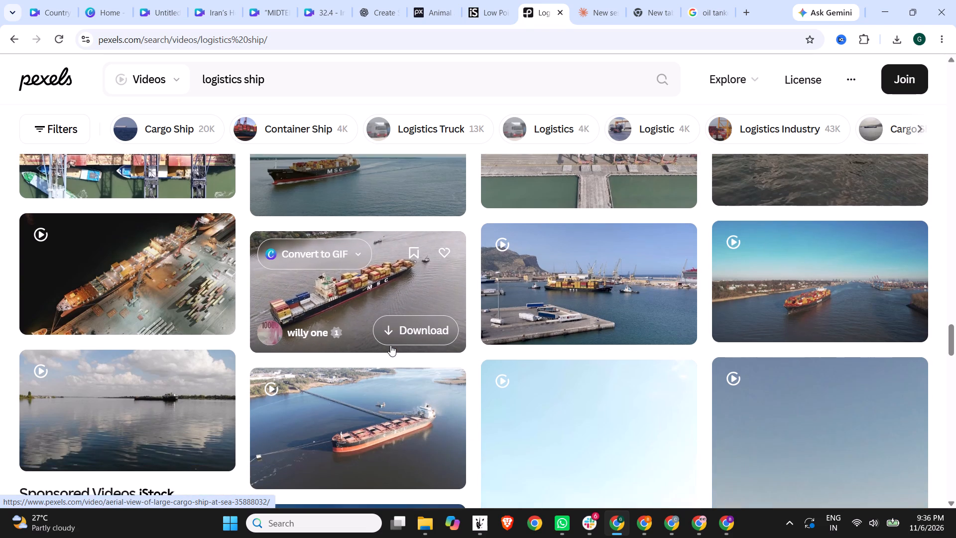
{"action": "scroll", "coordinate": [390, 345], "scroll_direction": "down", "scroll_amount": 4}
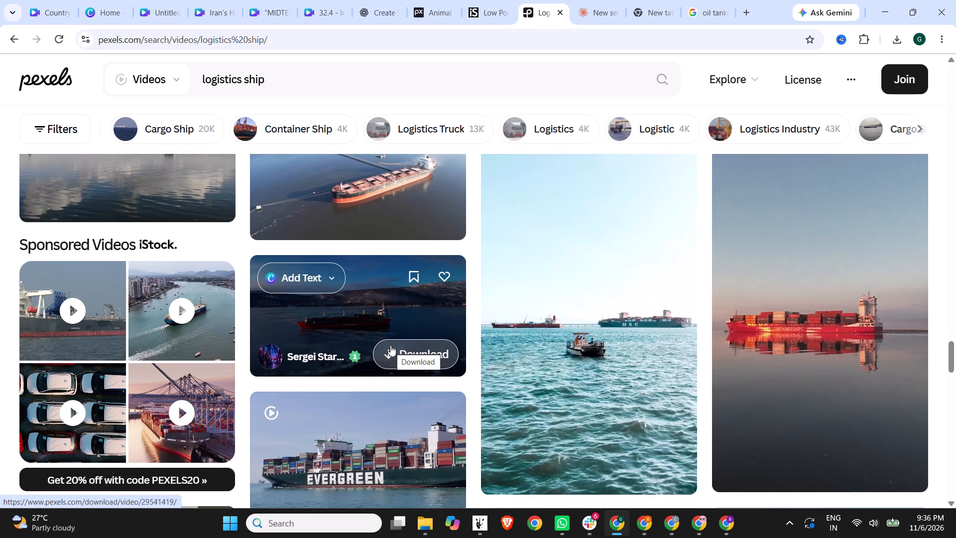
Find the aerial night view of a busy cargo ship in the "logistics ship" video results and download it.
{"action": "scroll", "coordinate": [390, 345], "scroll_direction": "down", "scroll_amount": 2}
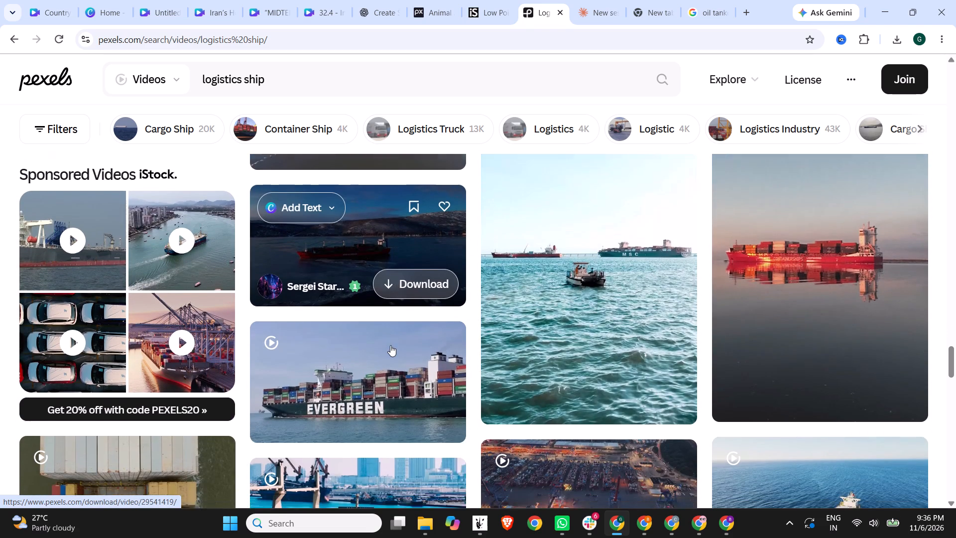
{"action": "scroll", "coordinate": [389, 345], "scroll_direction": "down", "scroll_amount": 2}
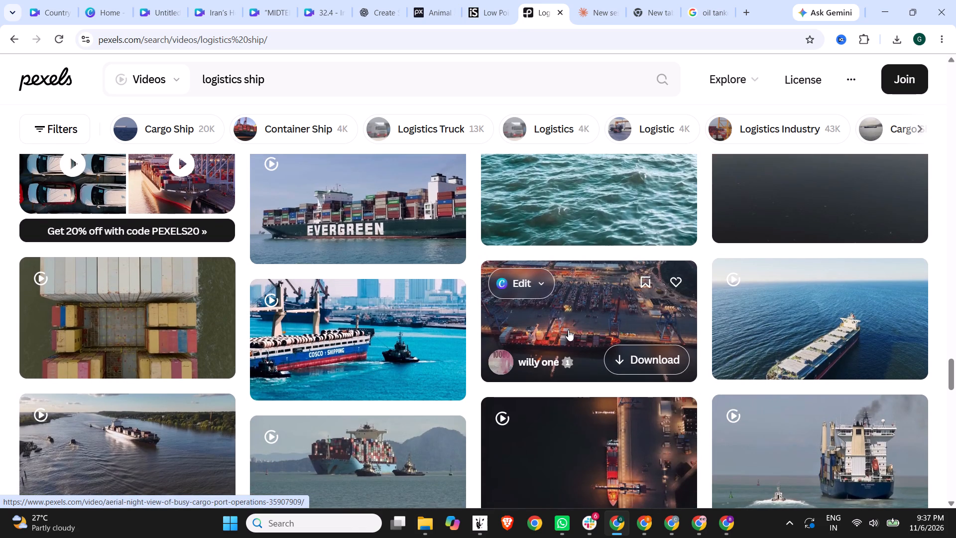
{"action": "scroll", "coordinate": [568, 330], "scroll_direction": "down", "scroll_amount": 3}
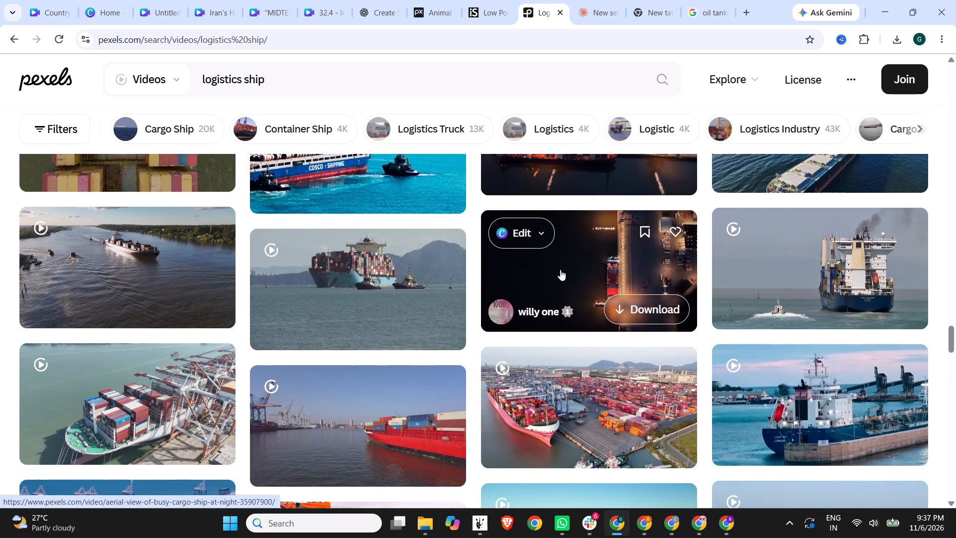
{"action": "left_click", "coordinate": [560, 269]}
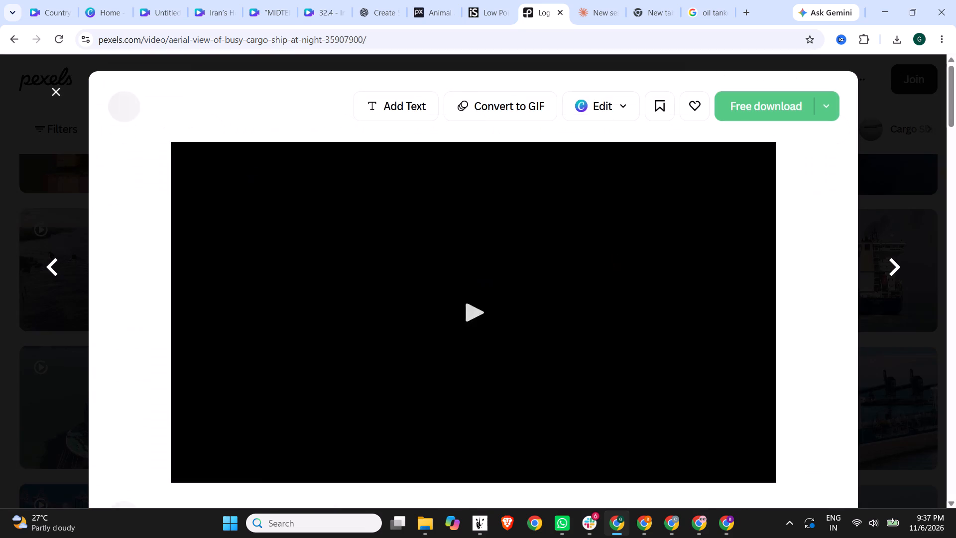
{"action": "left_click", "coordinate": [751, 102]}
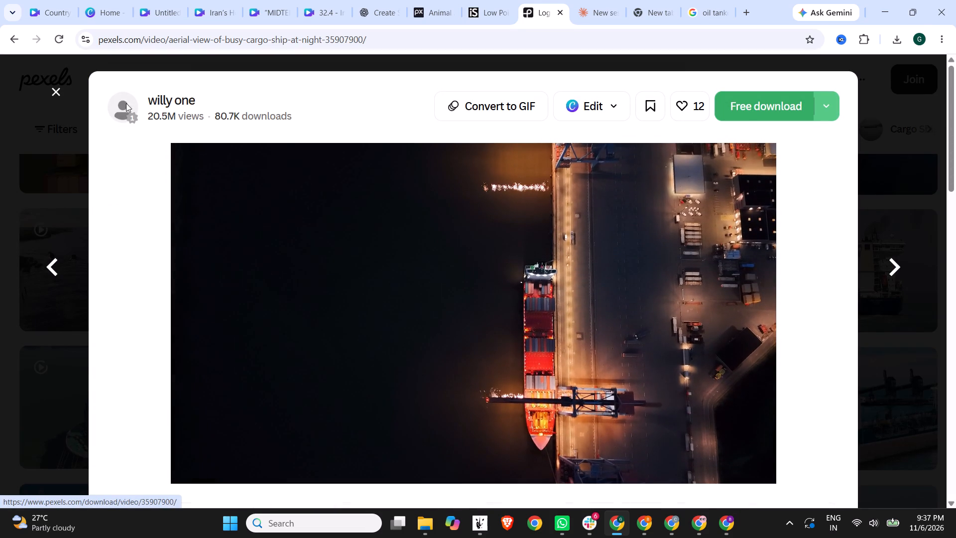
{"action": "left_click", "coordinate": [647, 77]}
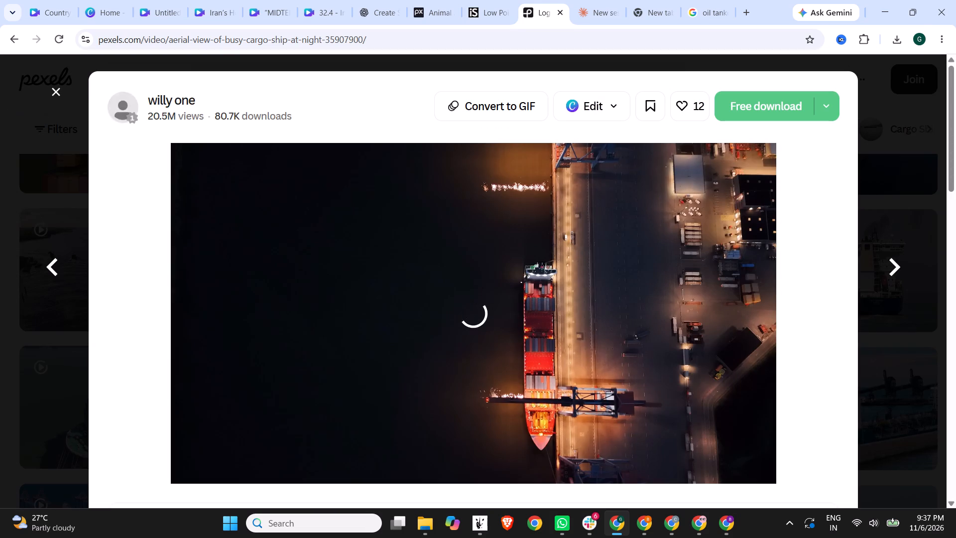
Replace the last name in the creator credits list with the creator of the night cargo ship clip.
{"action": "left_click_drag", "start_coordinate": [142, 90], "coordinate": [198, 97]}
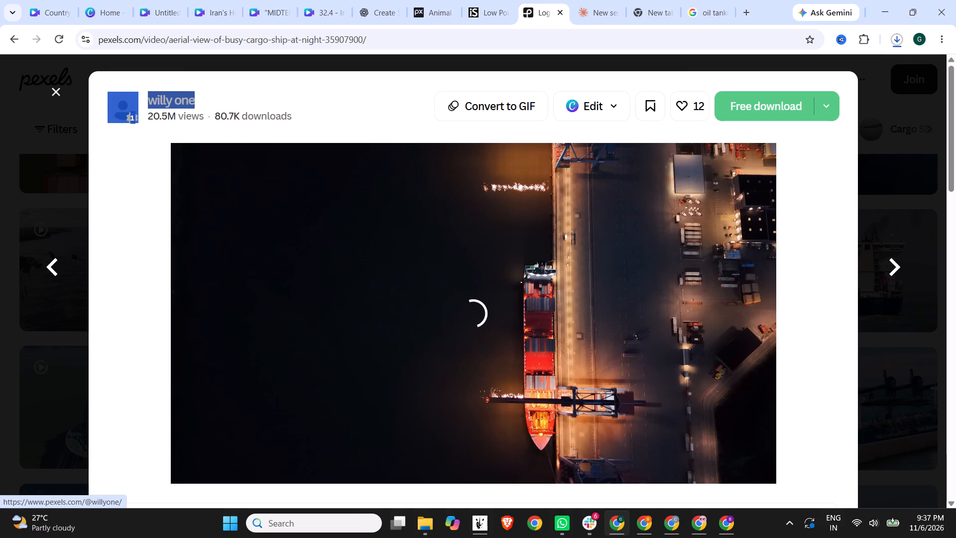
{"action": "key", "text": "ctrl+c"}
{"action": "left_click", "coordinate": [700, 0]}
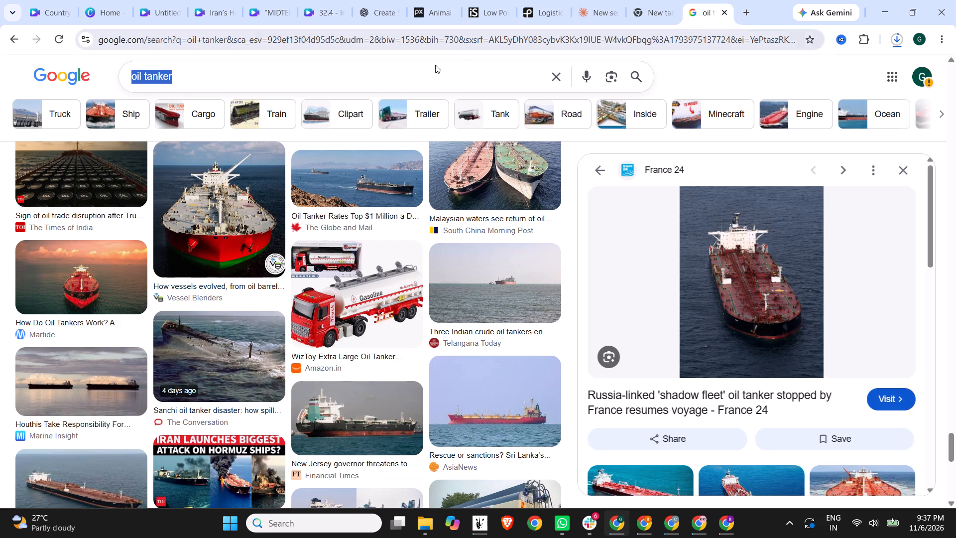
{"action": "left_click", "coordinate": [668, 0]}
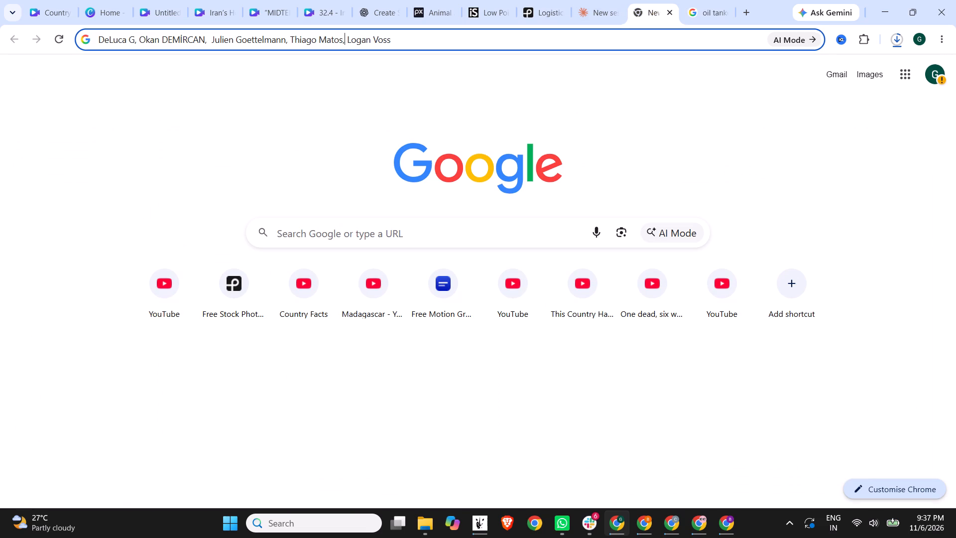
{"action": "left_click_drag", "start_coordinate": [349, 39], "coordinate": [444, 39]}
{"action": "key", "text": "ctrl+v"}
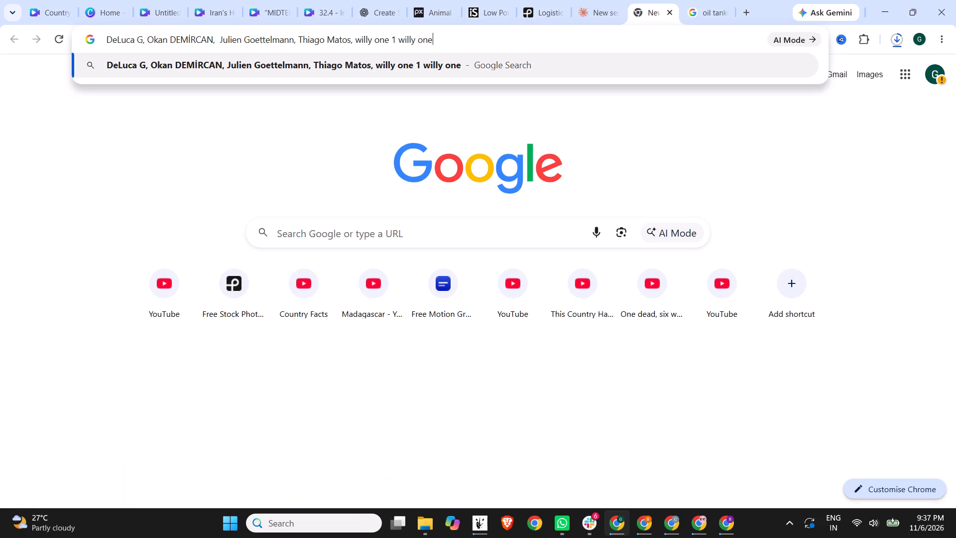
{"action": "left_click_drag", "start_coordinate": [398, 35], "coordinate": [356, 38]}
{"action": "key", "text": "BackSpace"}
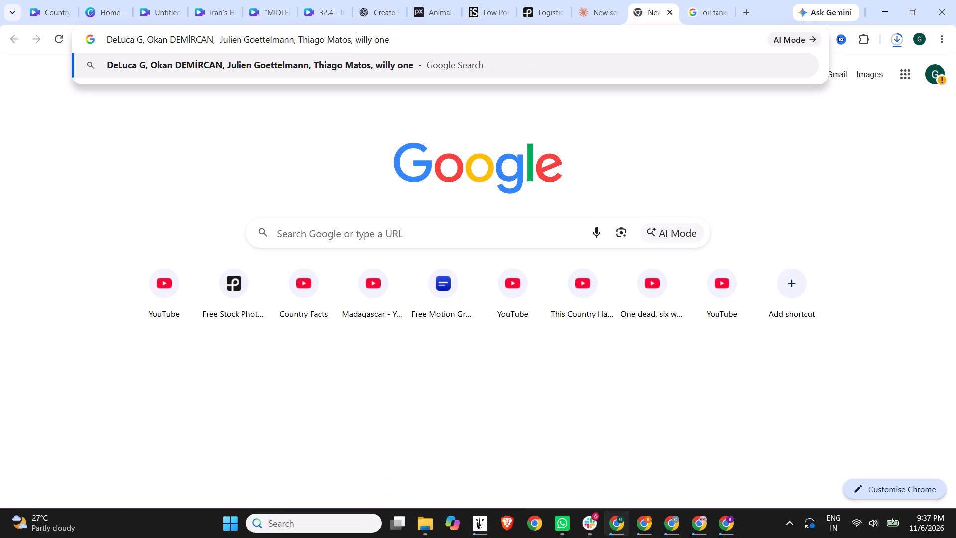
In Canva's Iran's Hormuz design, delete the cloudy sea background clip behind the India imports scene.
{"action": "left_click", "coordinate": [488, 0]}
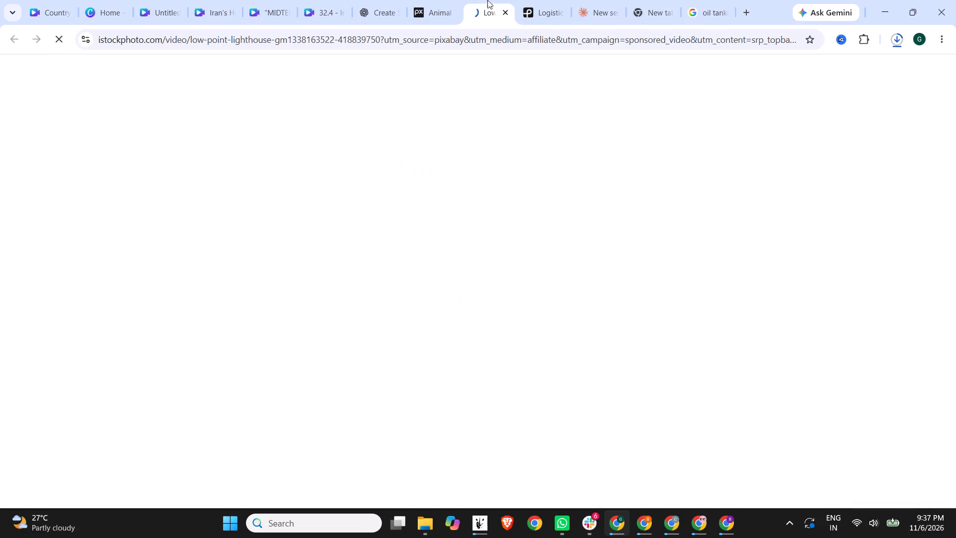
{"action": "left_click", "coordinate": [323, 0]}
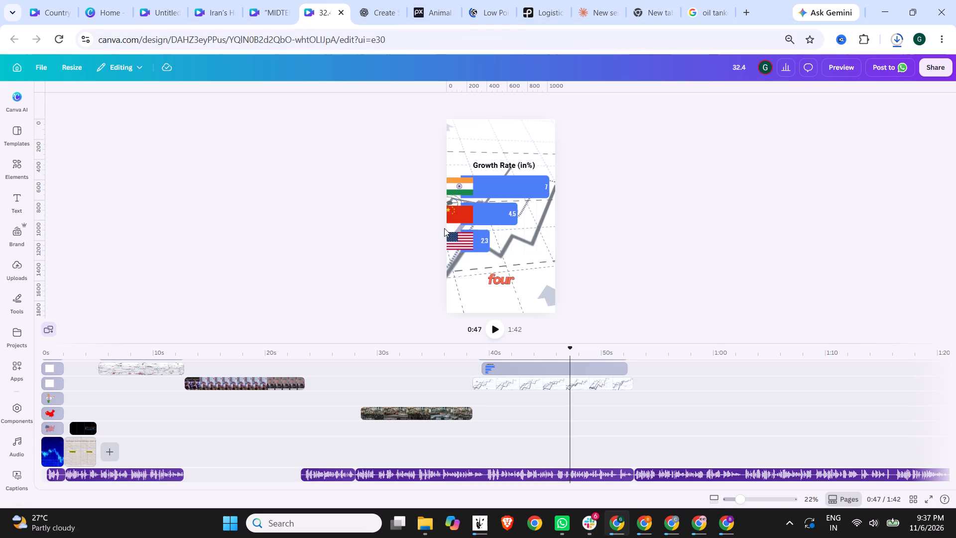
{"action": "left_click", "coordinate": [268, 0]}
{"action": "left_click", "coordinate": [232, 0]}
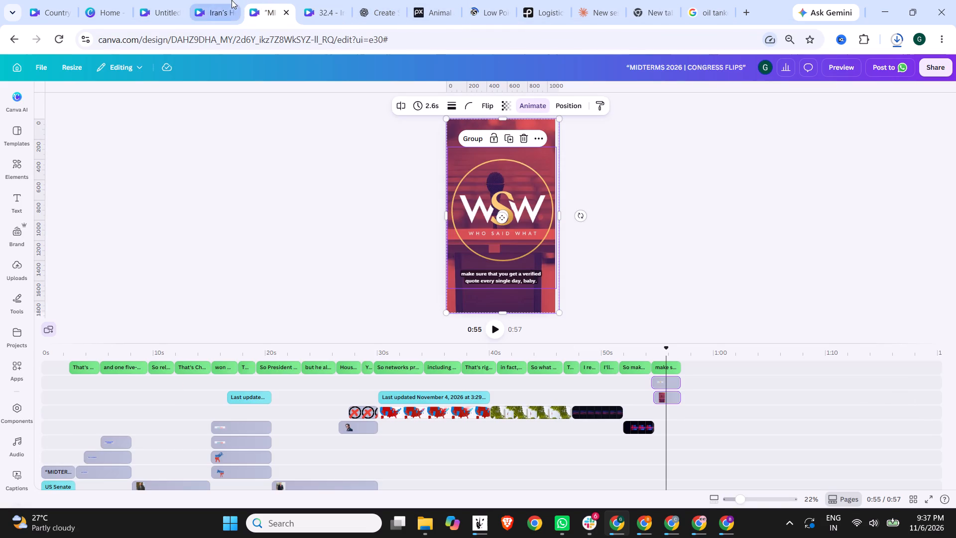
{"action": "scroll", "coordinate": [615, 354], "scroll_direction": "down", "scroll_amount": 4}
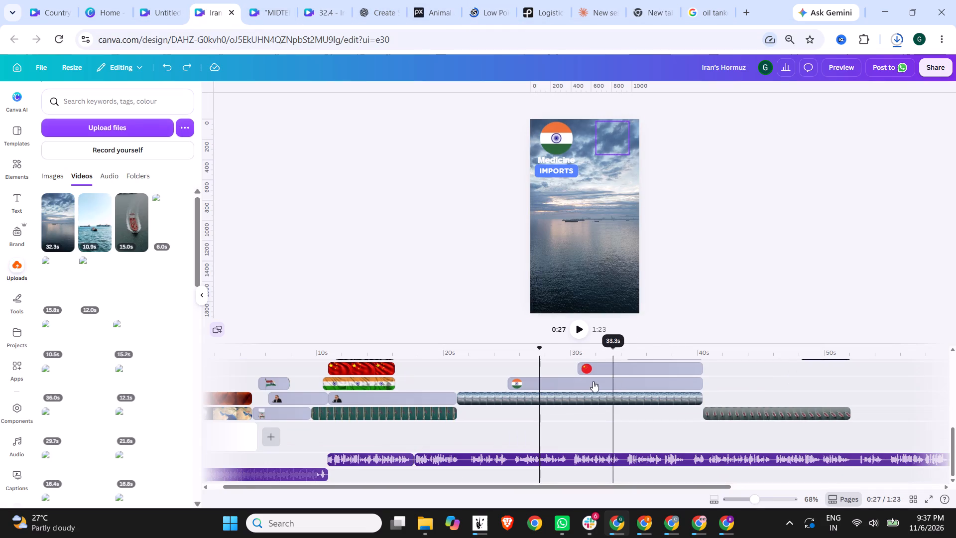
{"action": "left_click", "coordinate": [553, 398]}
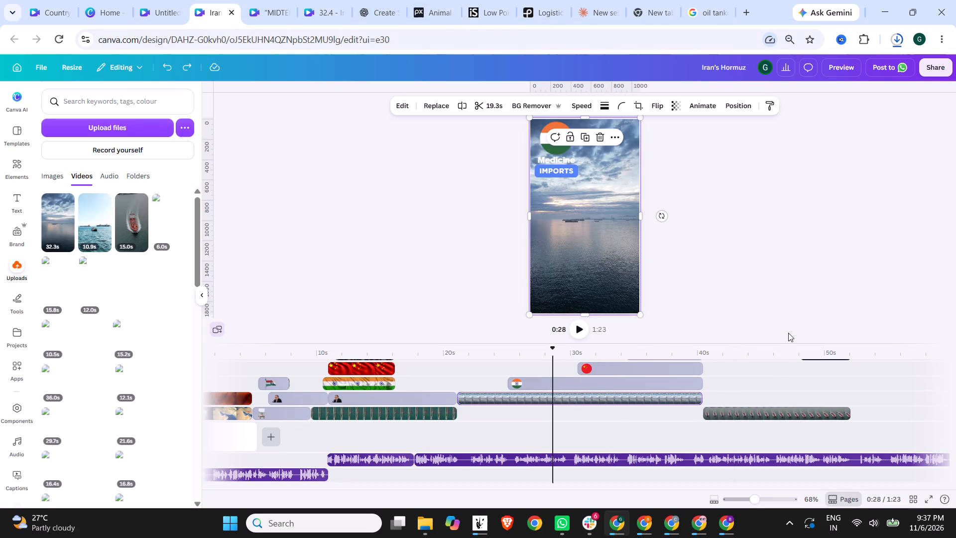
{"action": "key", "text": "Delete"}
Check the uploadable files and the recent downloads for the night cargo ship video.
{"action": "left_click", "coordinate": [112, 132]}
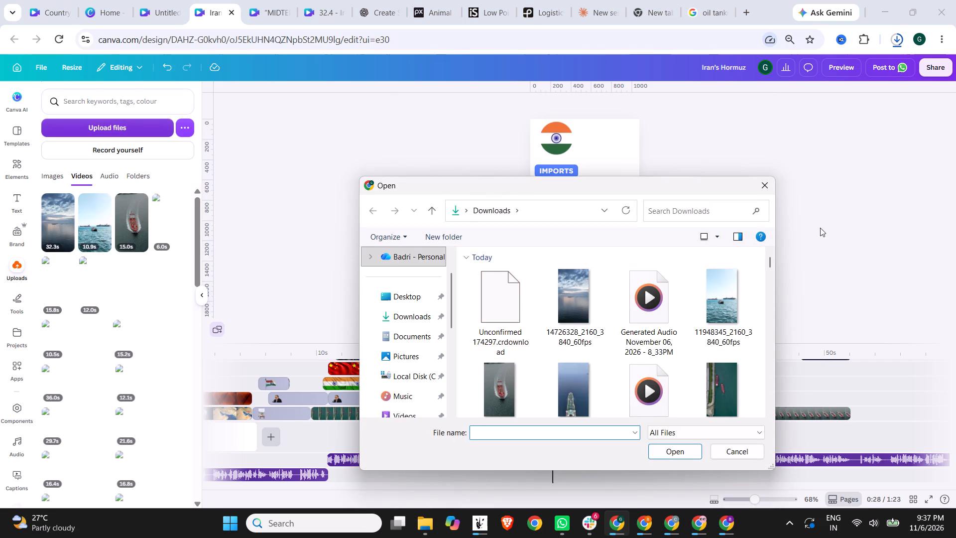
{"action": "left_click", "coordinate": [764, 189]}
{"action": "left_click", "coordinate": [896, 33]}
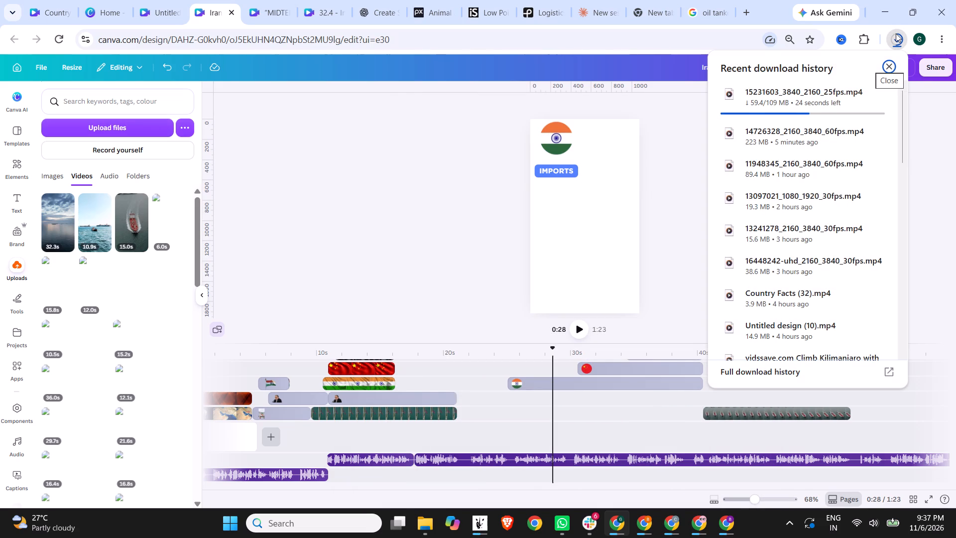
{"action": "left_click", "coordinate": [896, 33]}
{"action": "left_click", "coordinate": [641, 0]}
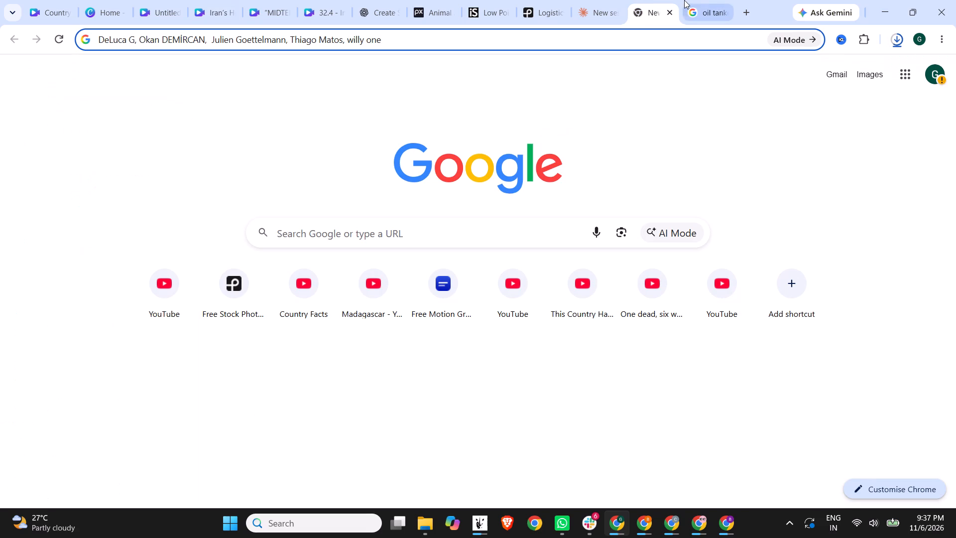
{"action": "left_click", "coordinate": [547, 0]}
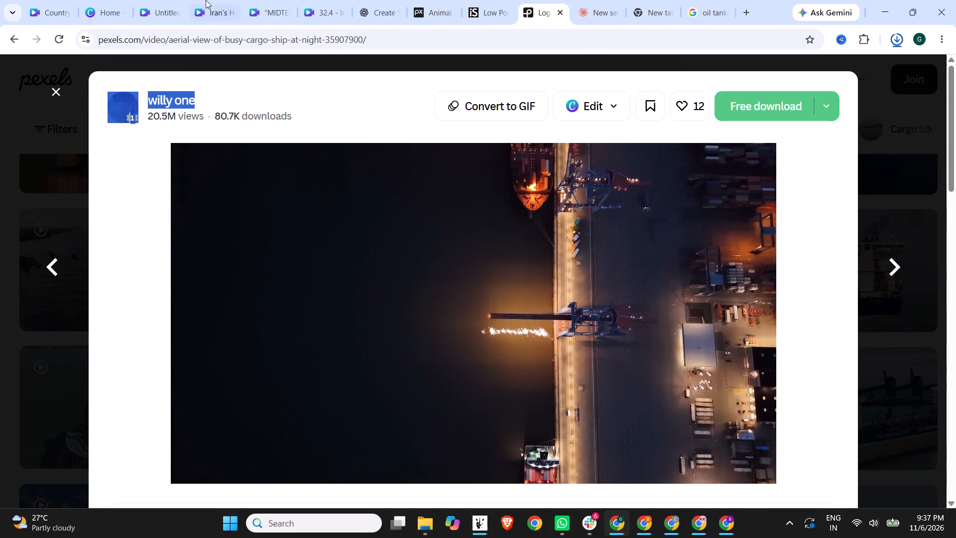
Return to the Iran's Hormuz design in Canva and upload the downloaded clip 15231603_3840_2160_25fps.mp4.
{"action": "left_click", "coordinate": [156, 0]}
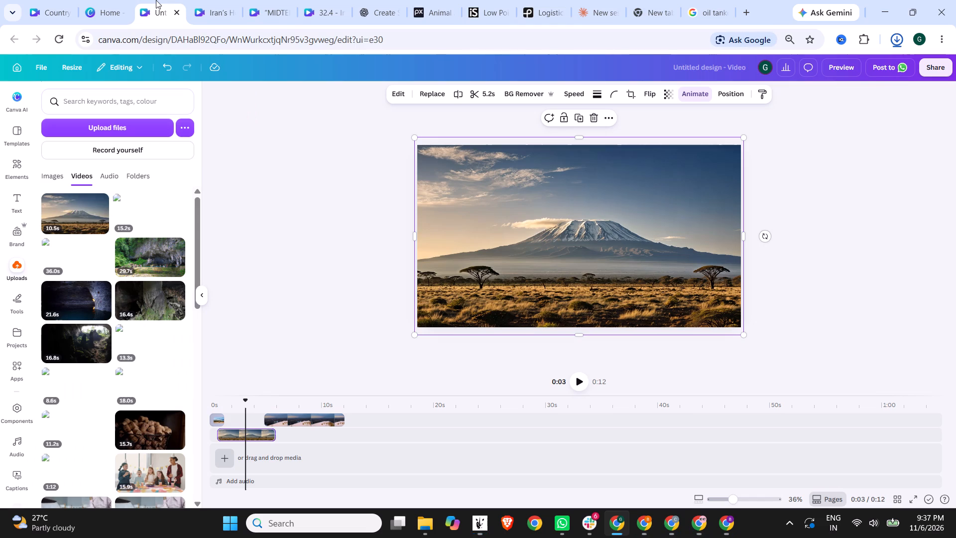
{"action": "left_click", "coordinate": [92, 0]}
{"action": "left_click", "coordinate": [209, 0]}
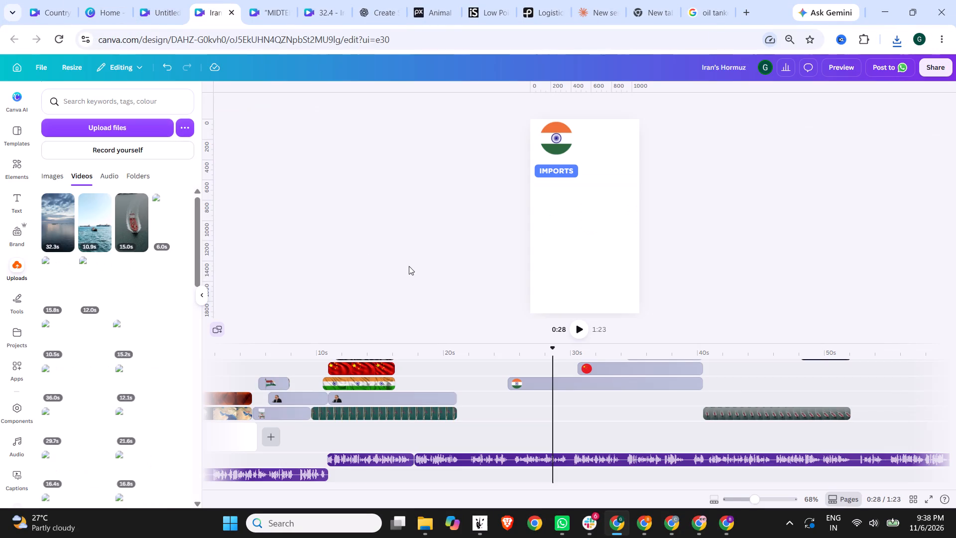
{"action": "left_click", "coordinate": [86, 116]}
{"action": "left_click", "coordinate": [91, 122]}
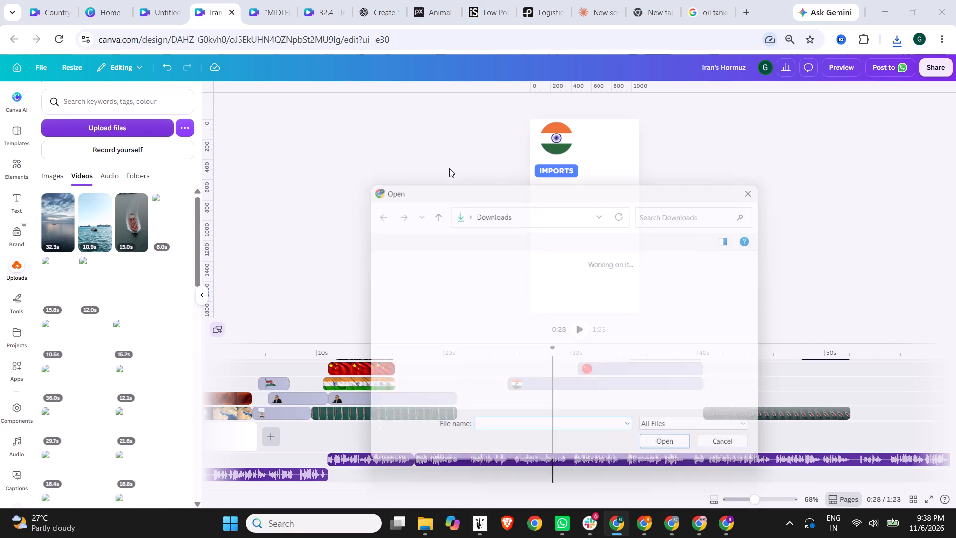
{"action": "double_click", "coordinate": [501, 293]}
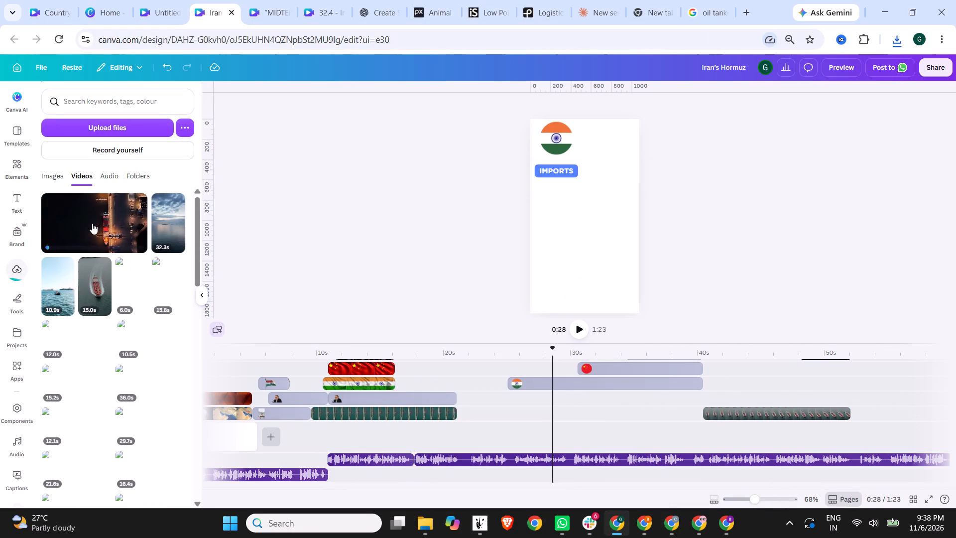
Place the night cargo port clip on the timeline from about 21 s, on its own layer directly below the India flag.
{"action": "left_click_drag", "start_coordinate": [95, 221], "coordinate": [504, 401]}
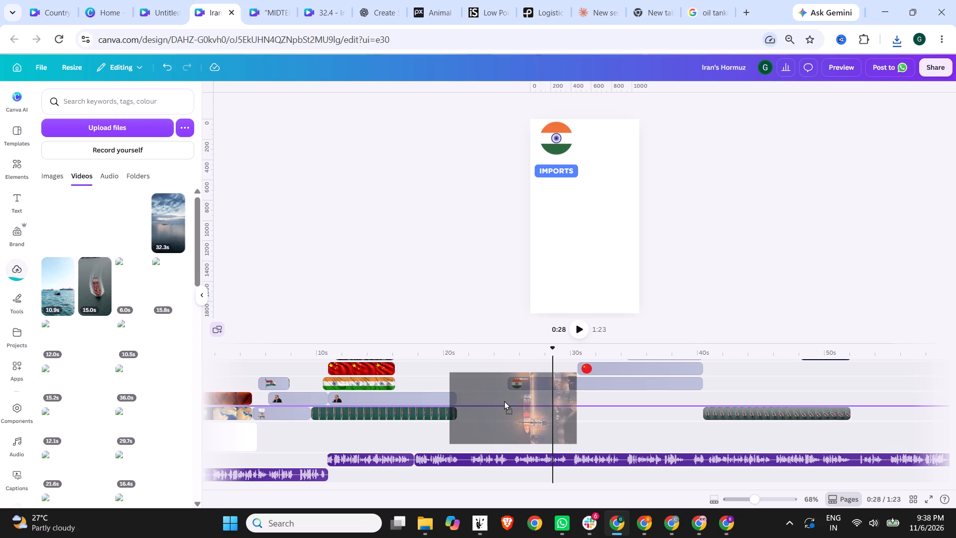
{"action": "left_click_drag", "start_coordinate": [504, 401], "coordinate": [508, 401]}
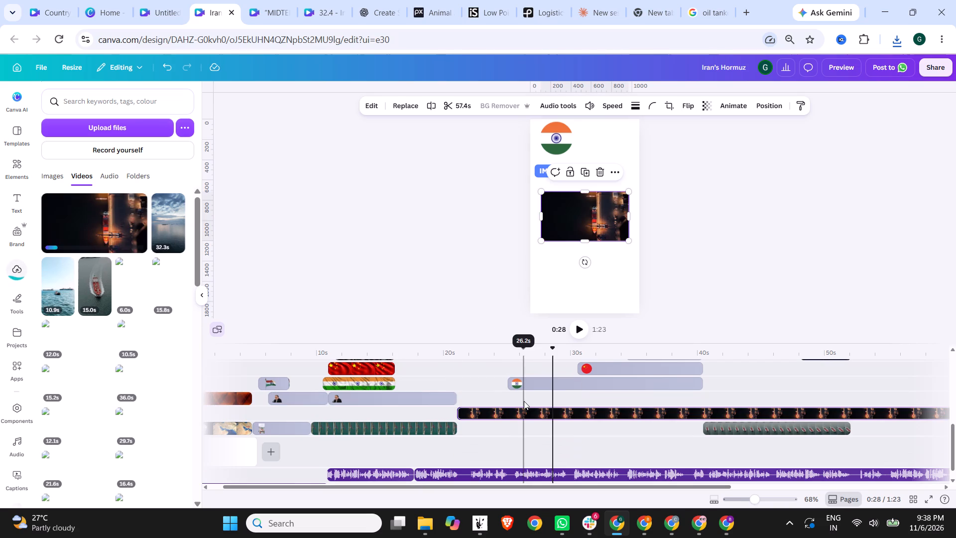
{"action": "left_click_drag", "start_coordinate": [584, 412], "coordinate": [584, 396]}
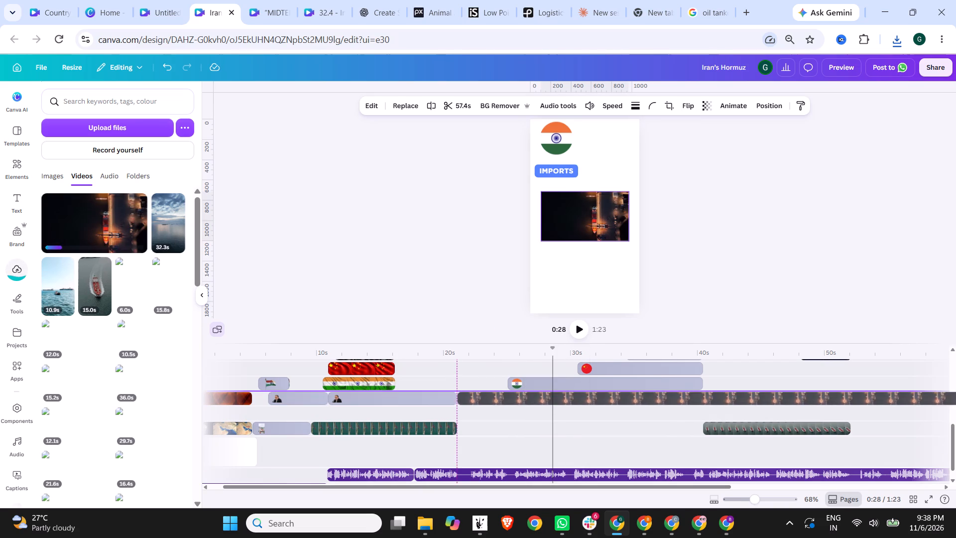
{"action": "left_click", "coordinate": [584, 396]}
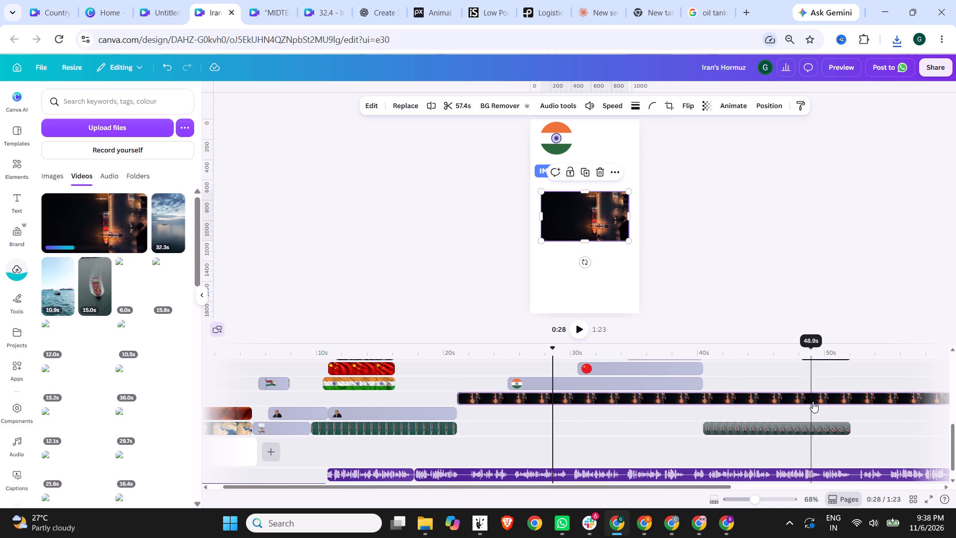
Speed up the night cargo port clip so that it runs for 38.2 s.
{"action": "left_click", "coordinate": [794, 400]}
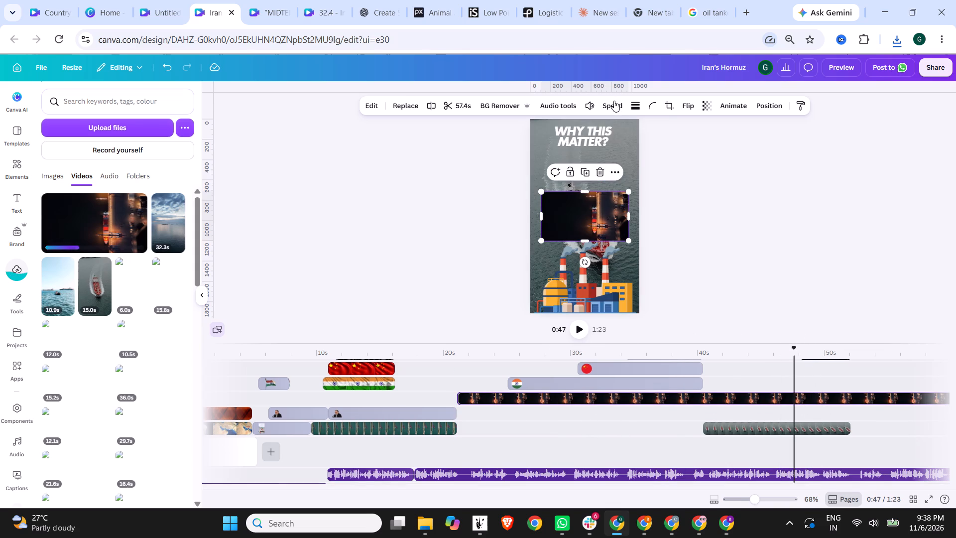
{"action": "left_click", "coordinate": [614, 102]}
{"action": "left_click_drag", "start_coordinate": [597, 143], "coordinate": [616, 143]}
Move the night cargo port clip to the page's upper left corner and enlarge it well beyond the page width.
{"action": "left_click_drag", "start_coordinate": [581, 221], "coordinate": [562, 144]}
{"action": "left_click_drag", "start_coordinate": [609, 166], "coordinate": [686, 305]}
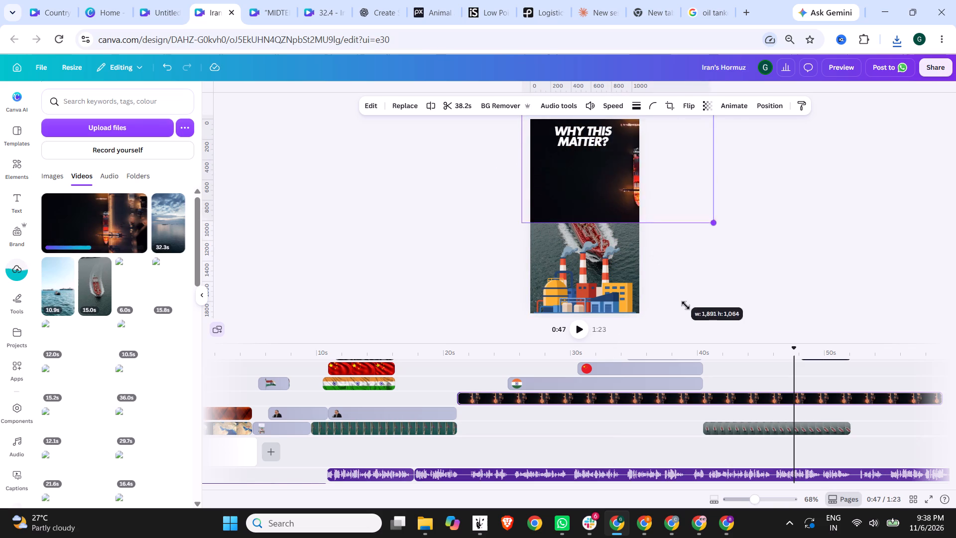
{"action": "left_click_drag", "start_coordinate": [686, 305], "coordinate": [711, 335]}
{"action": "left_click_drag", "start_coordinate": [638, 251], "coordinate": [639, 273]}
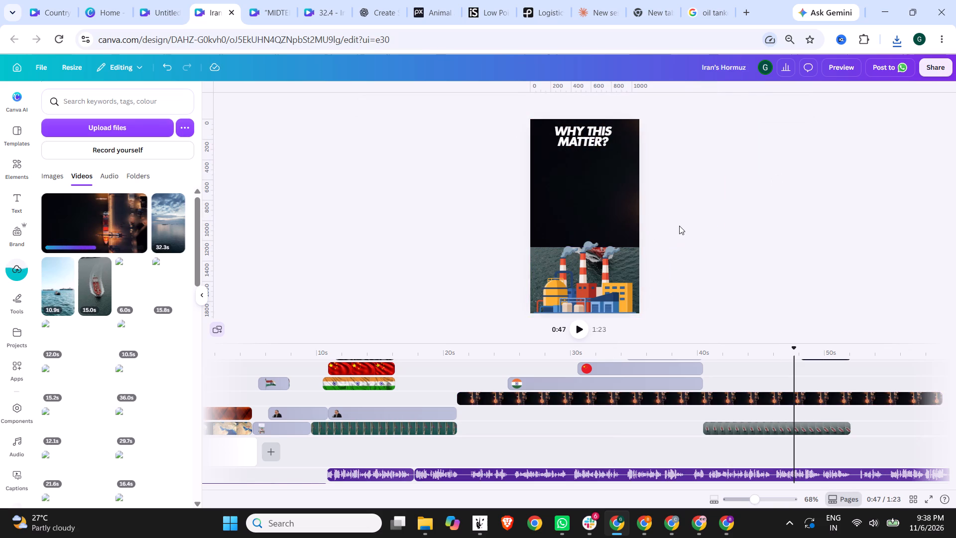
{"action": "left_click_drag", "start_coordinate": [679, 226], "coordinate": [621, 227]}
{"action": "left_click", "coordinate": [601, 212]}
{"action": "left_click_drag", "start_coordinate": [611, 203], "coordinate": [567, 206]}
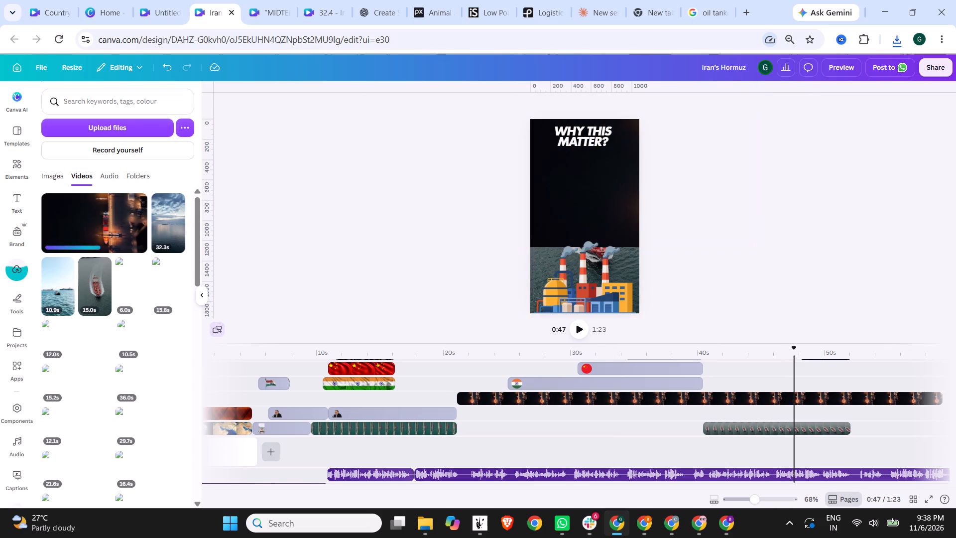
At about 28 s, reposition the port clip so the lit dock shows on the right and stretch it down to nearly fill the page.
{"action": "left_click", "coordinate": [537, 354]}
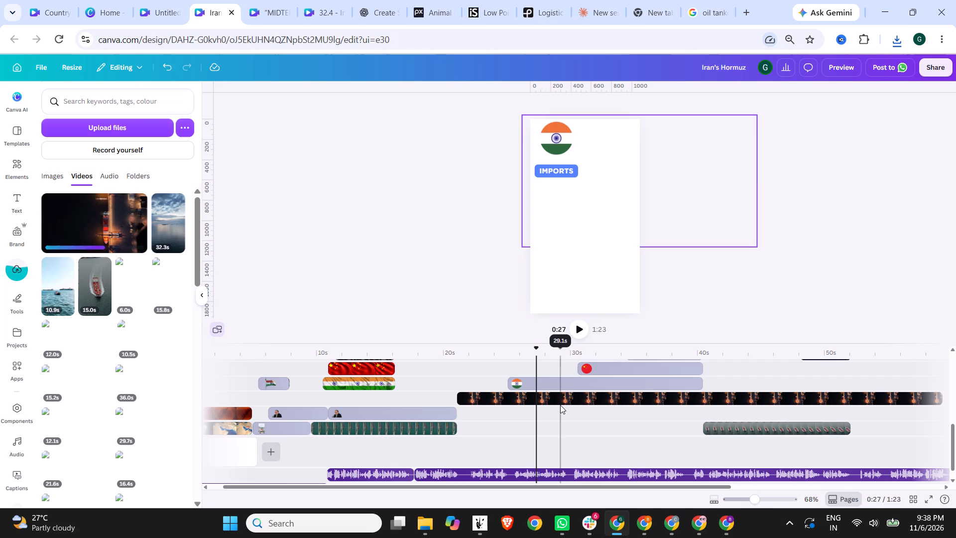
{"action": "left_click", "coordinate": [560, 405]}
{"action": "left_click", "coordinate": [550, 400]}
{"action": "left_click_drag", "start_coordinate": [578, 194], "coordinate": [536, 210]}
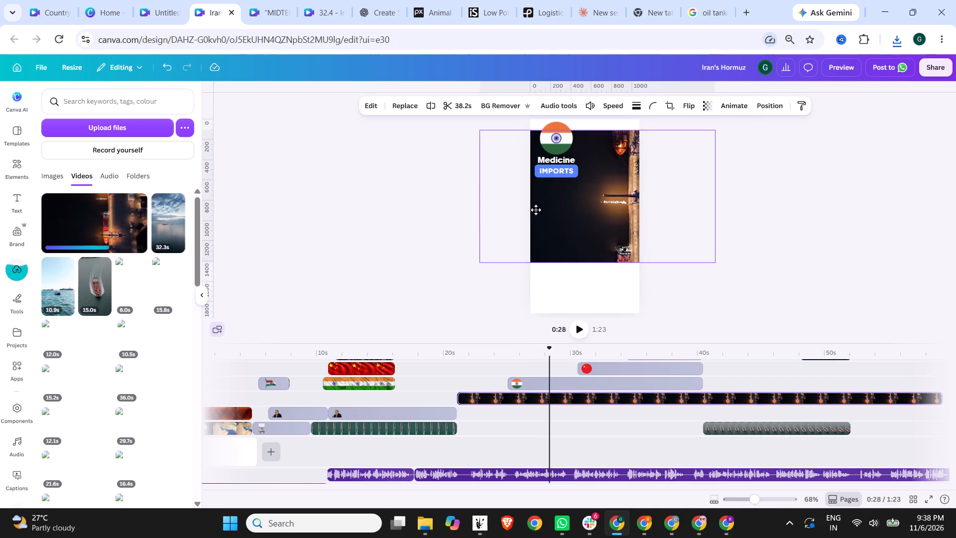
{"action": "left_click_drag", "start_coordinate": [536, 210], "coordinate": [534, 209]}
{"action": "left_click_drag", "start_coordinate": [590, 258], "coordinate": [590, 263]}
{"action": "left_click_drag", "start_coordinate": [593, 267], "coordinate": [594, 325]}
{"action": "left_click_drag", "start_coordinate": [591, 255], "coordinate": [572, 233]}
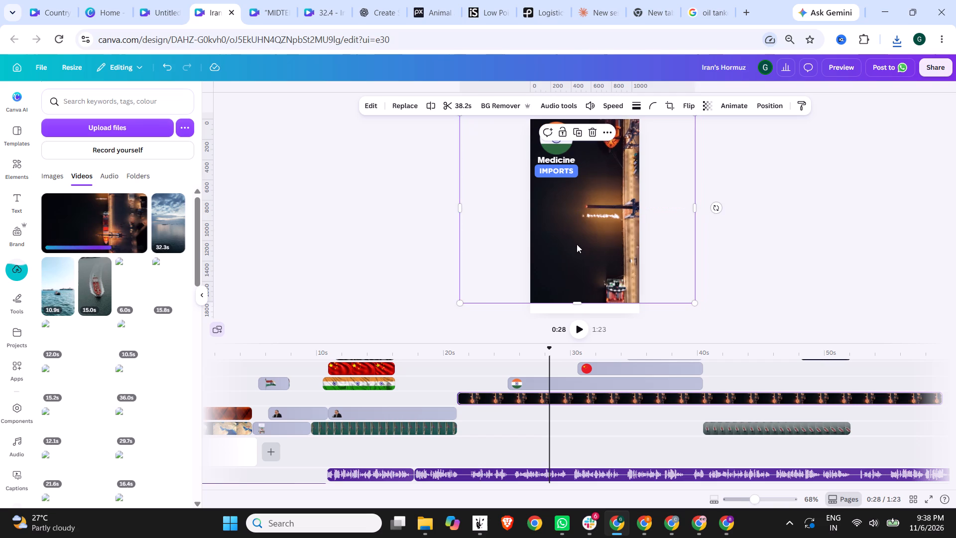
{"action": "left_click_drag", "start_coordinate": [578, 302], "coordinate": [578, 308]}
{"action": "left_click", "coordinate": [592, 247]}
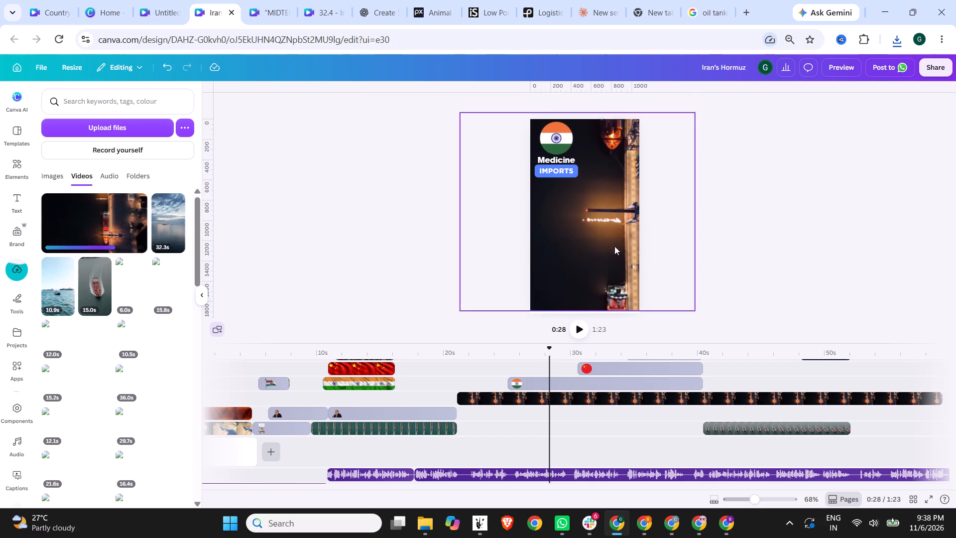
{"action": "left_click", "coordinate": [729, 251]}
Play the import scene from about 20 s to 32 s to check the port clip against the narration.
{"action": "left_click", "coordinate": [444, 352]}
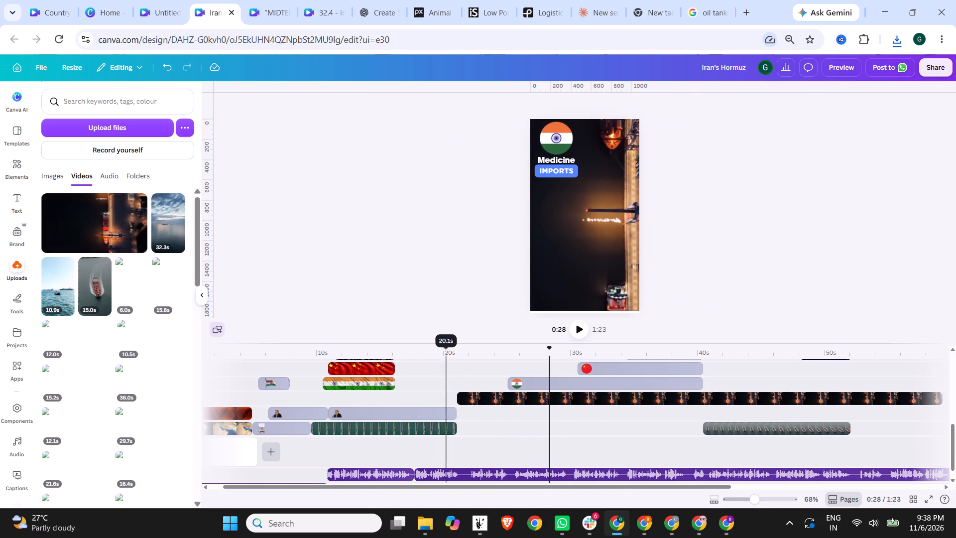
{"action": "left_click", "coordinate": [578, 323]}
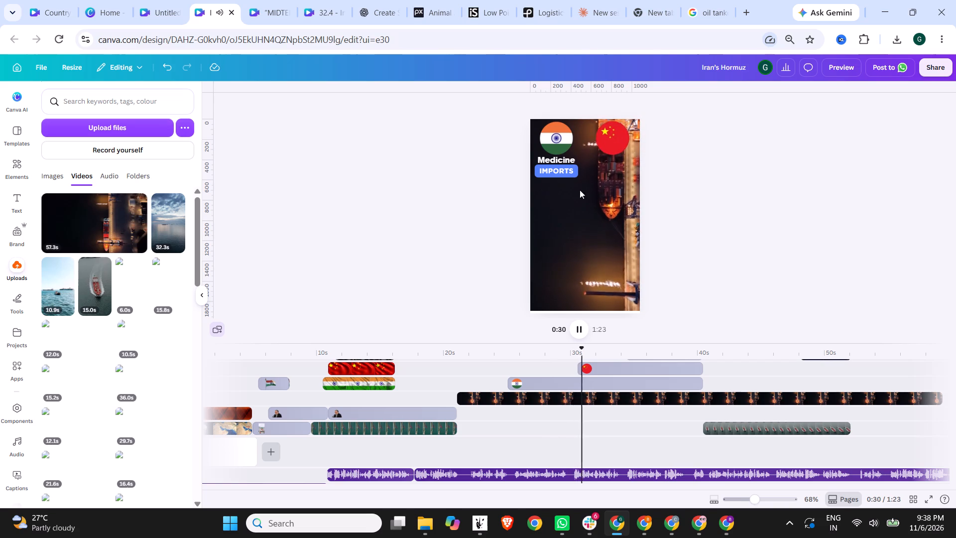
{"action": "left_click", "coordinate": [577, 330]}
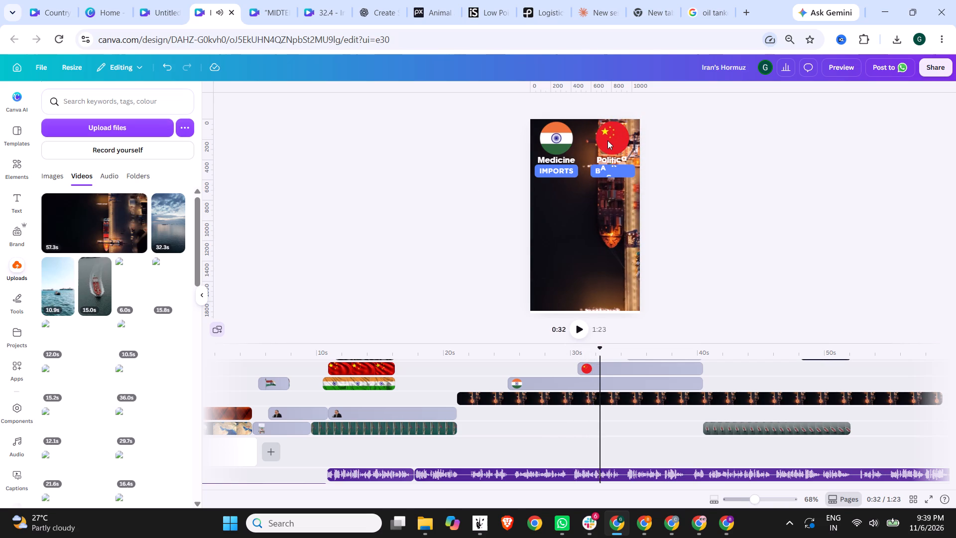
Move the China flag together with its "Political BACKING" label to the left column, beneath India's "Medicine IMPORTS" label.
{"action": "left_click", "coordinate": [607, 140]}
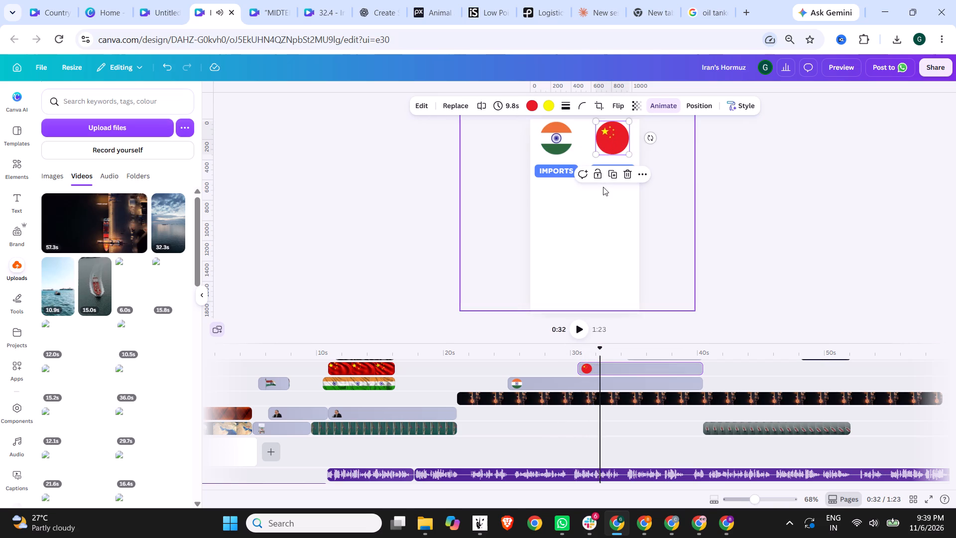
{"action": "left_click", "coordinate": [618, 162], "text": "ctrl"}
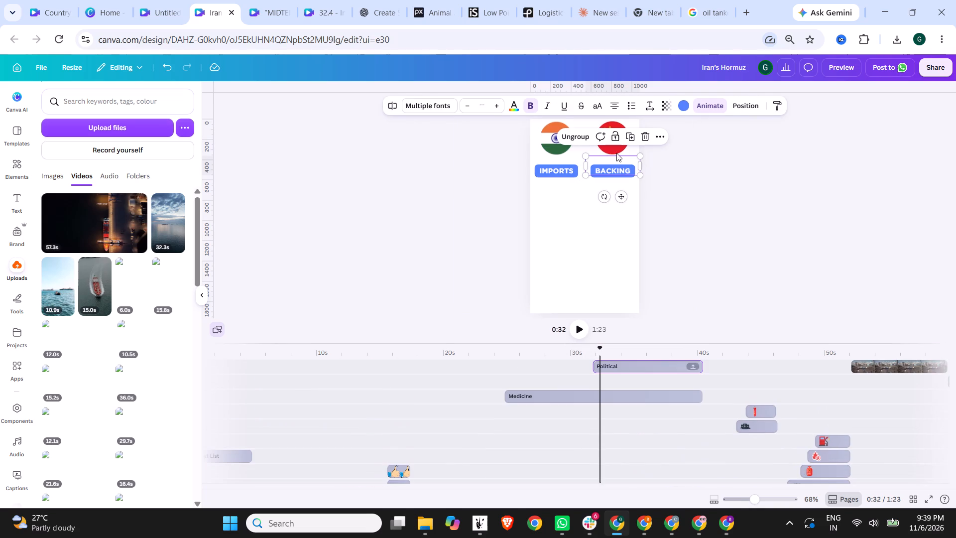
{"action": "scroll", "coordinate": [616, 390], "scroll_direction": "up", "scroll_amount": 1}
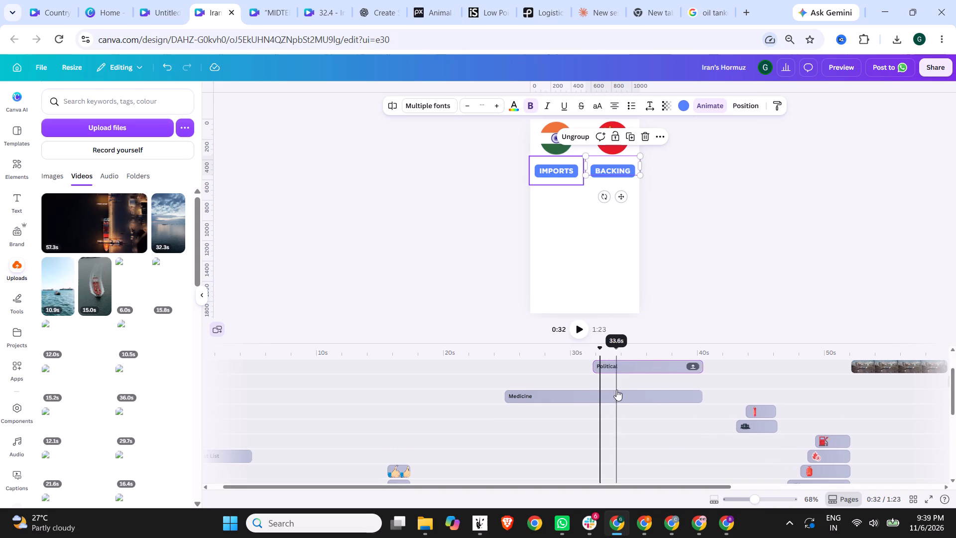
{"action": "scroll", "coordinate": [616, 390], "scroll_direction": "up", "scroll_amount": 1}
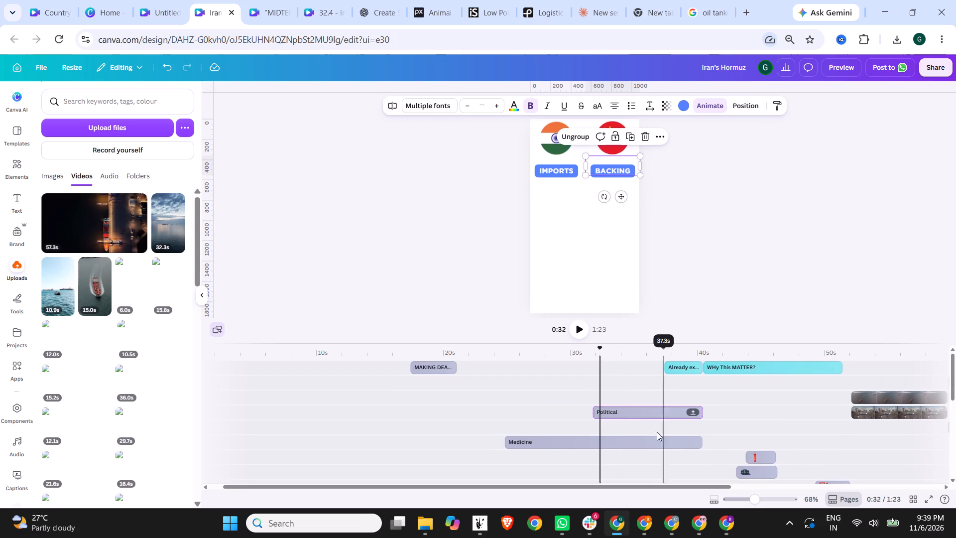
{"action": "left_click", "coordinate": [612, 207]}
{"action": "left_click", "coordinate": [627, 144]}
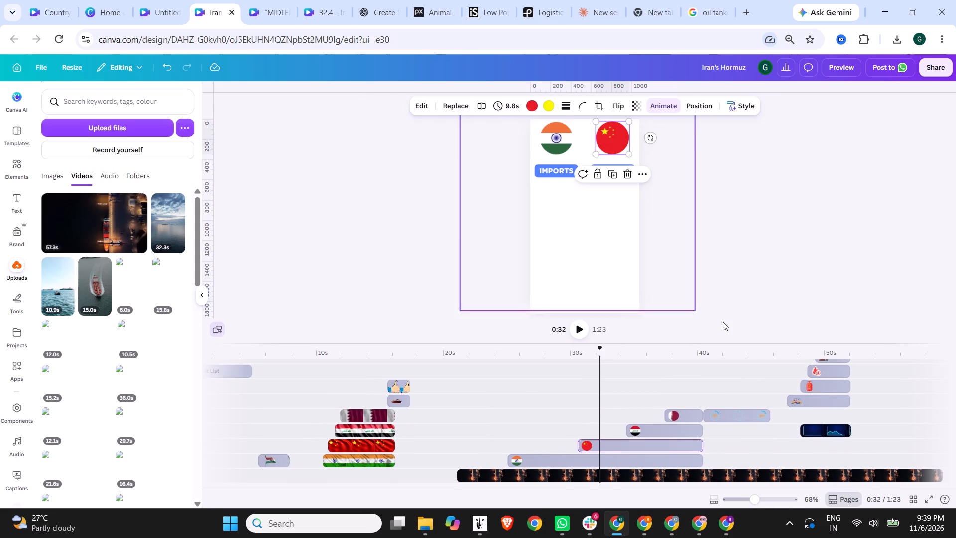
{"action": "scroll", "coordinate": [704, 505], "scroll_direction": "up", "scroll_amount": 4}
{"action": "scroll", "coordinate": [660, 417], "scroll_direction": "up", "scroll_amount": 5}
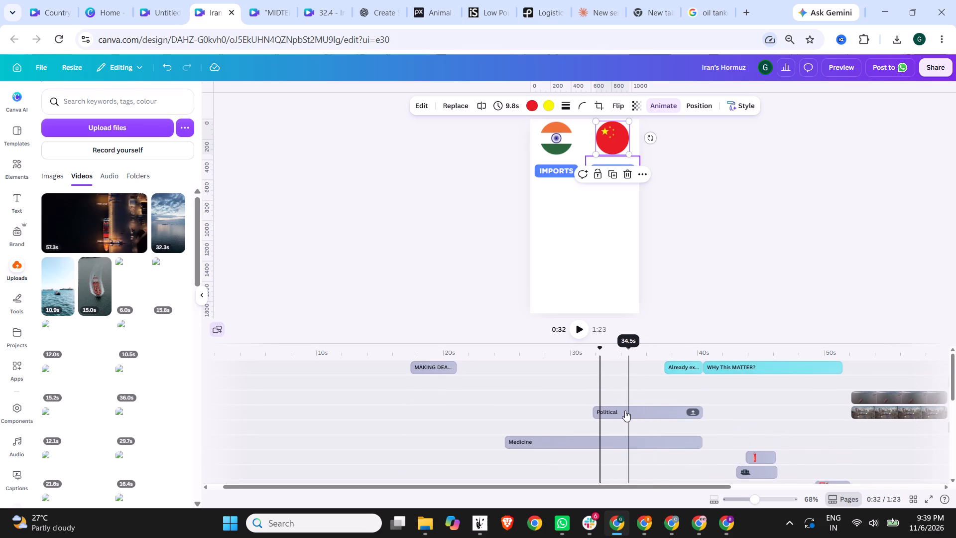
{"action": "left_click", "coordinate": [624, 410], "text": "ctrl"}
{"action": "left_click_drag", "start_coordinate": [603, 136], "coordinate": [590, 170]}
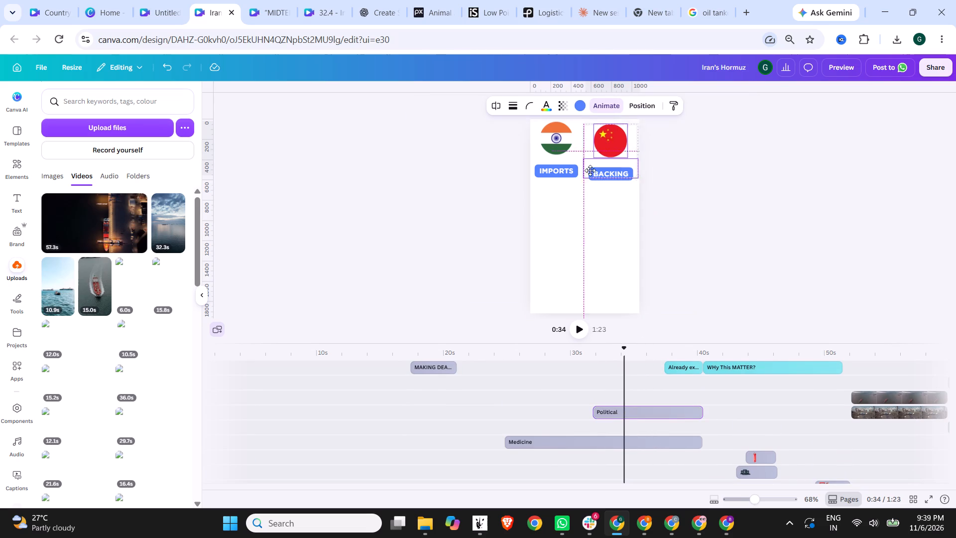
{"action": "left_click_drag", "start_coordinate": [590, 170], "coordinate": [547, 201]}
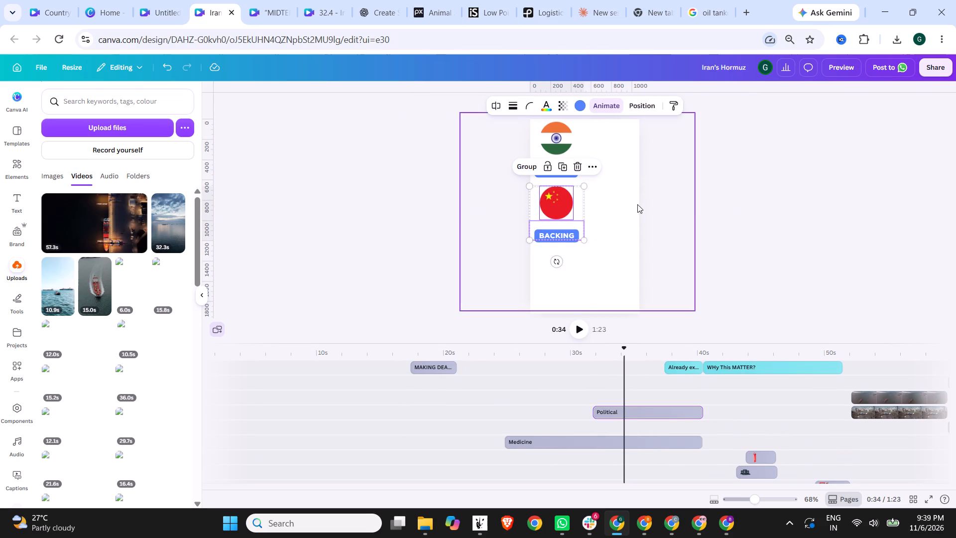
{"action": "left_click", "coordinate": [638, 204]}
{"action": "left_click", "coordinate": [778, 207]}
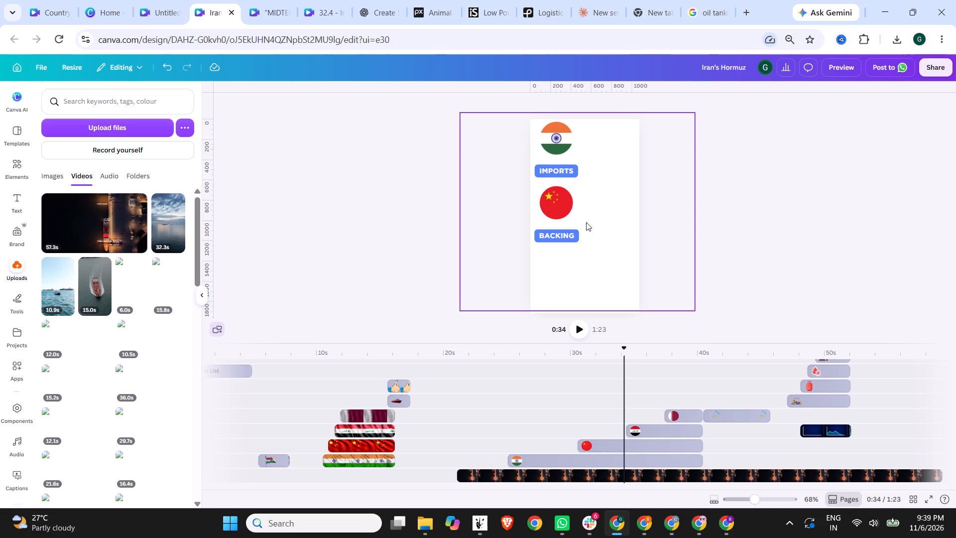
Move the Iraq and Qatar flags together to just below the "Political BACKING" label, near the page's left edge.
{"action": "left_click", "coordinate": [681, 414]}
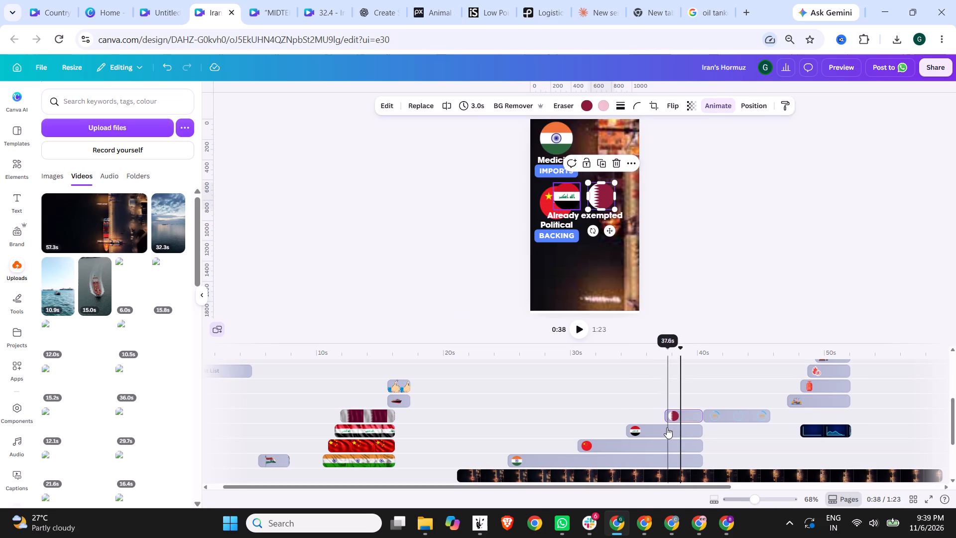
{"action": "left_click", "coordinate": [667, 427], "text": "ctrl"}
{"action": "left_click_drag", "start_coordinate": [597, 193], "coordinate": [582, 260]}
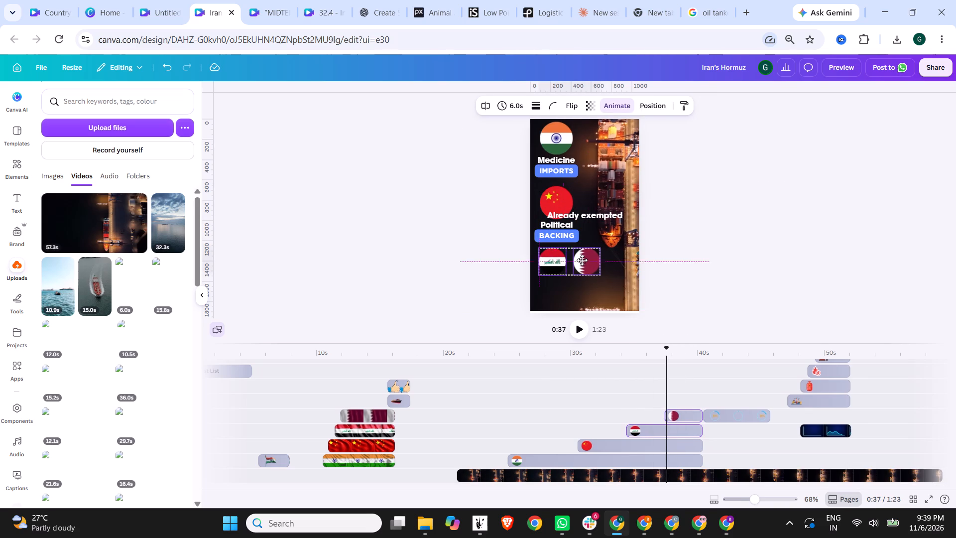
{"action": "left_click_drag", "start_coordinate": [582, 260], "coordinate": [577, 257]}
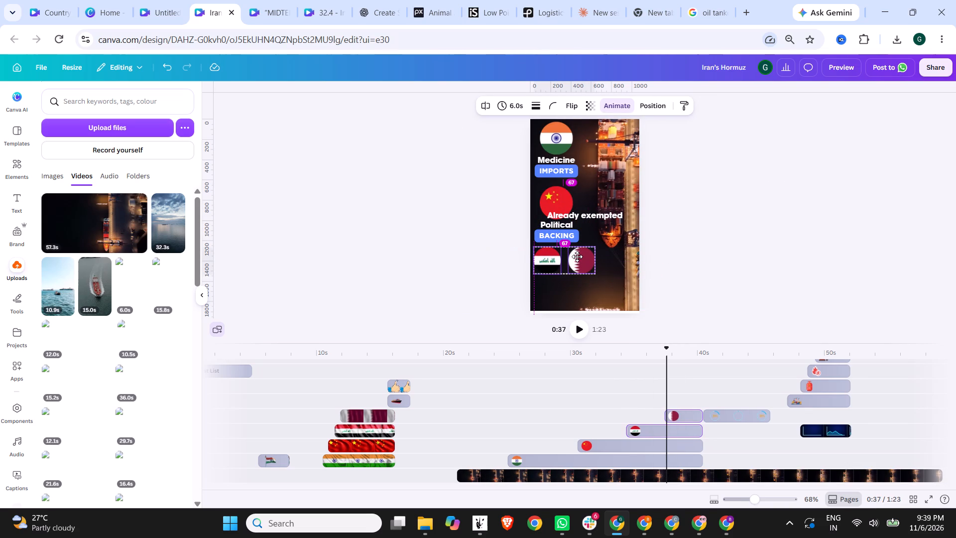
{"action": "left_click_drag", "start_coordinate": [577, 257], "coordinate": [577, 255]}
Place the "Already exempted" text directly below the Iraq and Qatar flags.
{"action": "scroll", "coordinate": [640, 403], "scroll_direction": "up", "scroll_amount": 4}
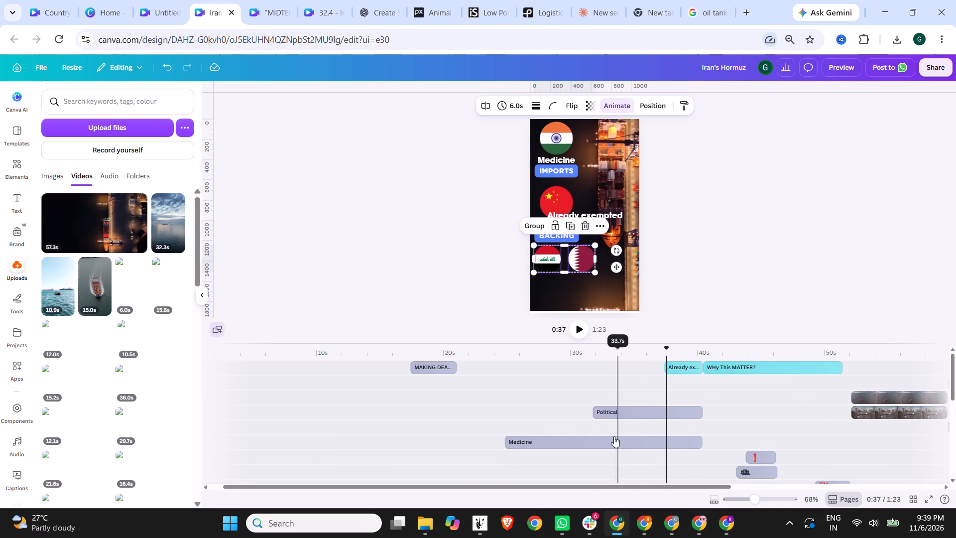
{"action": "scroll", "coordinate": [617, 424], "scroll_direction": "up", "scroll_amount": 4}
{"action": "left_click", "coordinate": [695, 367]}
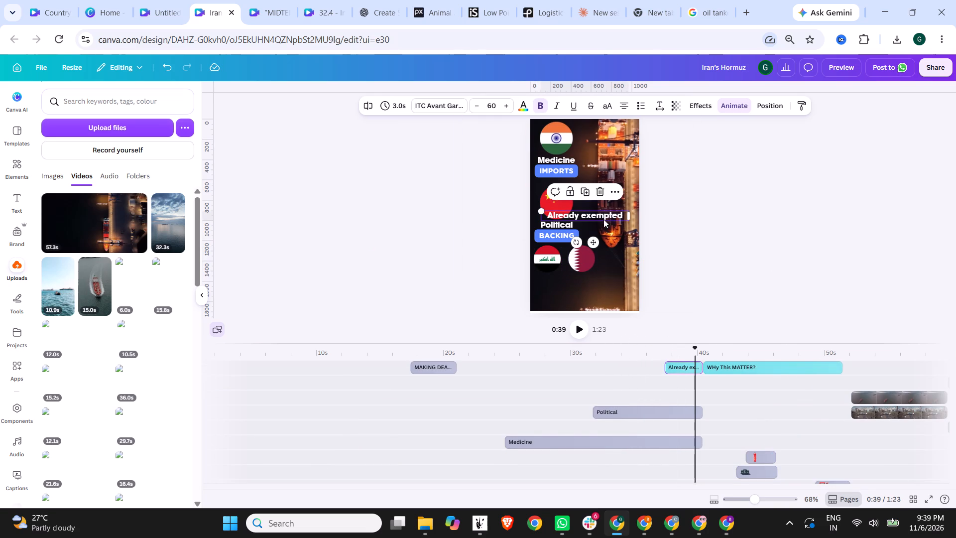
{"action": "left_click_drag", "start_coordinate": [603, 217], "coordinate": [588, 278]}
{"action": "left_click", "coordinate": [734, 189]}
Shrink the India and China flags to similar smaller circles and move the China flag up beneath the "IMPORTS" label.
{"action": "left_click", "coordinate": [557, 139]}
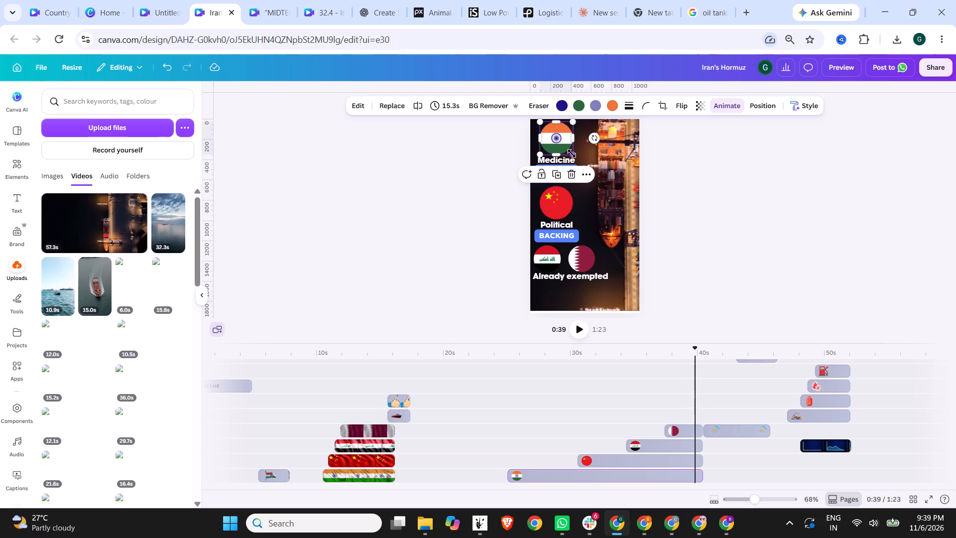
{"action": "left_click_drag", "start_coordinate": [573, 154], "coordinate": [564, 145]}
{"action": "left_click", "coordinate": [551, 129]}
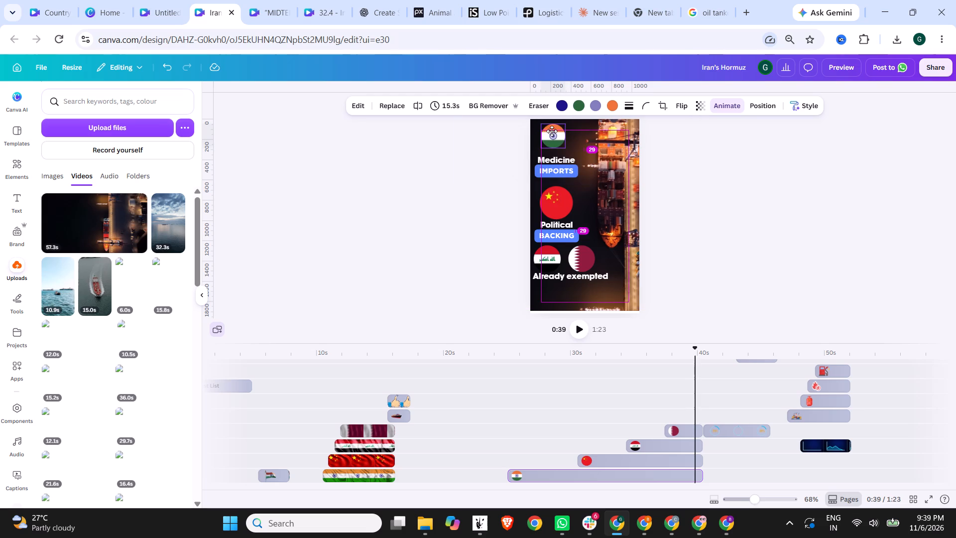
{"action": "left_click", "coordinate": [558, 203]}
{"action": "left_click_drag", "start_coordinate": [573, 217], "coordinate": [561, 203]}
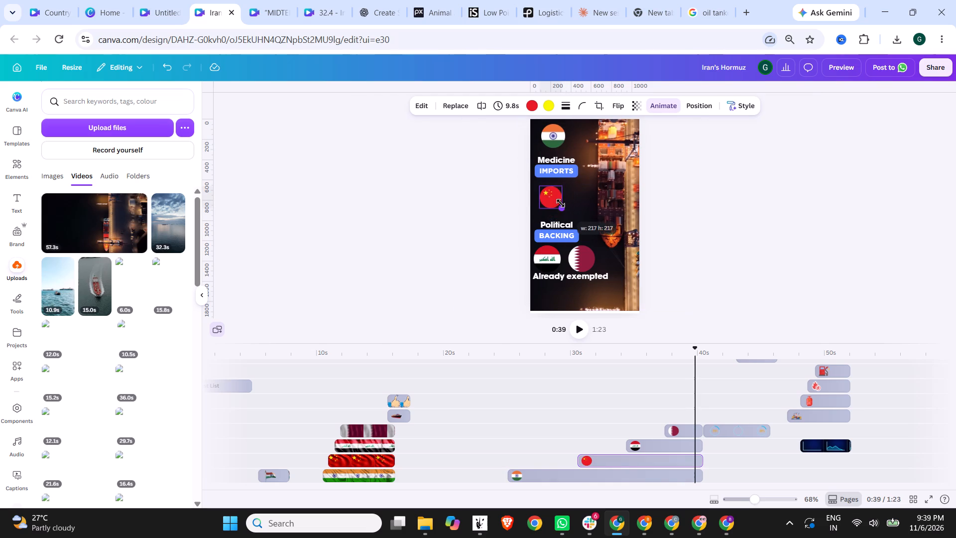
{"action": "left_click_drag", "start_coordinate": [561, 203], "coordinate": [563, 204]}
{"action": "left_click_drag", "start_coordinate": [553, 197], "coordinate": [559, 192]}
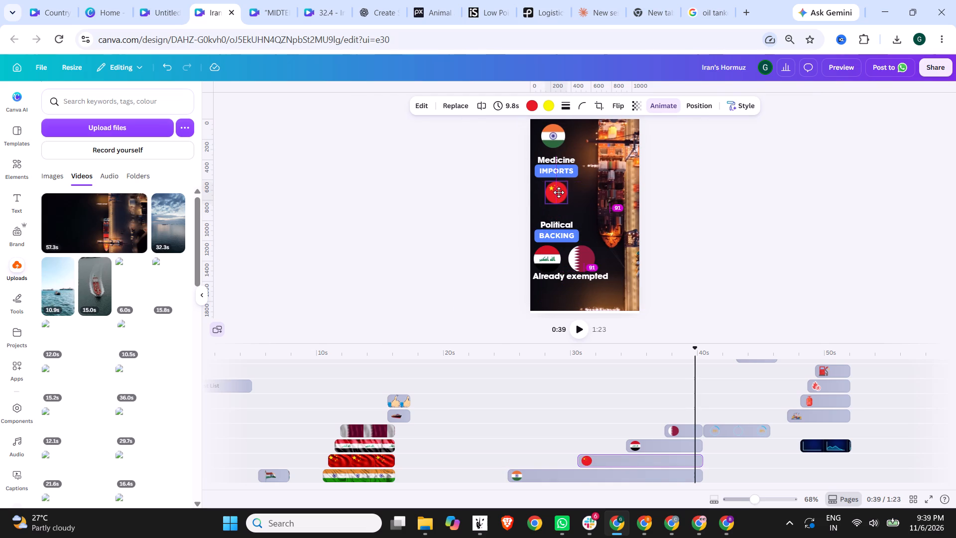
{"action": "left_click_drag", "start_coordinate": [559, 192], "coordinate": [555, 193]}
Move the "Political BACKING" label up under the China flag and shift the India and China flags closer to the left edge.
{"action": "left_click", "coordinate": [601, 193]}
{"action": "left_click_drag", "start_coordinate": [562, 229], "coordinate": [559, 216]}
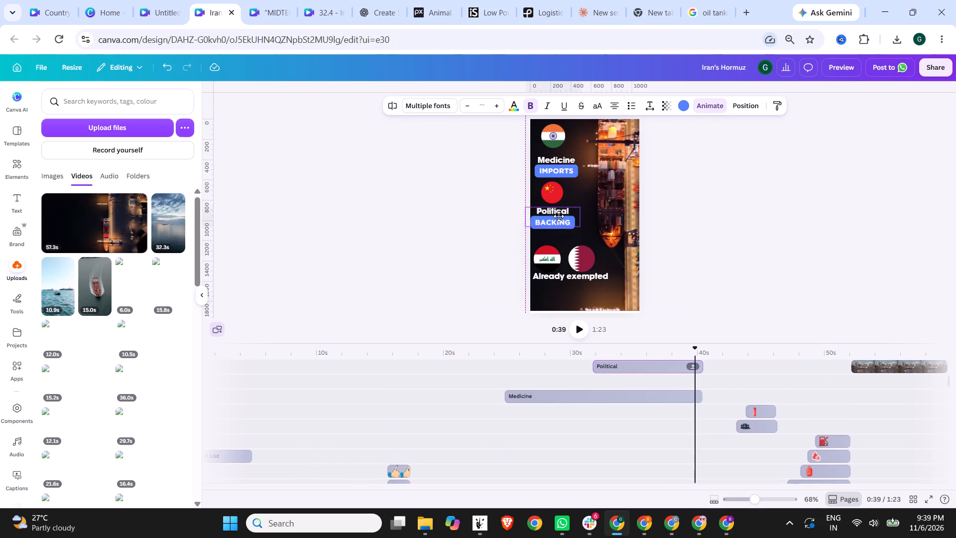
{"action": "left_click_drag", "start_coordinate": [559, 216], "coordinate": [561, 213]}
{"action": "left_click", "coordinate": [557, 195]}
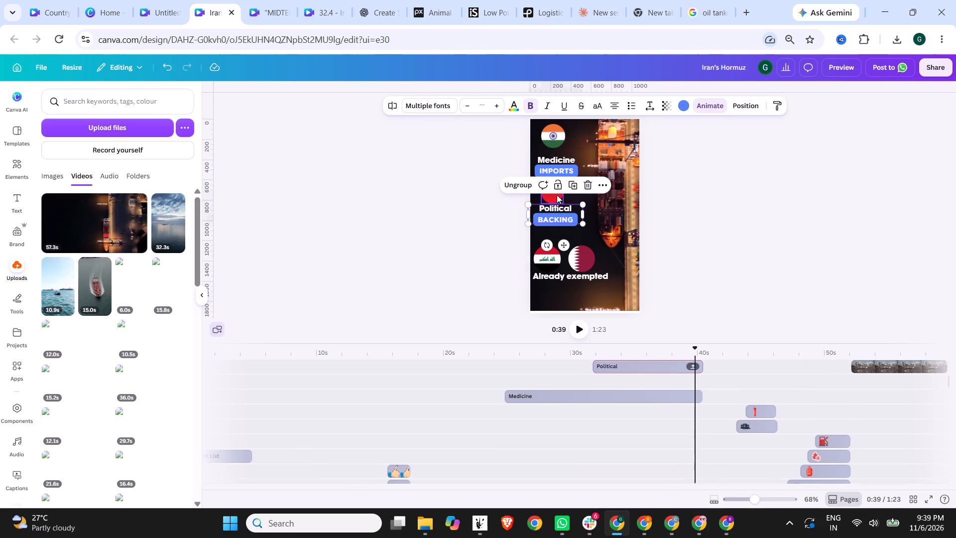
{"action": "left_click_drag", "start_coordinate": [553, 140], "coordinate": [547, 144]}
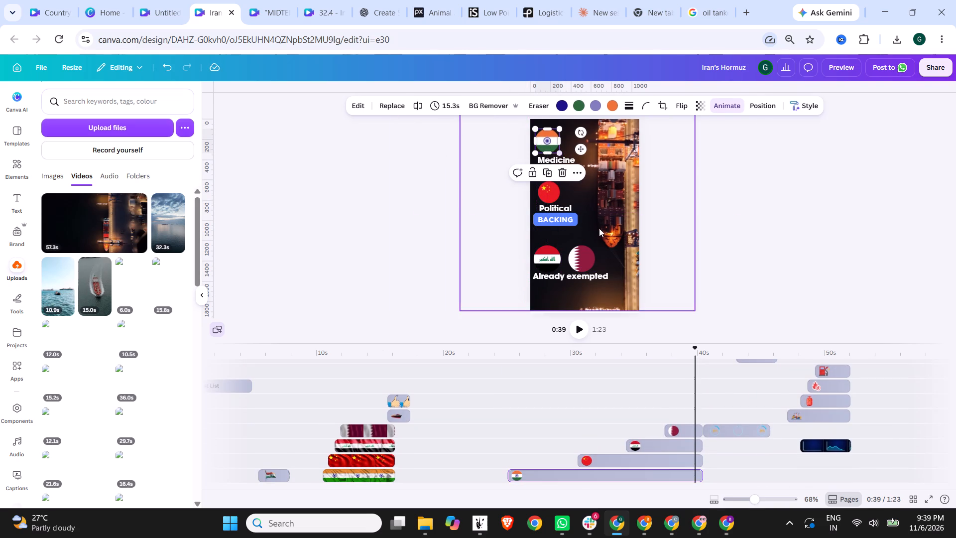
Move the Iraq and Qatar flags up side by side under the "BACKING" label, with the "Already exempted" text close beneath them.
{"action": "left_click_drag", "start_coordinate": [556, 256], "coordinate": [556, 238]}
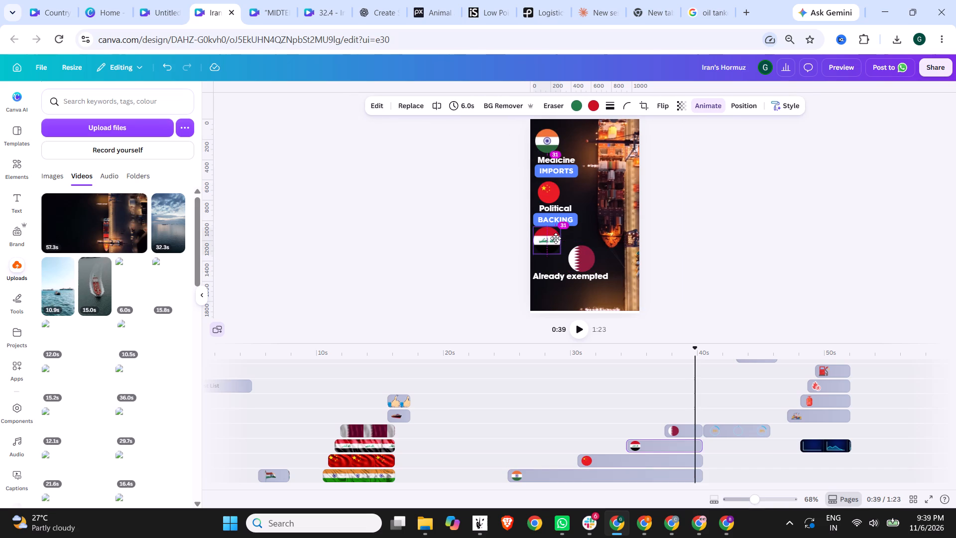
{"action": "left_click_drag", "start_coordinate": [556, 238], "coordinate": [556, 242]}
{"action": "left_click_drag", "start_coordinate": [582, 257], "coordinate": [582, 253]}
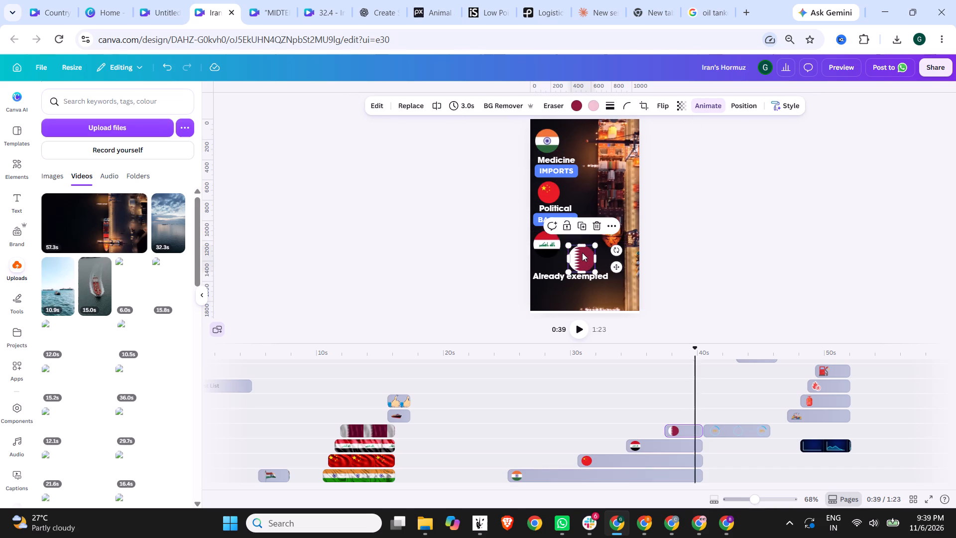
{"action": "left_click_drag", "start_coordinate": [582, 253], "coordinate": [578, 240]}
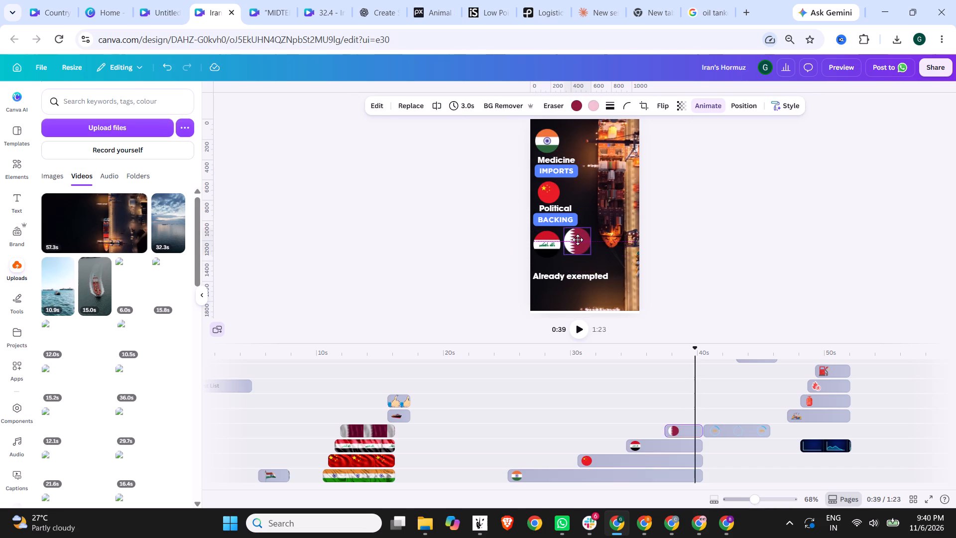
{"action": "left_click_drag", "start_coordinate": [578, 240], "coordinate": [578, 241]}
{"action": "left_click", "coordinate": [599, 279]}
{"action": "left_click_drag", "start_coordinate": [596, 275], "coordinate": [597, 261]}
{"action": "left_click", "coordinate": [698, 254]}
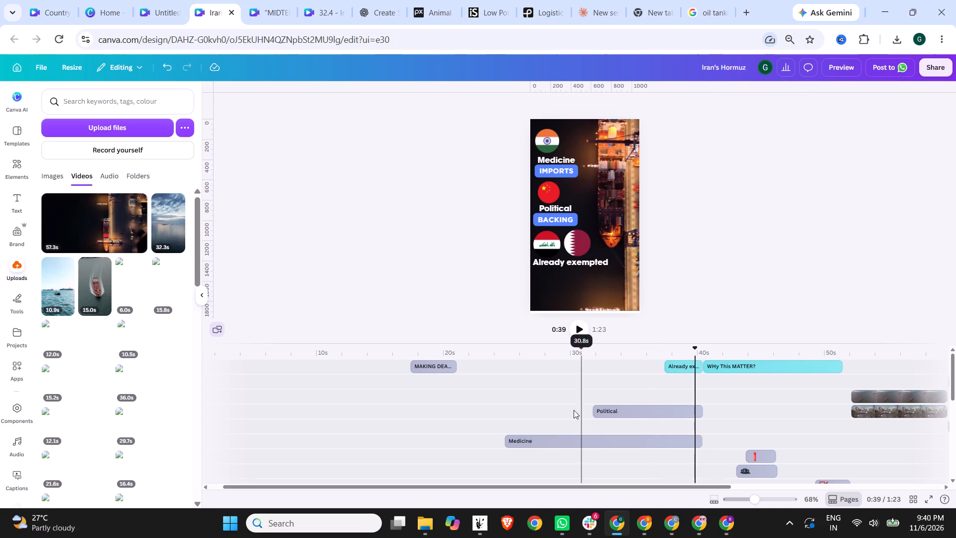
Set the night cargo port clip's video speed to 1.75.
{"action": "left_click", "coordinate": [497, 355]}
{"action": "scroll", "coordinate": [552, 384], "scroll_direction": "down", "scroll_amount": 5}
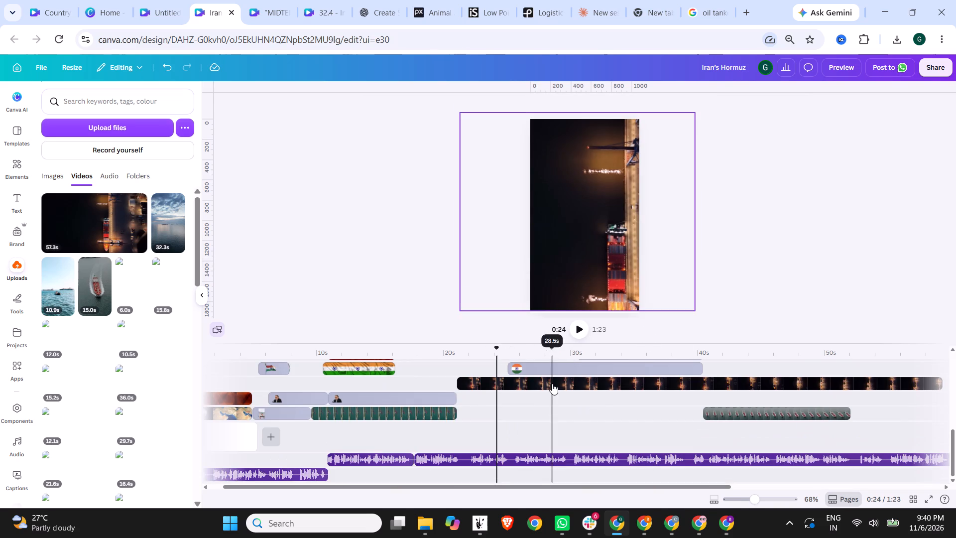
{"action": "left_click", "coordinate": [699, 382]}
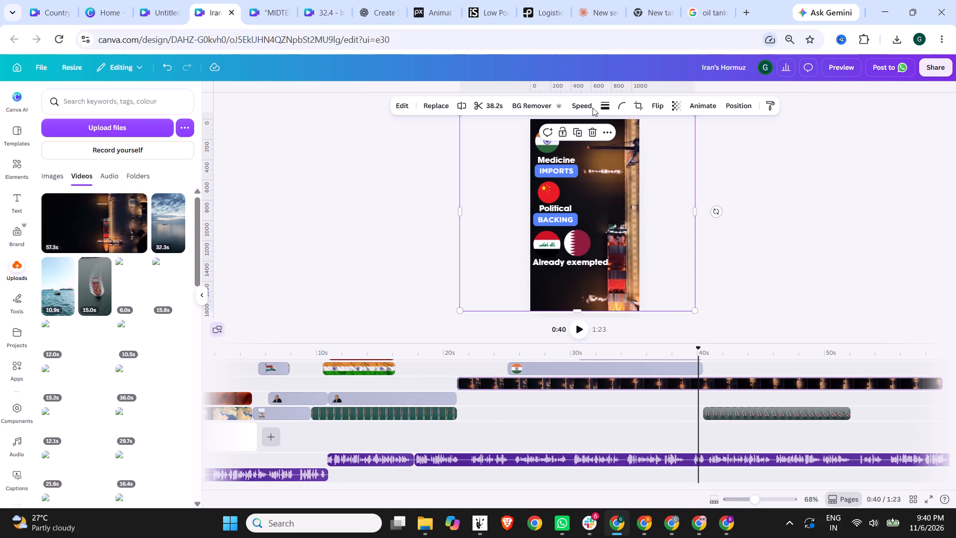
{"action": "left_click", "coordinate": [579, 103]}
{"action": "left_click_drag", "start_coordinate": [584, 141], "coordinate": [593, 141]}
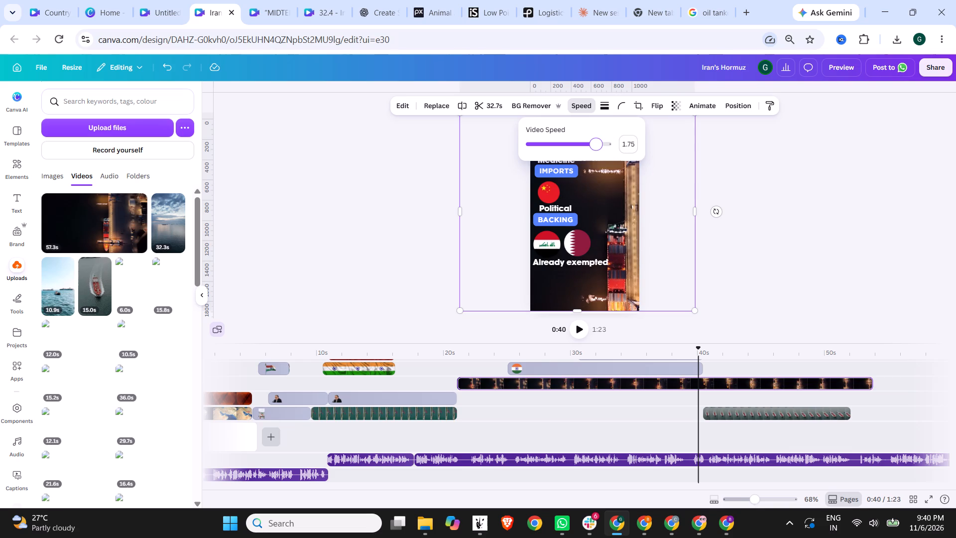
{"action": "left_click_drag", "start_coordinate": [593, 141], "coordinate": [594, 141]}
Trim the end of the night cargo port clip to about 40 s, leaving it 19.3 s long.
{"action": "left_click", "coordinate": [768, 381]}
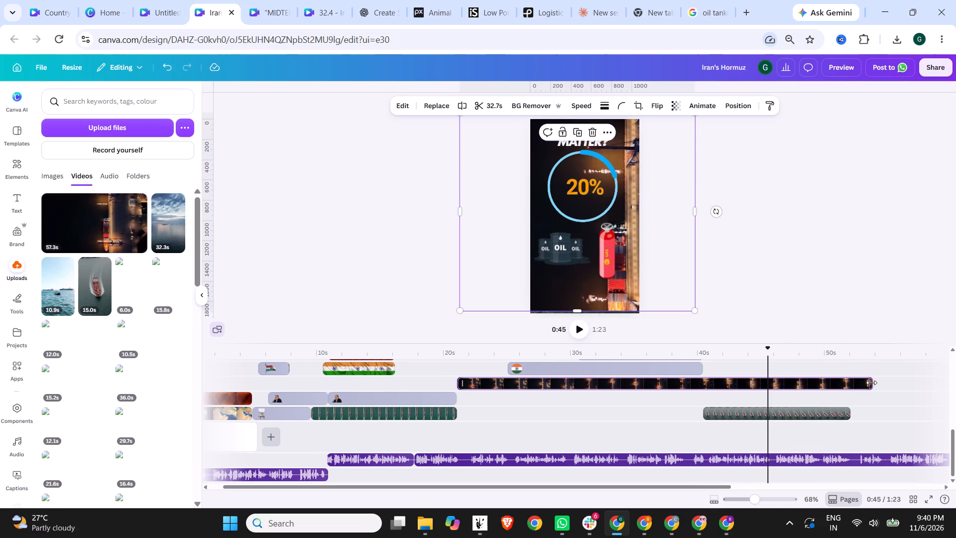
{"action": "left_click_drag", "start_coordinate": [871, 383], "coordinate": [700, 386]}
Check the narration from about 19 s to 28 s and trim the starts of the "Medicine IMPORTS" label and India flag to about 26 s.
{"action": "left_click", "coordinate": [434, 352]}
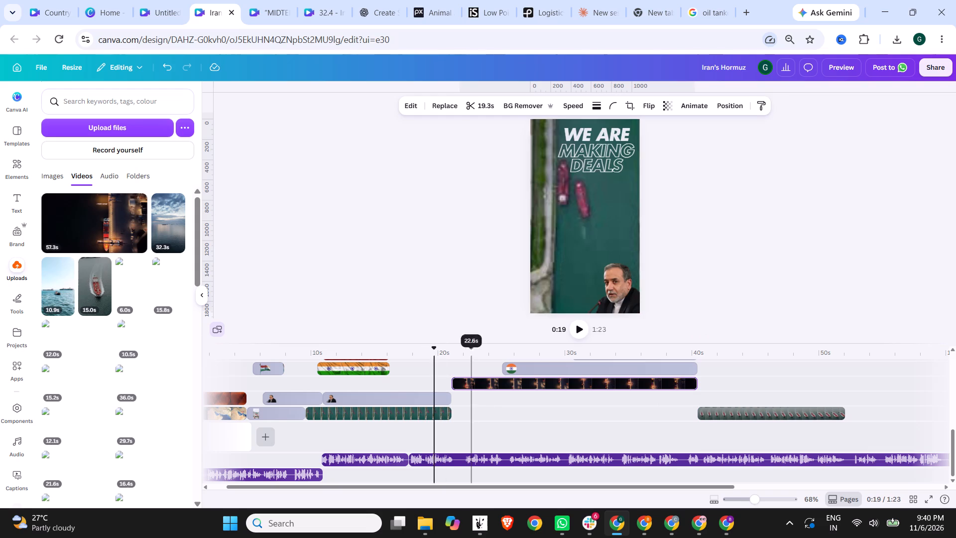
{"action": "left_click", "coordinate": [580, 327]}
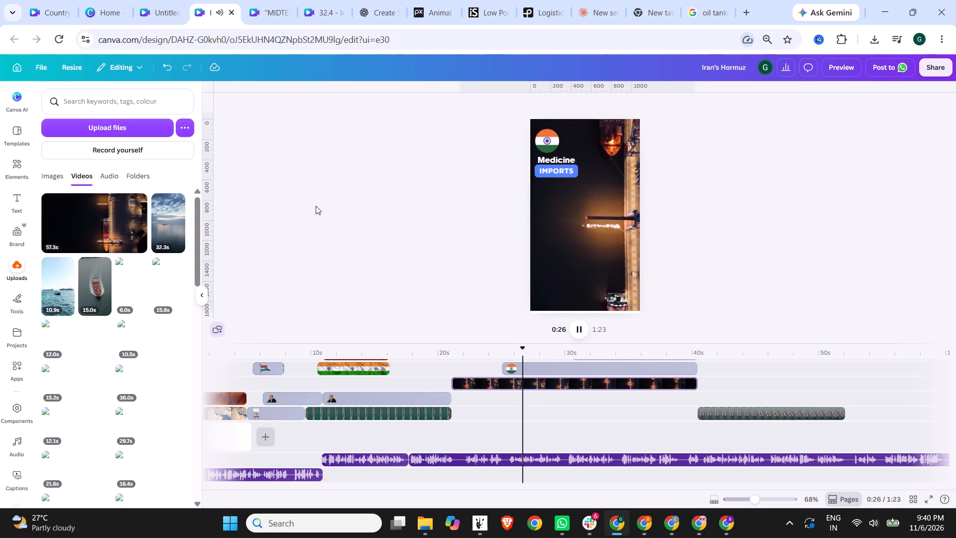
{"action": "left_click", "coordinate": [580, 329]}
{"action": "scroll", "coordinate": [620, 398], "scroll_direction": "up", "scroll_amount": 2}
{"action": "scroll", "coordinate": [576, 382], "scroll_direction": "down", "scroll_amount": 2}
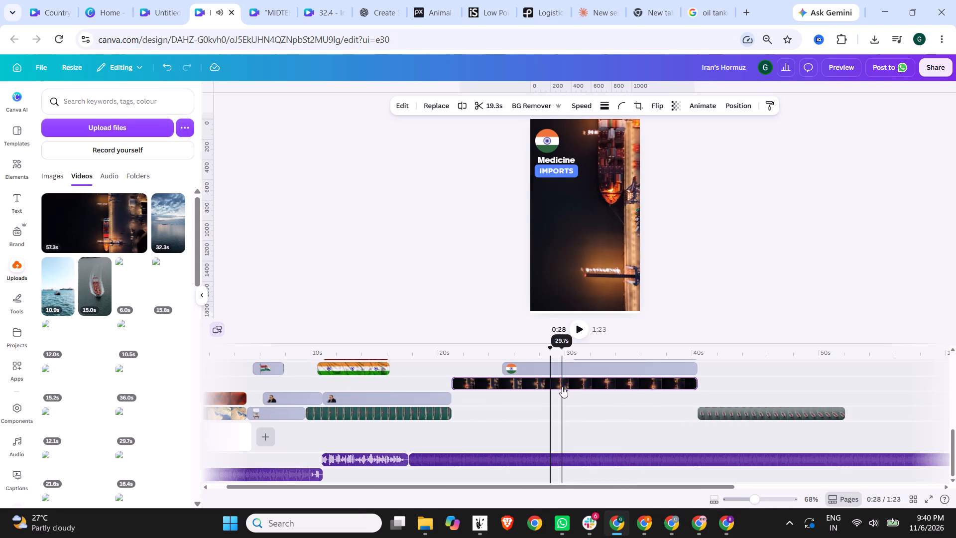
{"action": "scroll", "coordinate": [637, 417], "scroll_direction": "up", "scroll_amount": 1}
{"action": "scroll", "coordinate": [528, 424], "scroll_direction": "up", "scroll_amount": 3}
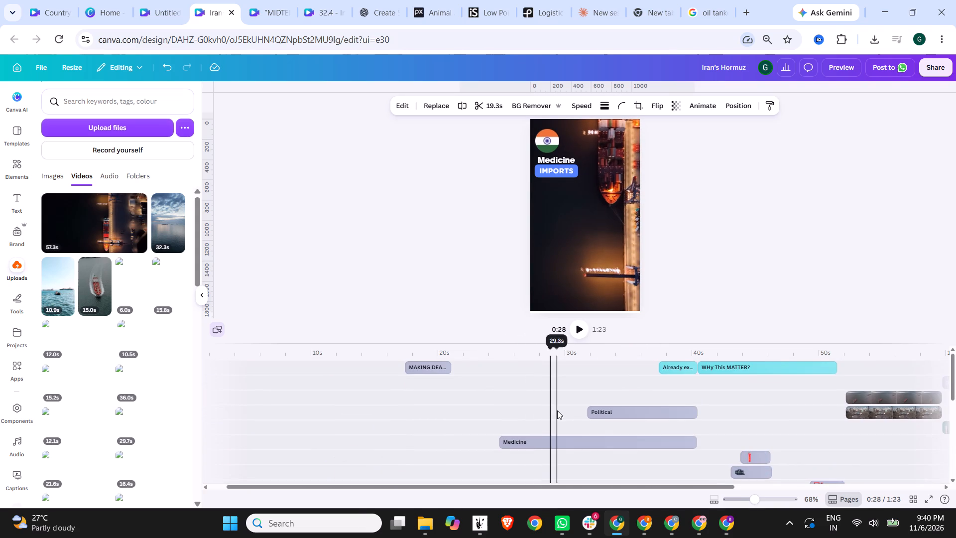
{"action": "left_click_drag", "start_coordinate": [504, 437], "coordinate": [527, 438]}
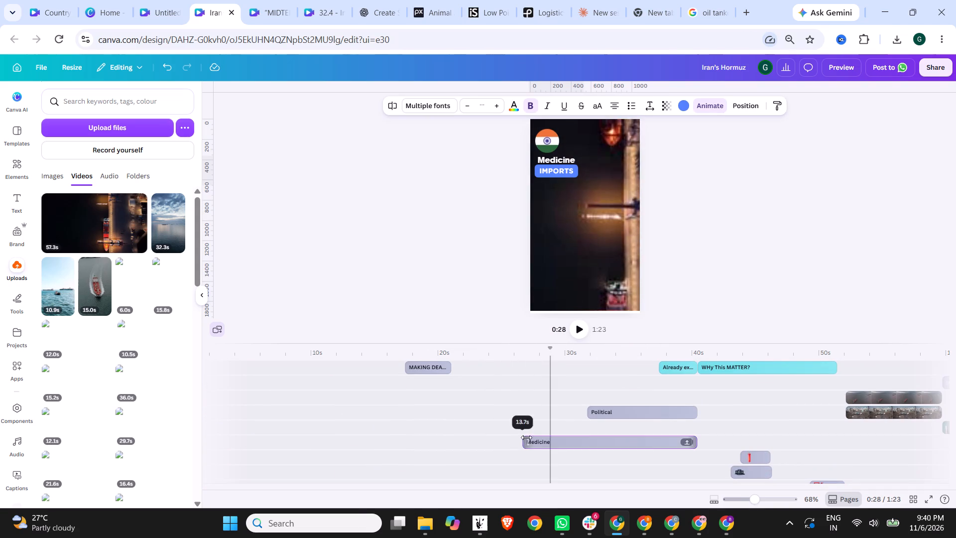
{"action": "scroll", "coordinate": [509, 435], "scroll_direction": "down", "scroll_amount": 2}
{"action": "left_click_drag", "start_coordinate": [507, 463], "coordinate": [522, 462]}
Play back the video from about 24 s to 56 s, checking the flags, labels and footage against the narration.
{"action": "left_click", "coordinate": [512, 356]}
{"action": "left_click", "coordinate": [581, 330]}
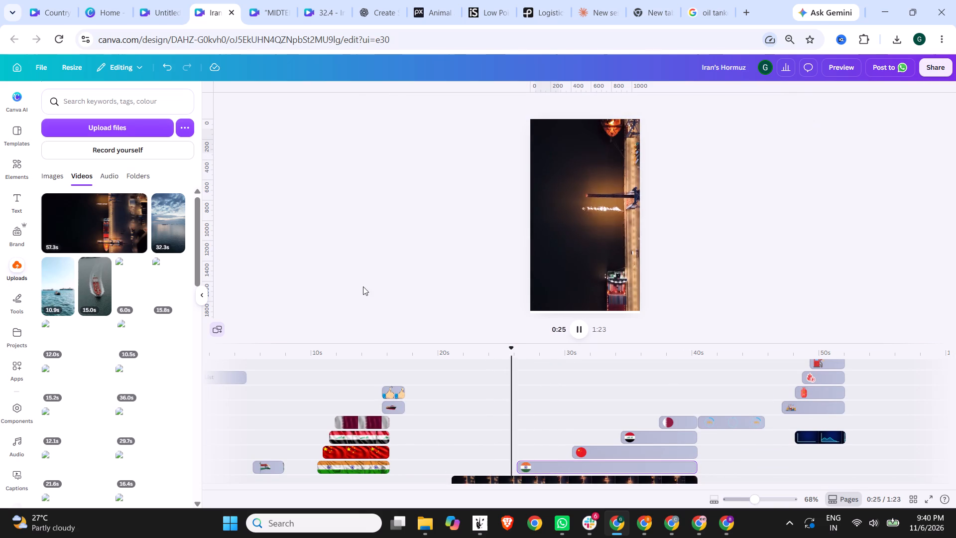
{"action": "left_click", "coordinate": [584, 329]}
{"action": "left_click", "coordinate": [498, 351]}
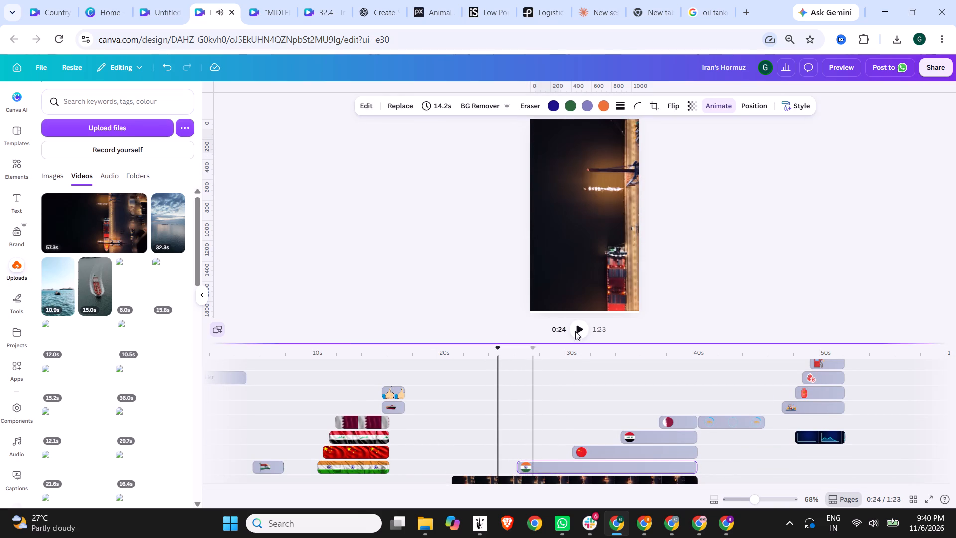
{"action": "left_click", "coordinate": [577, 328]}
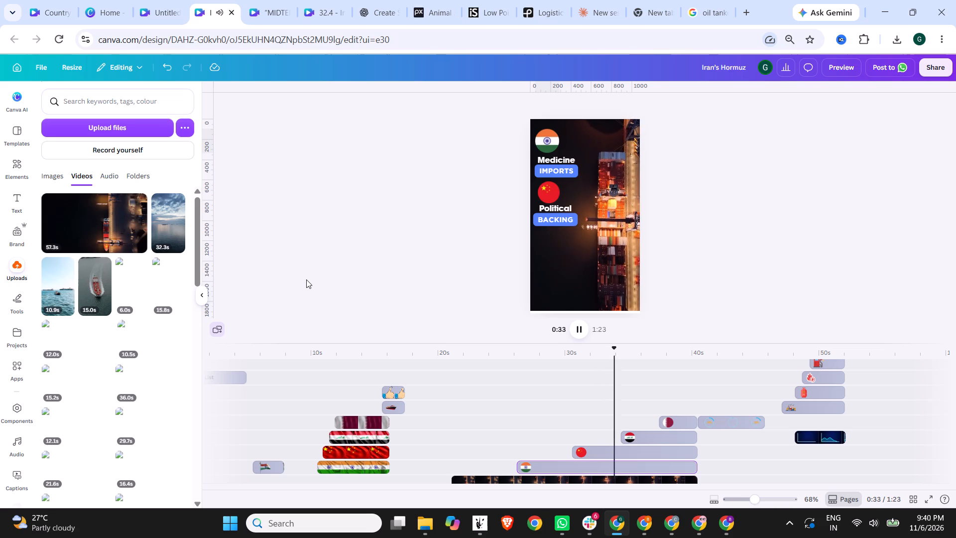
{"action": "left_click", "coordinate": [581, 326]}
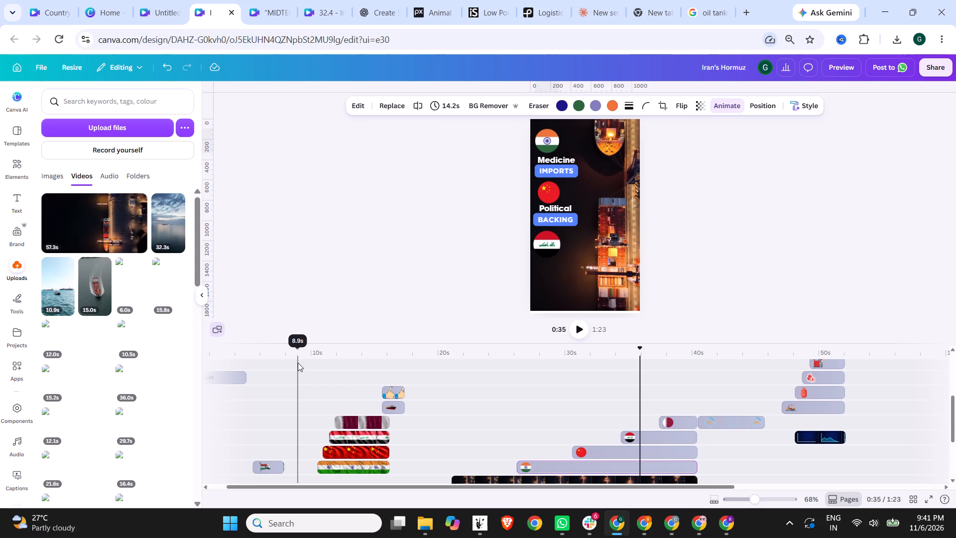
{"action": "left_click", "coordinate": [586, 325]}
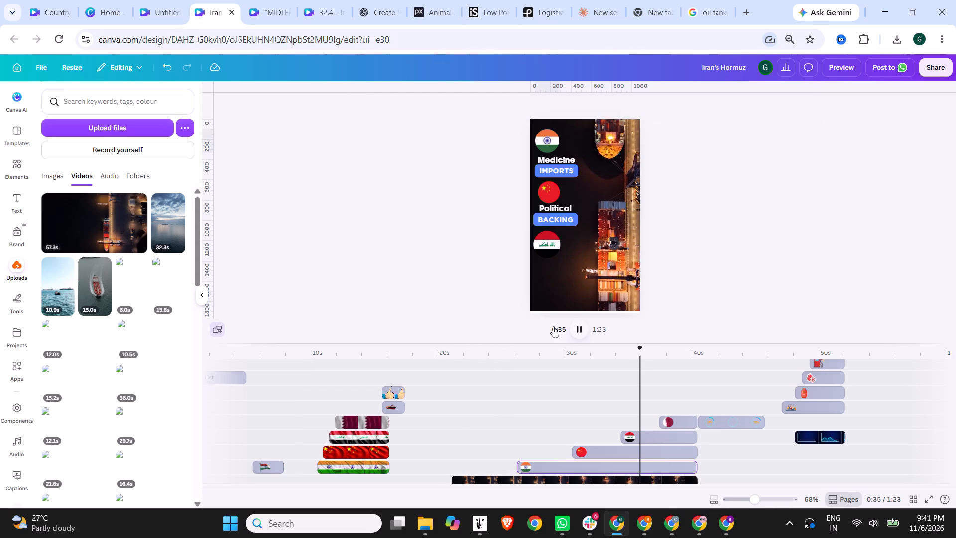
{"action": "left_click", "coordinate": [581, 328]}
{"action": "left_click", "coordinate": [582, 328]}
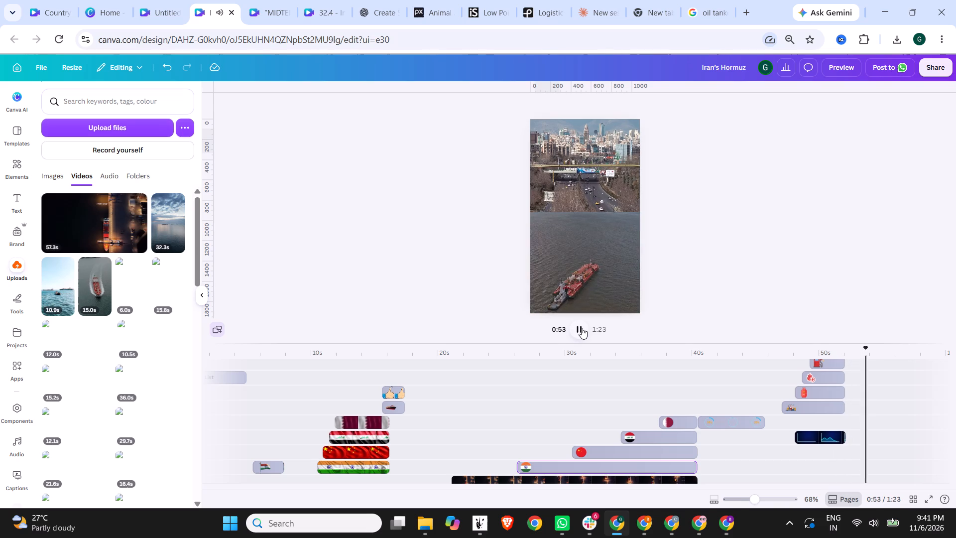
{"action": "left_click", "coordinate": [582, 322]}
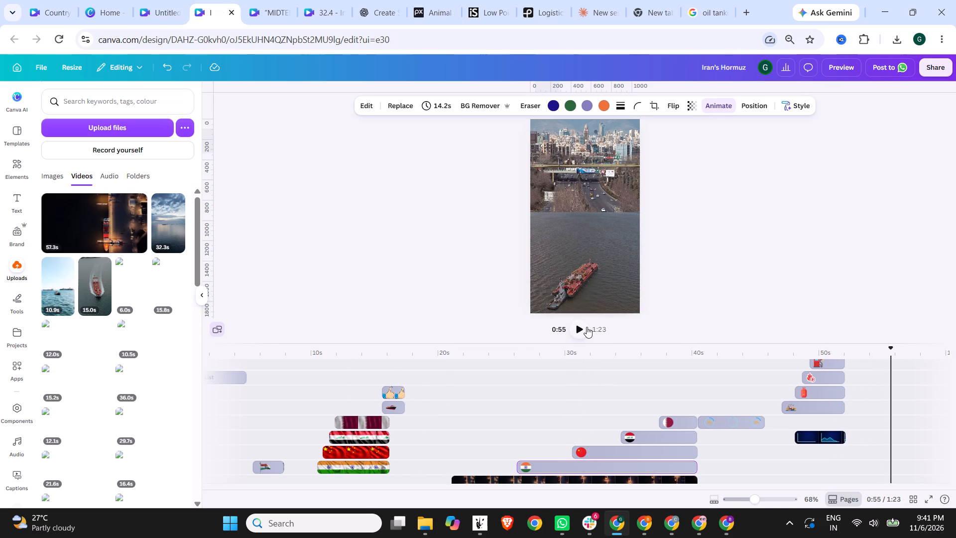
{"action": "left_click", "coordinate": [587, 327]}
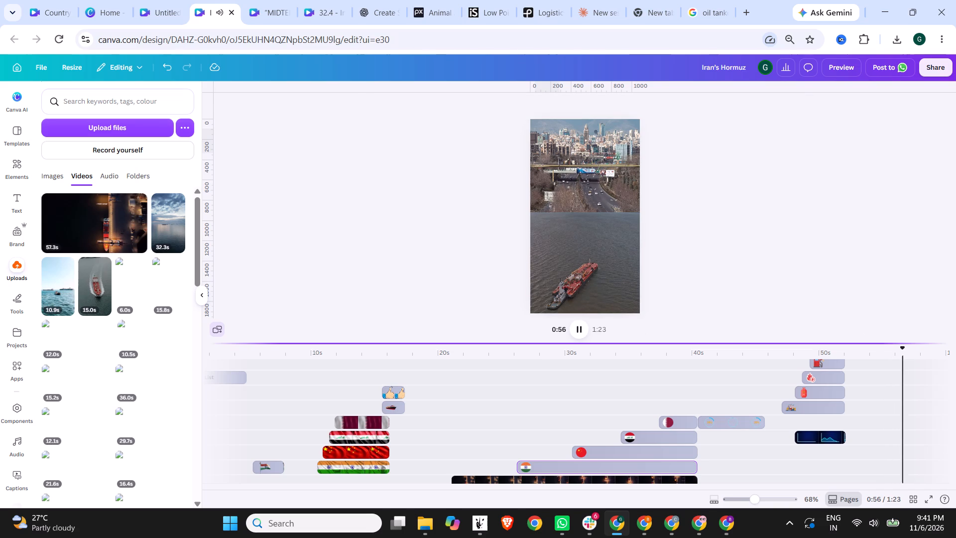
Trim the start of the "FREE ENTRY" graphic to about 1:01 and of the red prohibition sign to about 1:02, leaving it 2.7 s long.
{"action": "scroll", "coordinate": [724, 417], "scroll_direction": "down", "scroll_amount": 4}
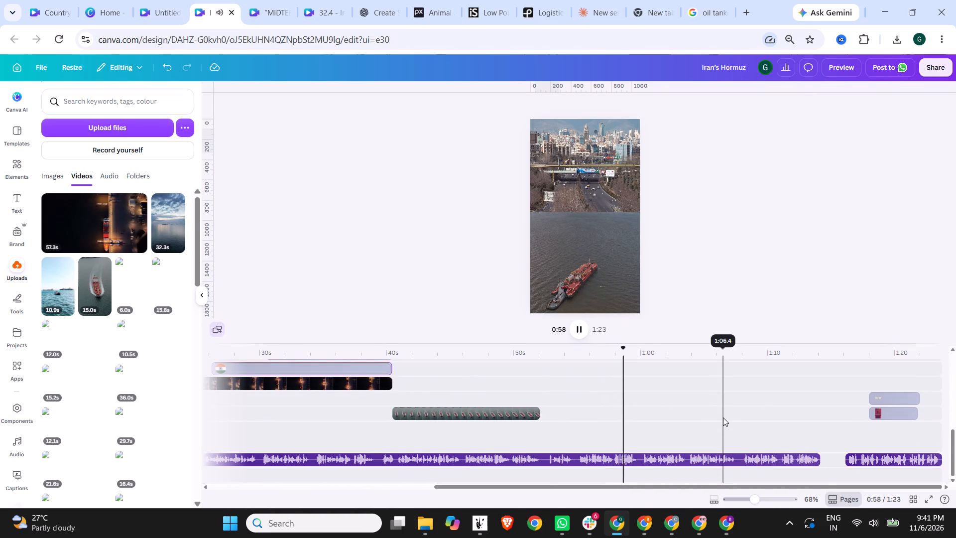
{"action": "scroll", "coordinate": [723, 417], "scroll_direction": "up", "scroll_amount": 6}
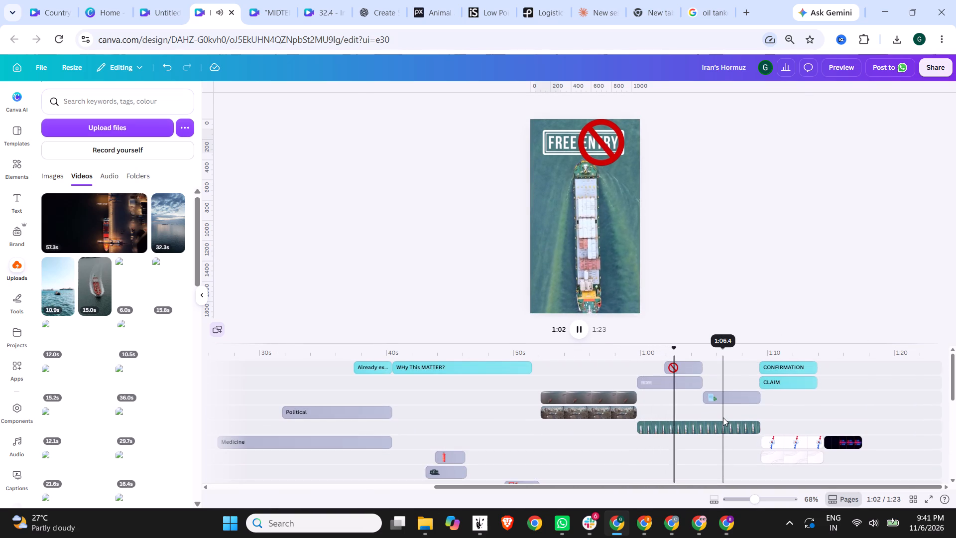
{"action": "left_click", "coordinate": [656, 384]}
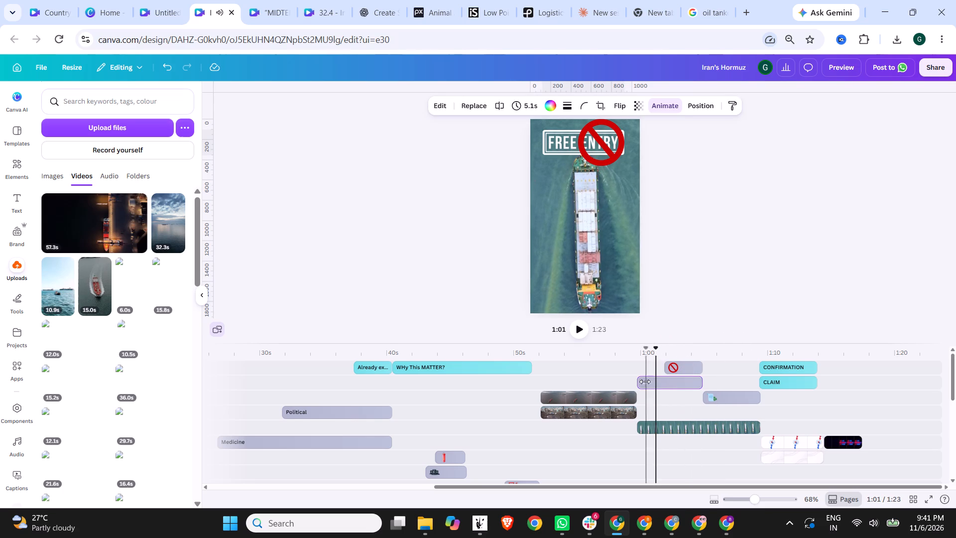
{"action": "left_click_drag", "start_coordinate": [641, 382], "coordinate": [659, 382]}
{"action": "left_click", "coordinate": [681, 364]}
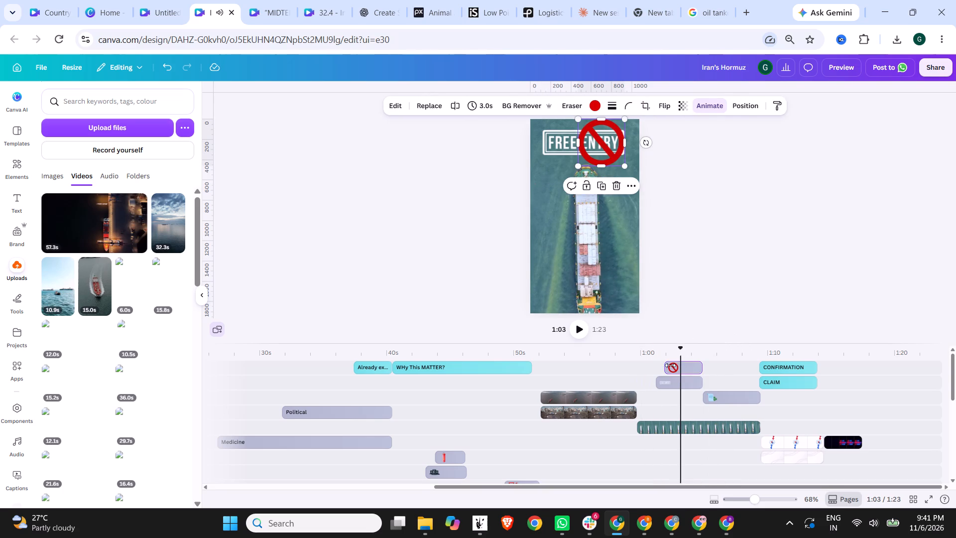
{"action": "left_click", "coordinate": [668, 365]}
Review the playback from about 1:03 to the end and move the closing narration clip earlier so it directly follows the main narration at 1:14.
{"action": "left_click", "coordinate": [578, 329]}
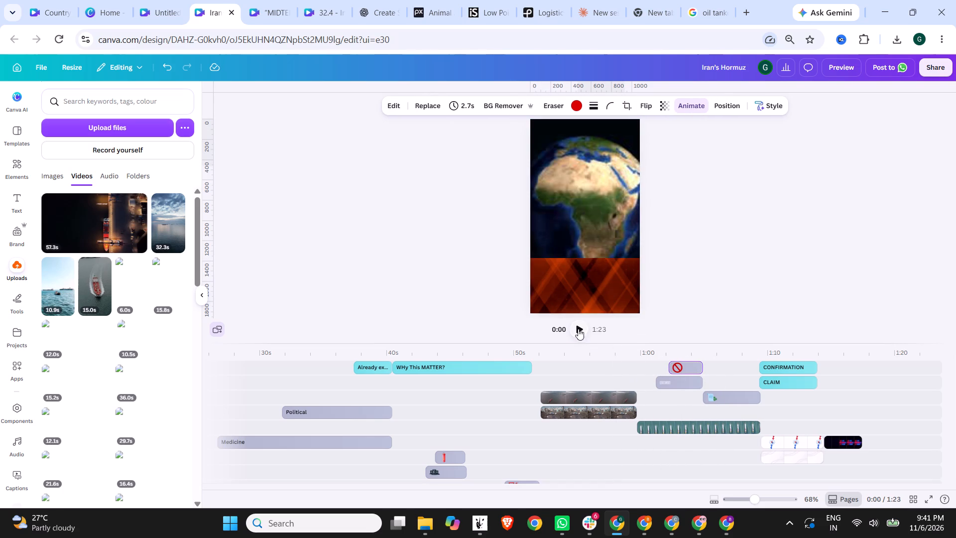
{"action": "left_click", "coordinate": [681, 358]}
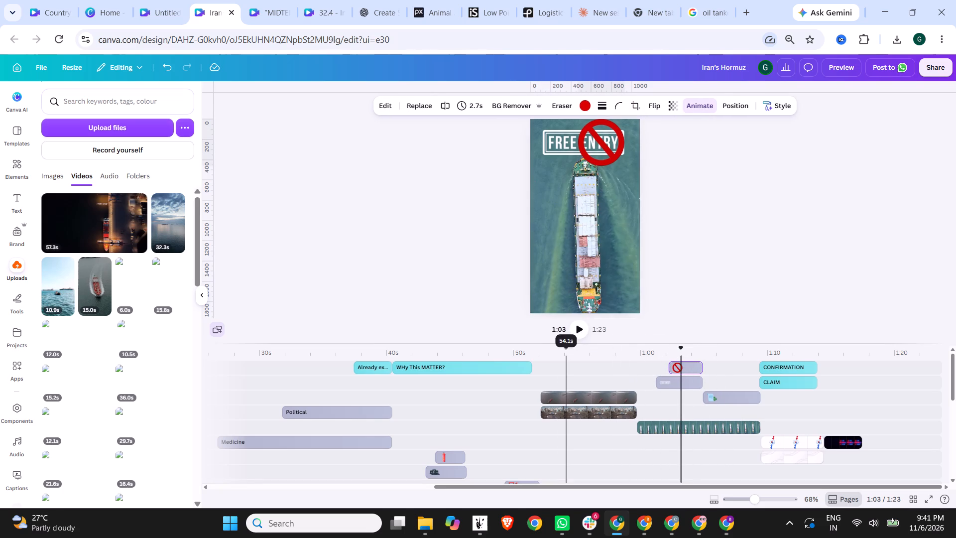
{"action": "left_click", "coordinate": [579, 325]}
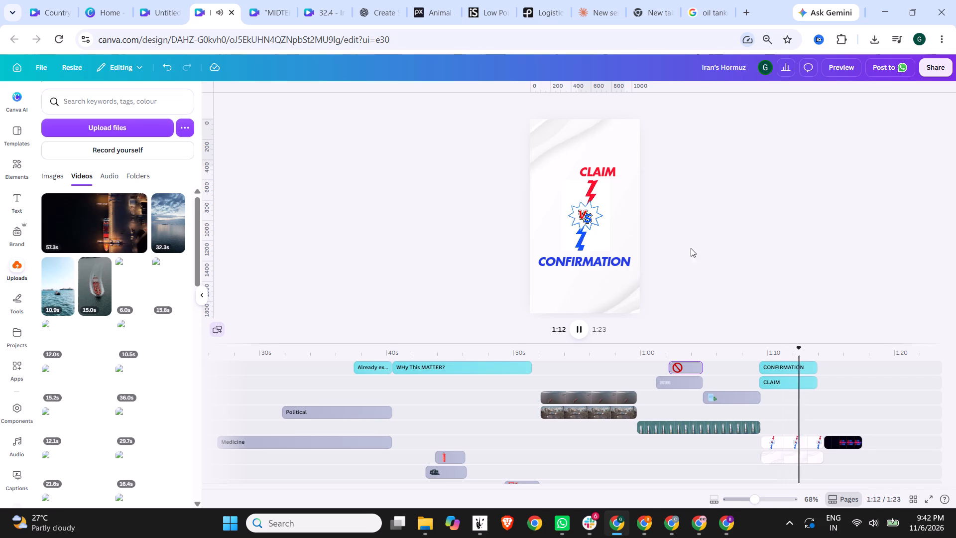
{"action": "left_click", "coordinate": [581, 332]}
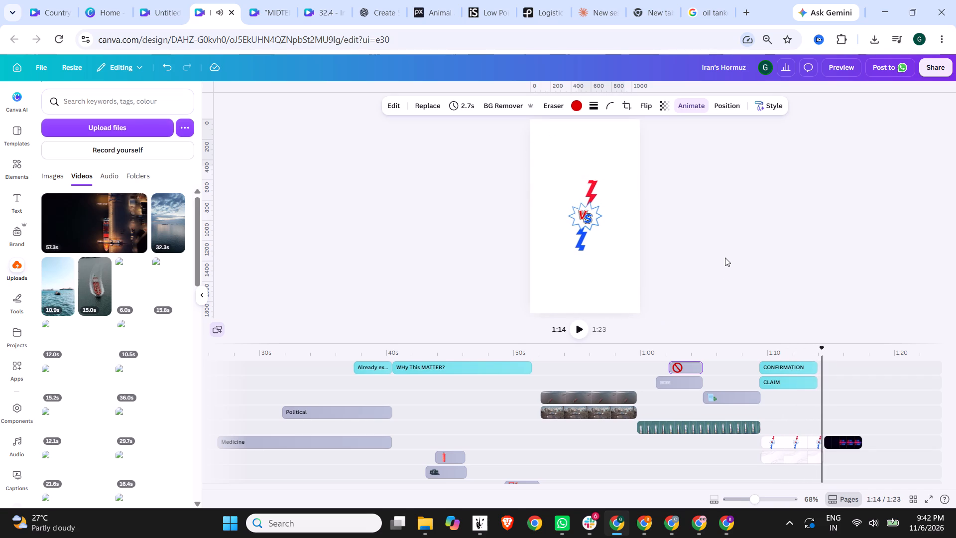
{"action": "left_click", "coordinate": [574, 332]}
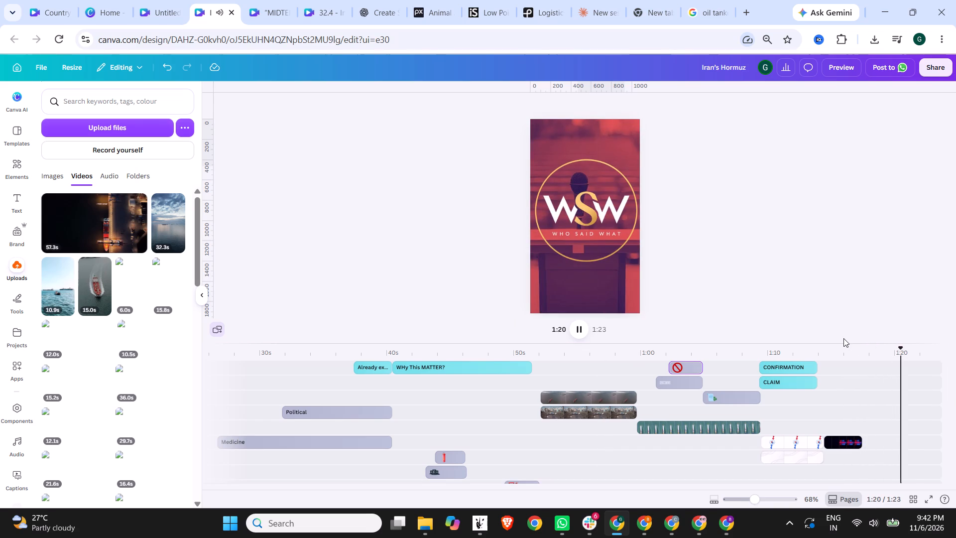
{"action": "scroll", "coordinate": [767, 437], "scroll_direction": "down", "scroll_amount": 5}
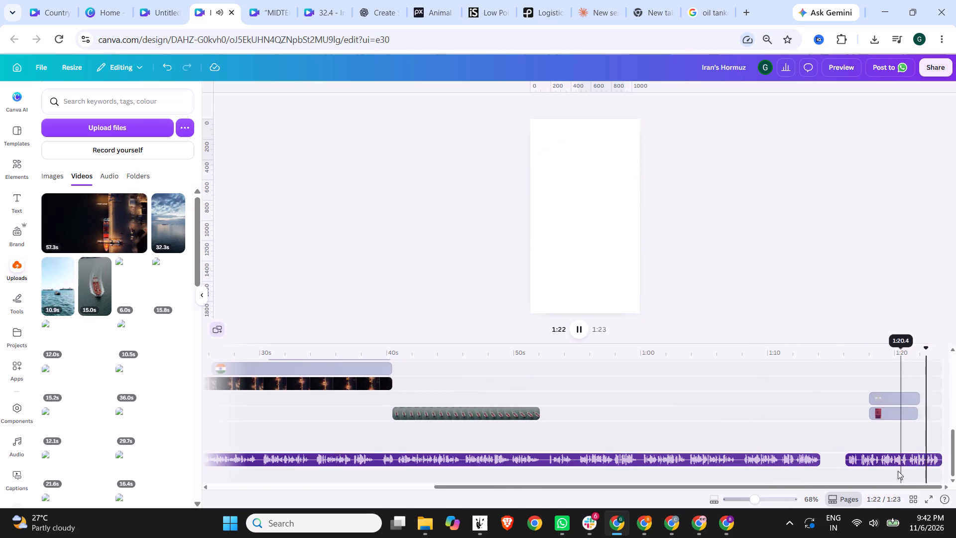
{"action": "left_click_drag", "start_coordinate": [891, 462], "coordinate": [866, 462]}
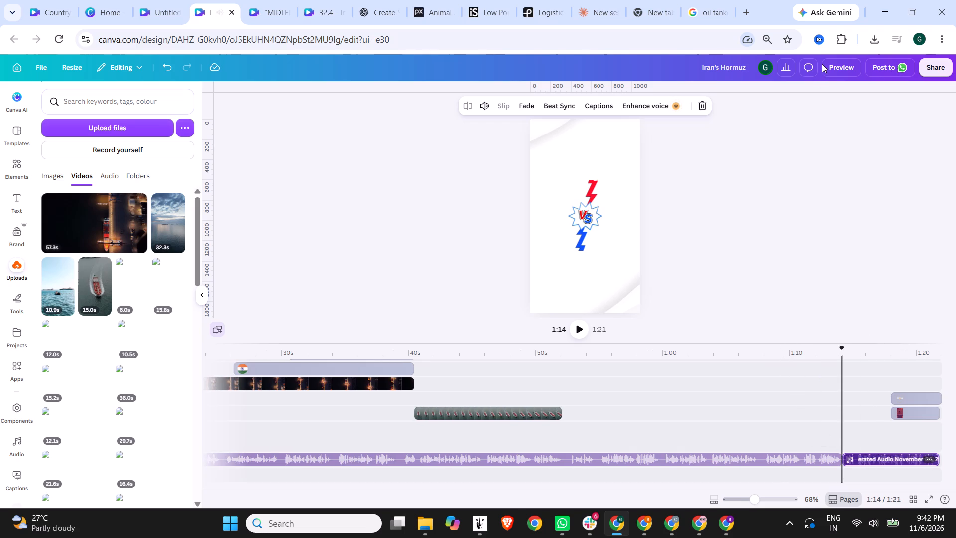
Preview the whole video from the beginning up to the night cargo port scene, checking the framing and timing.
{"action": "left_click", "coordinate": [829, 62]}
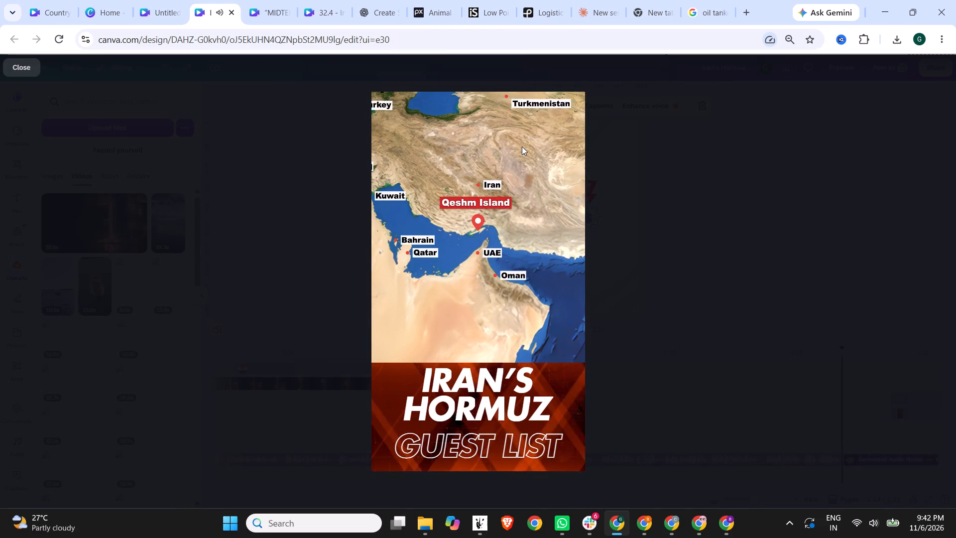
{"action": "left_click", "coordinate": [487, 379]}
{"action": "left_click_drag", "start_coordinate": [395, 458], "coordinate": [332, 455]}
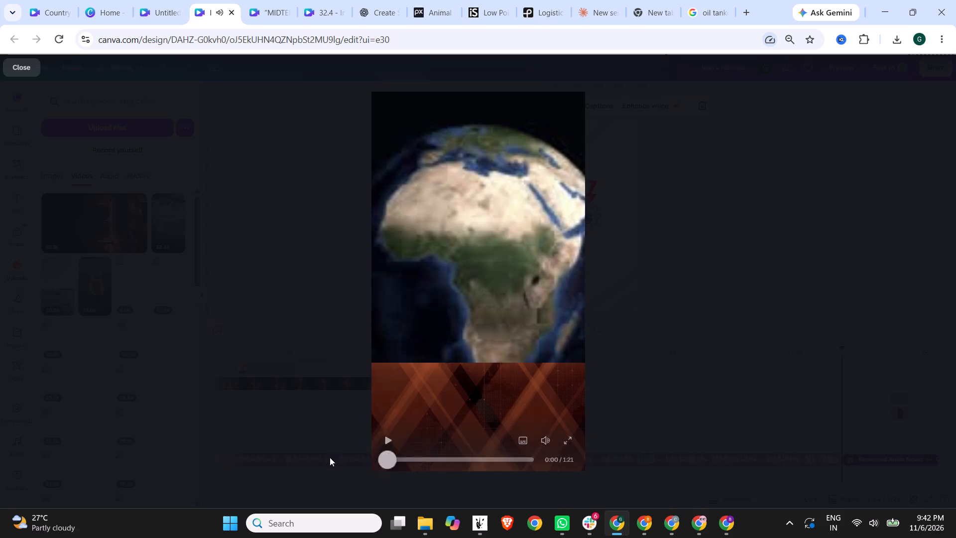
{"action": "left_click", "coordinate": [478, 277]}
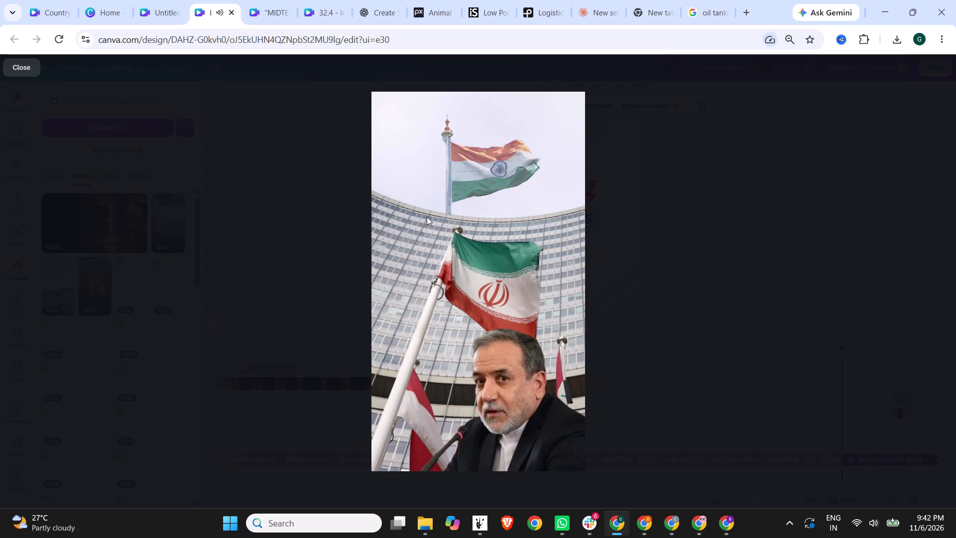
{"action": "left_click", "coordinate": [387, 438]}
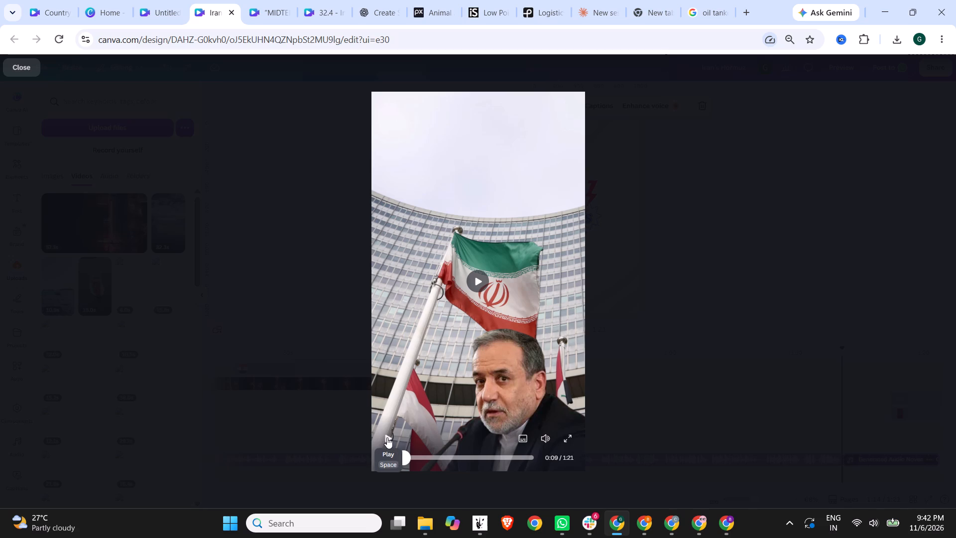
{"action": "left_click", "coordinate": [387, 437]}
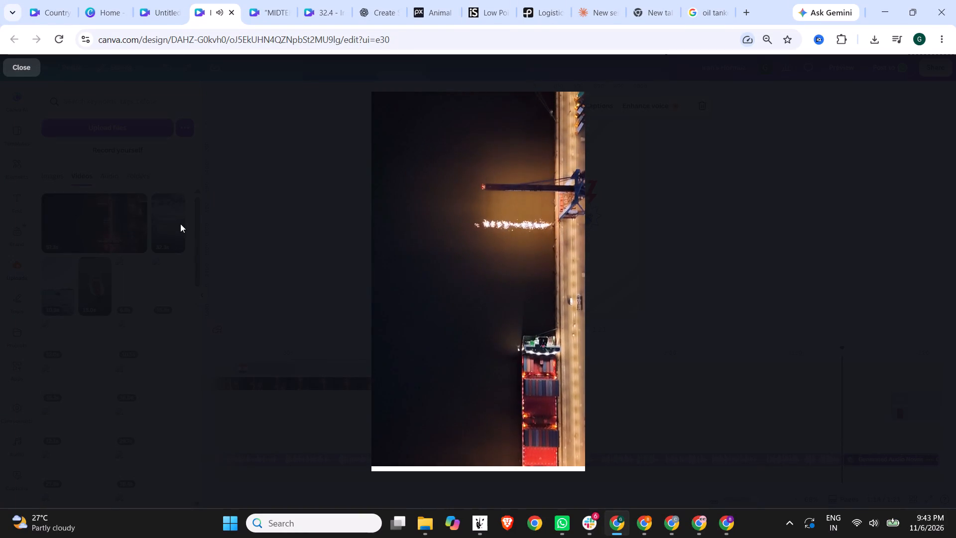
{"action": "left_click", "coordinate": [805, 182]}
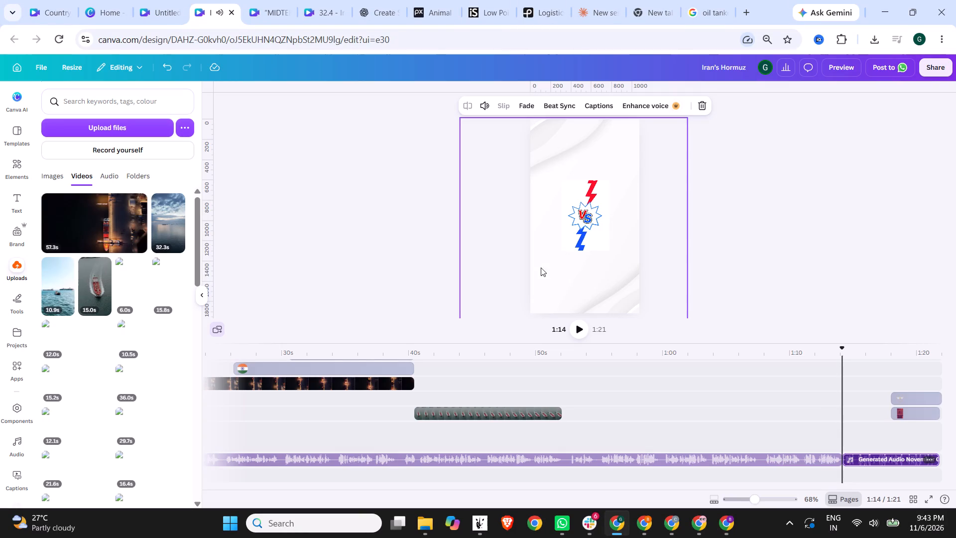
Move the night cargo port clip slightly down on the canvas so it fills the frame to the bottom edge.
{"action": "left_click", "coordinate": [379, 352]}
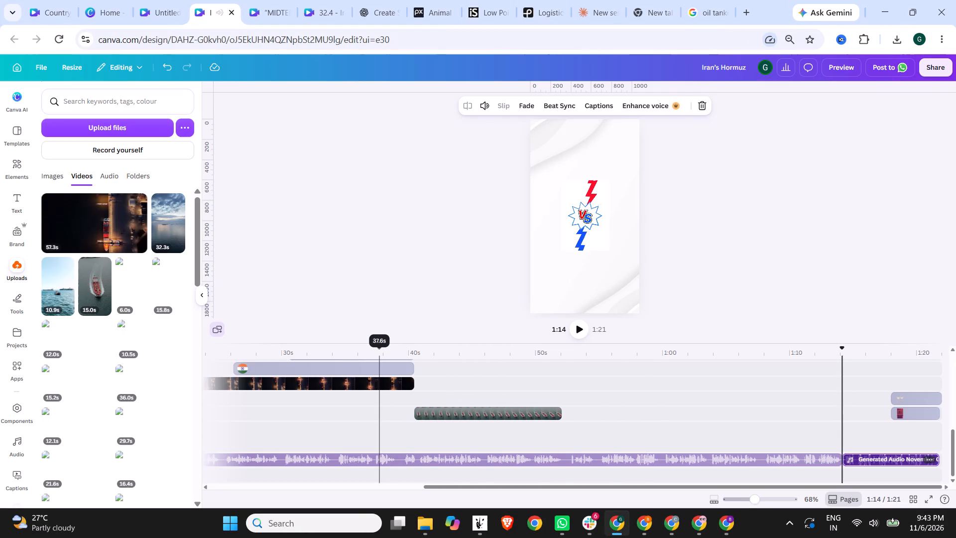
{"action": "left_click", "coordinate": [384, 384]}
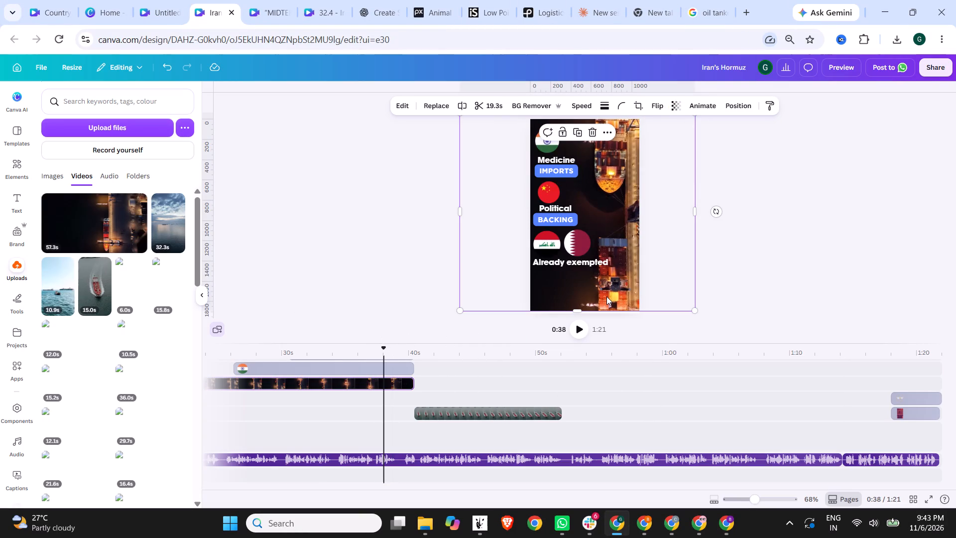
{"action": "left_click_drag", "start_coordinate": [606, 296], "coordinate": [606, 304]}
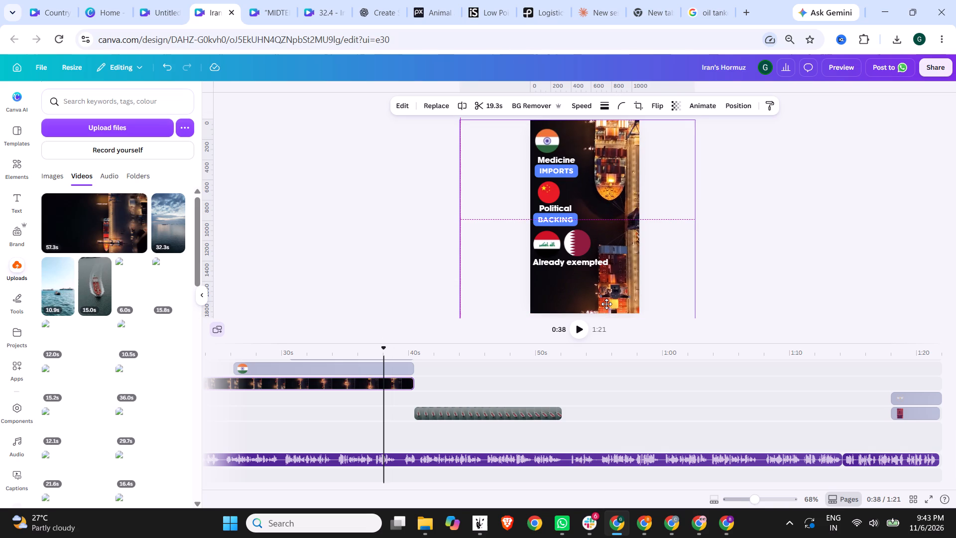
{"action": "left_click_drag", "start_coordinate": [606, 304], "coordinate": [606, 301]}
{"action": "left_click", "coordinate": [790, 270]}
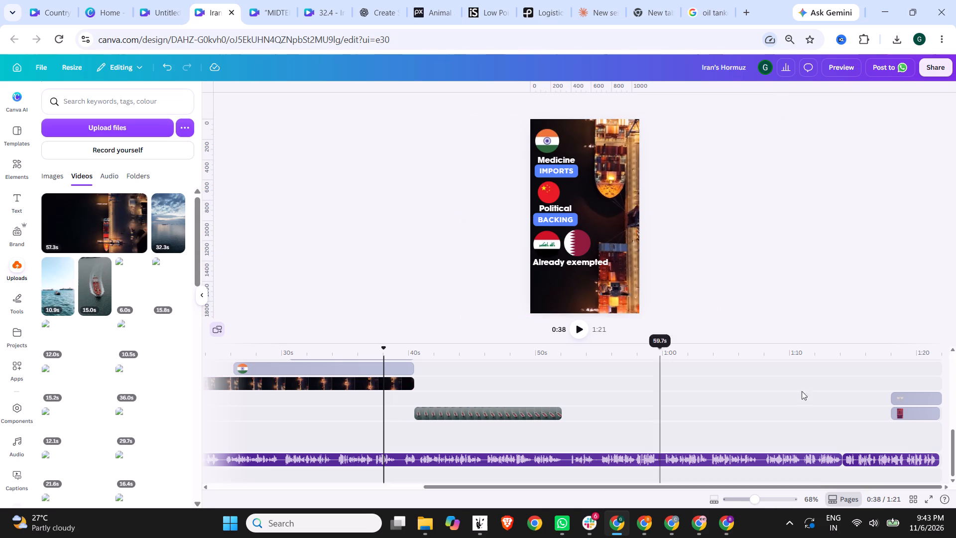
Preview the video again from the beginning to check the adjusted edit.
{"action": "left_click", "coordinate": [850, 76]}
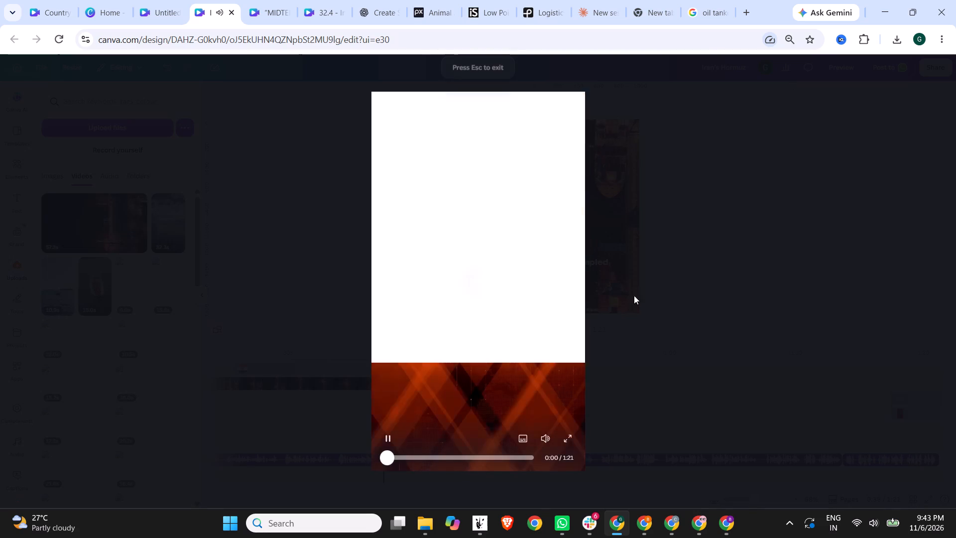
{"action": "left_click", "coordinate": [389, 435]}
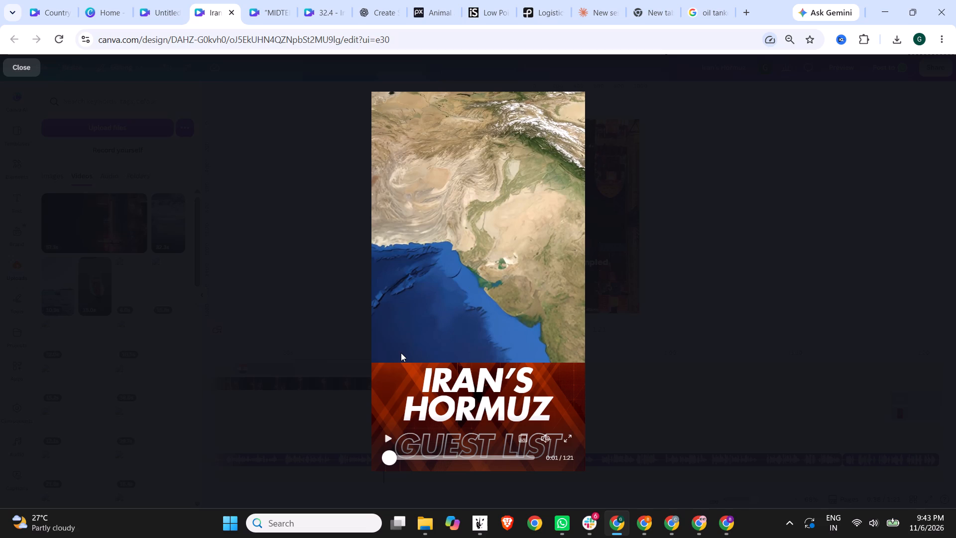
{"action": "left_click", "coordinate": [390, 429]}
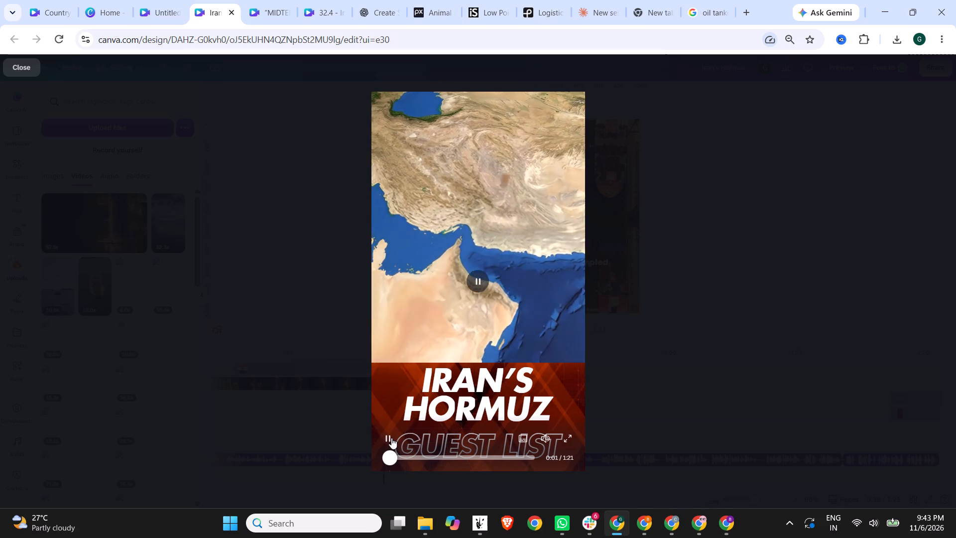
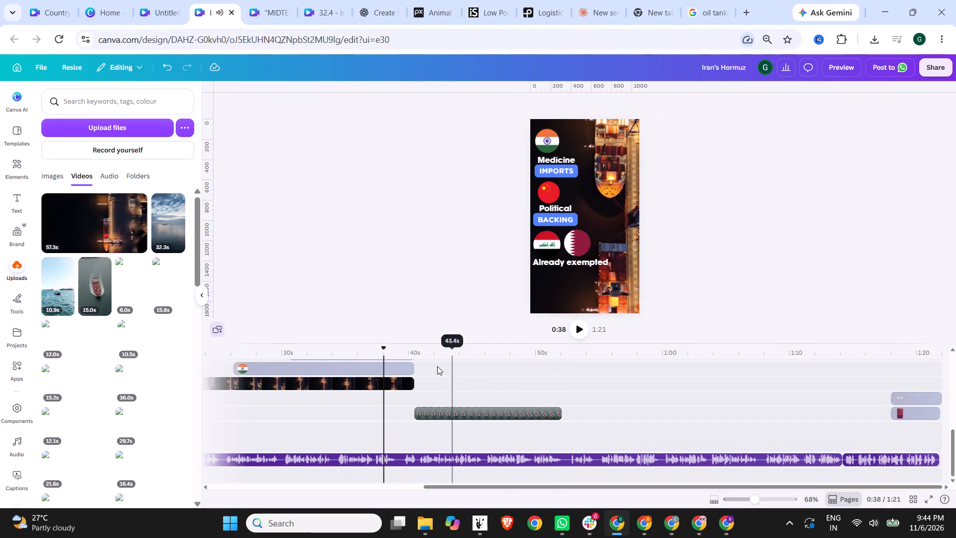
Set the playhead to 0:21, where the night cargo port clip starts, and search the uploaded videos for "question curious".
{"action": "left_click", "coordinate": [232, 352]}
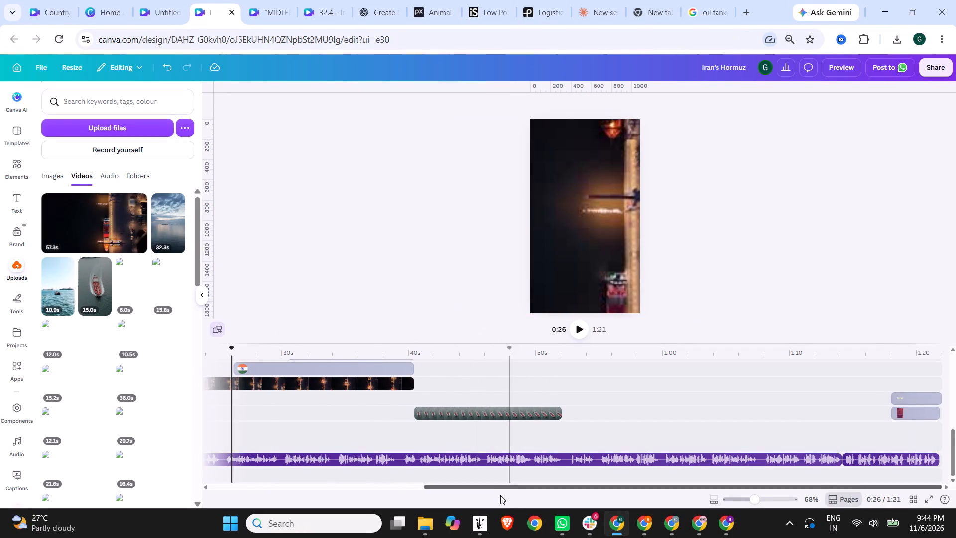
{"action": "left_click_drag", "start_coordinate": [503, 487], "coordinate": [420, 487]}
{"action": "left_click", "coordinate": [310, 351]}
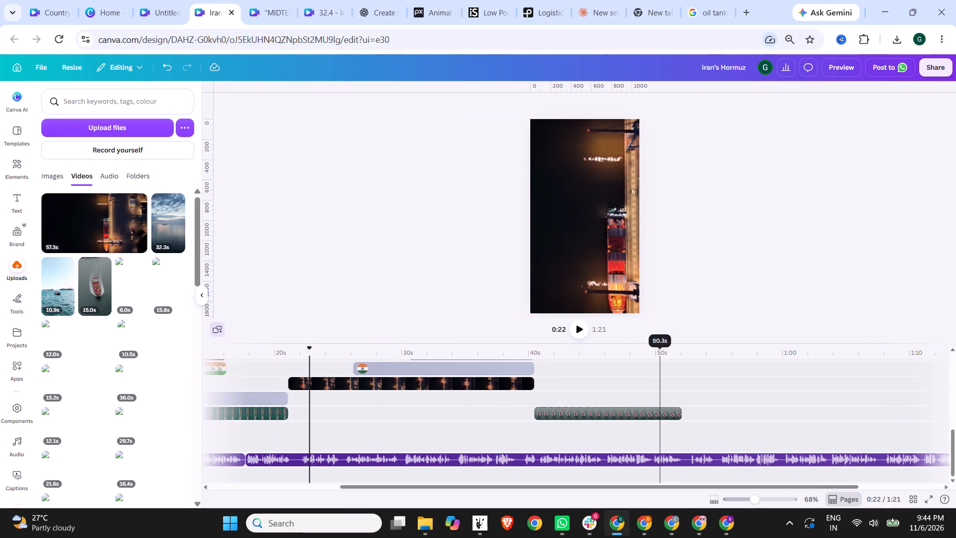
{"action": "left_click", "coordinate": [289, 353]}
{"action": "left_click", "coordinate": [92, 108]}
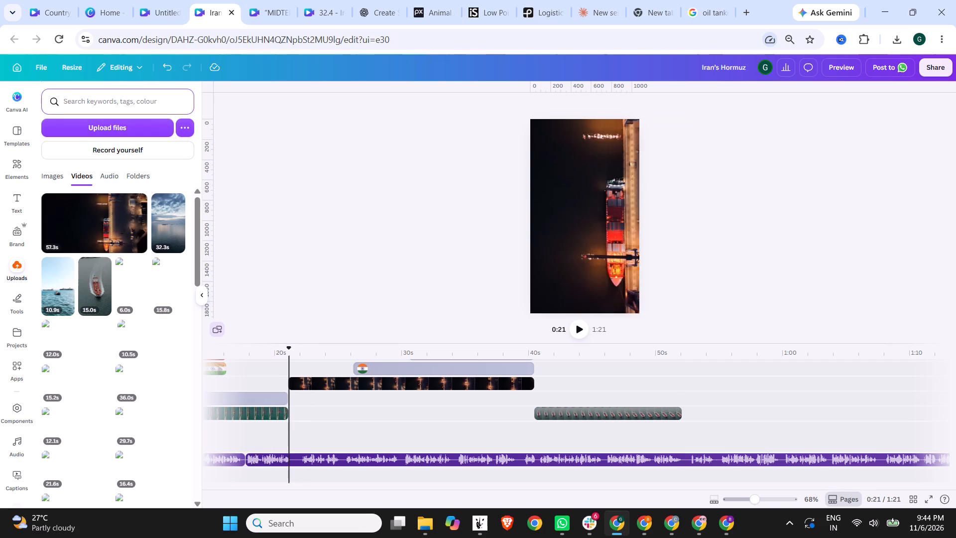
{"action": "key", "text": "u"}
{"action": "key", "text": "BackSpace"}
{"action": "type", "text": "question curious"}
{"action": "key", "text": "Return"}
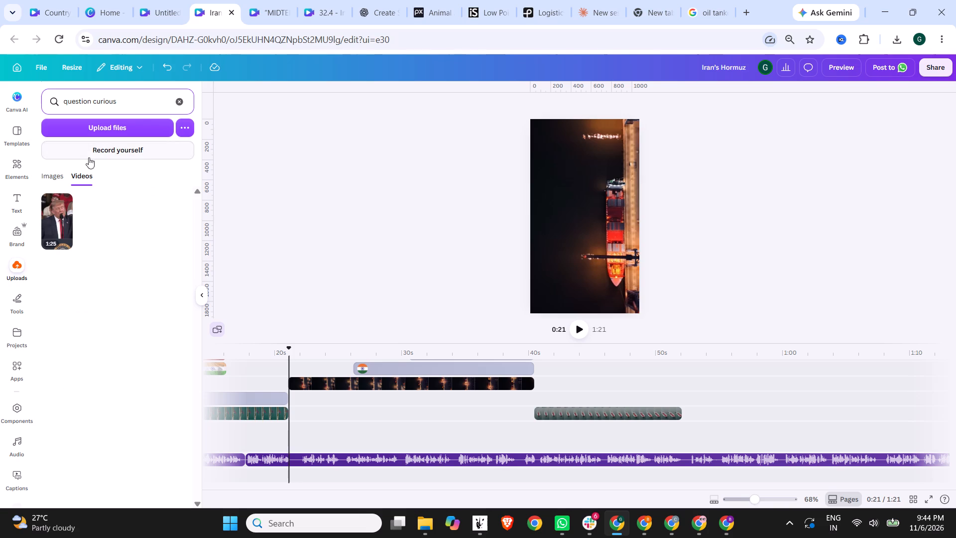
Search the elements library for "curiosity" and browse the graphics for a suitable questioning illustration.
{"action": "left_click", "coordinate": [24, 165]}
{"action": "left_click", "coordinate": [98, 107]}
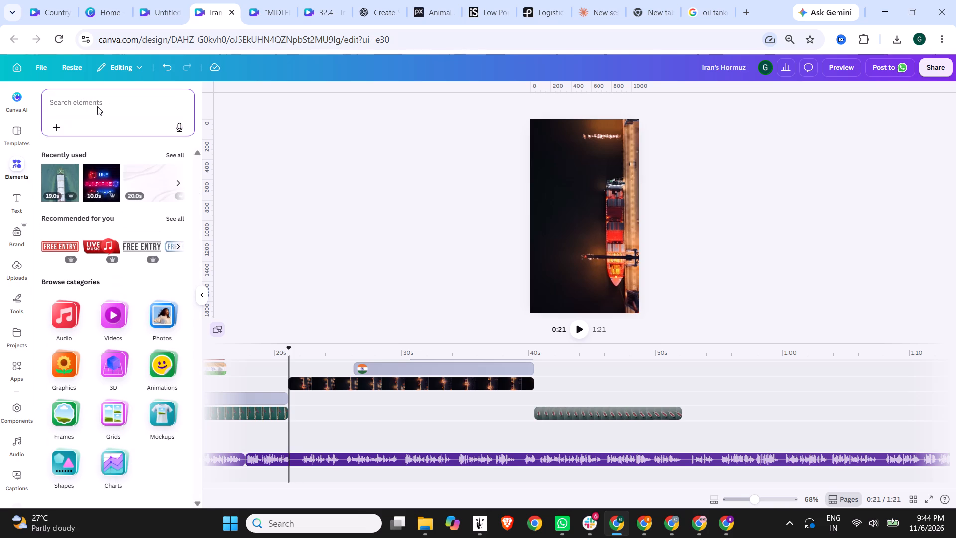
{"action": "type", "text": "curiosity"}
{"action": "key", "text": "Return"}
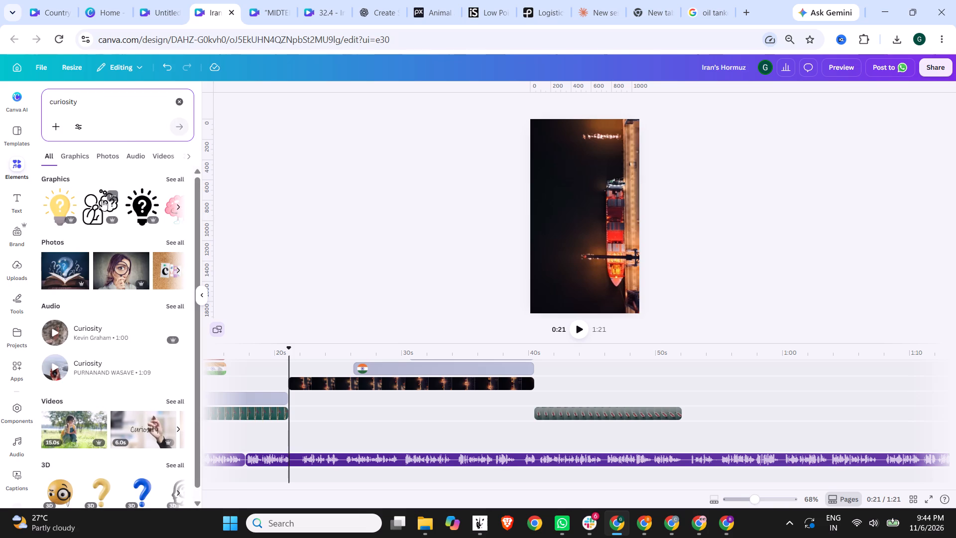
{"action": "left_click", "coordinate": [175, 181]}
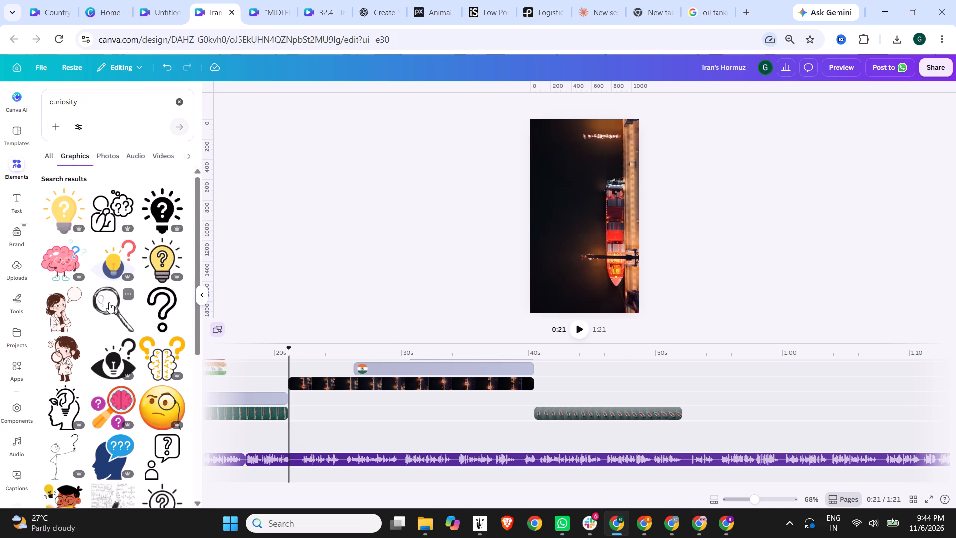
{"action": "scroll", "coordinate": [113, 259], "scroll_direction": "down", "scroll_amount": 3}
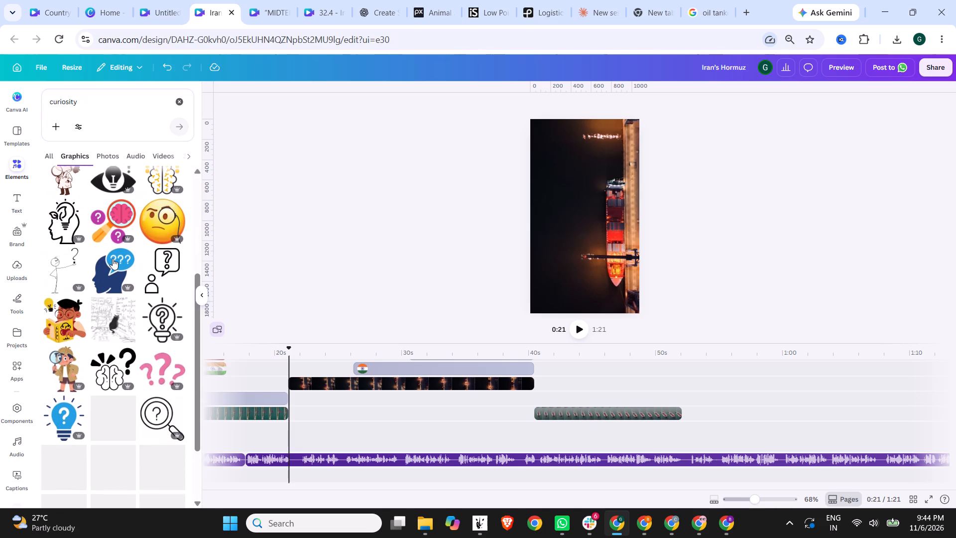
{"action": "scroll", "coordinate": [65, 363], "scroll_direction": "down", "scroll_amount": 6}
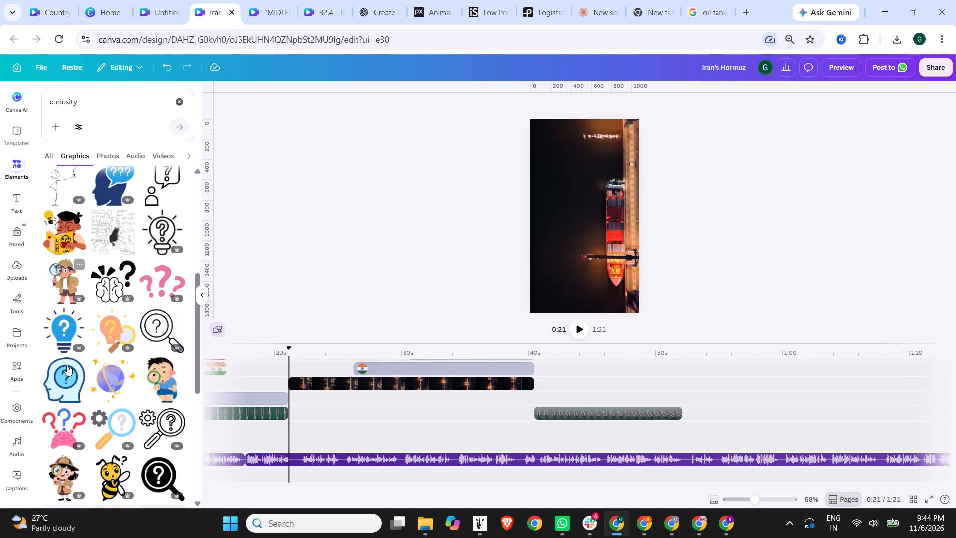
{"action": "scroll", "coordinate": [78, 356], "scroll_direction": "down", "scroll_amount": 7}
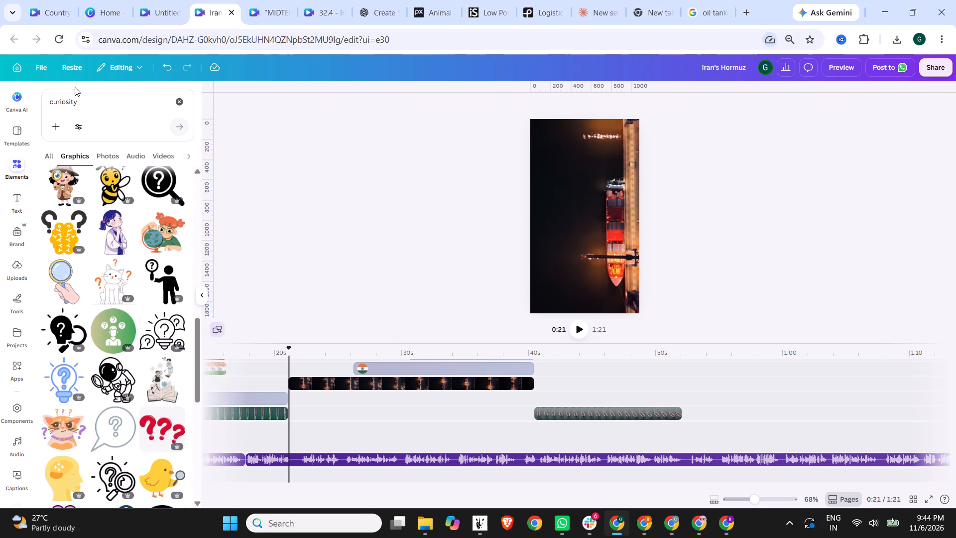
Search the graphics for "curious" and look through the results for a suitable illustration.
{"action": "left_click_drag", "start_coordinate": [83, 103], "coordinate": [6, 103]}
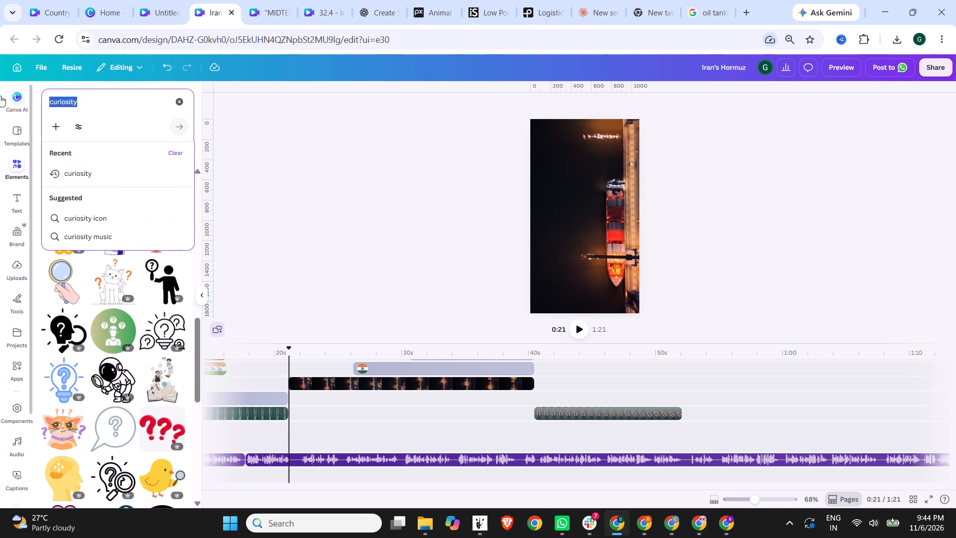
{"action": "type", "text": "curious"}
{"action": "key", "text": "Return"}
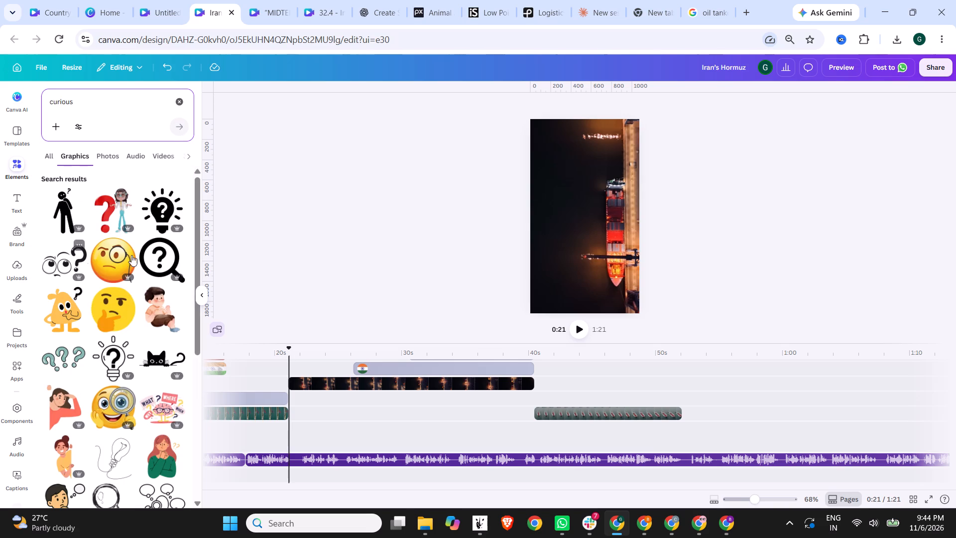
{"action": "scroll", "coordinate": [120, 358], "scroll_direction": "down", "scroll_amount": 2}
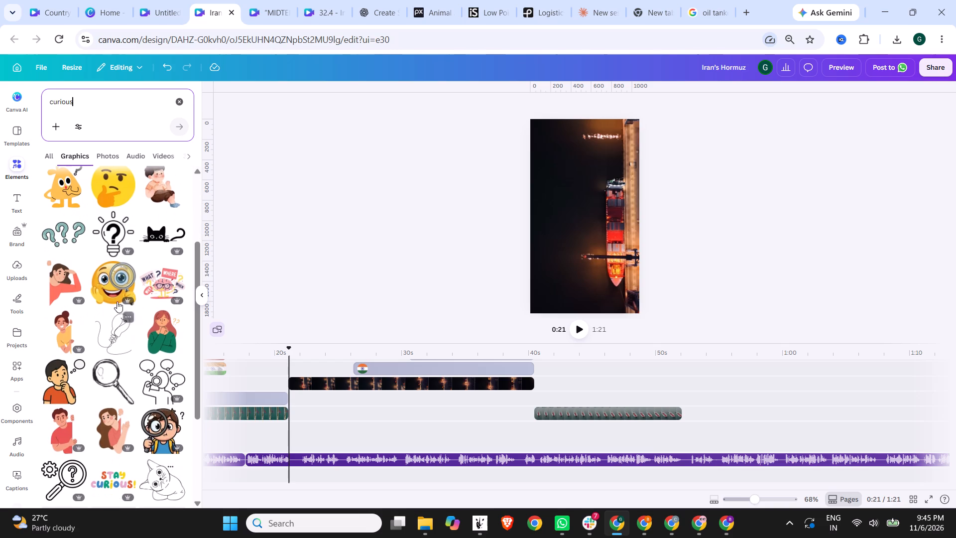
{"action": "scroll", "coordinate": [114, 276], "scroll_direction": "down", "scroll_amount": 2}
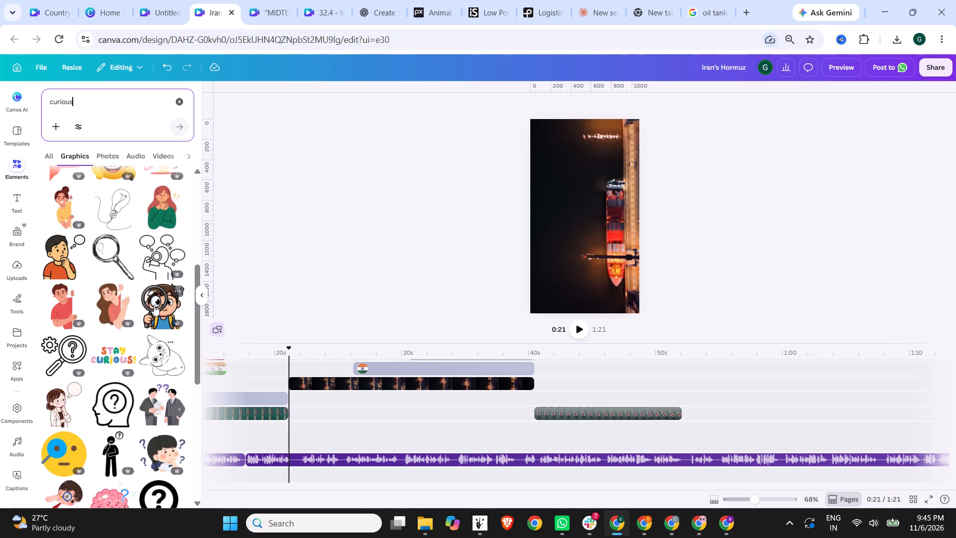
{"action": "scroll", "coordinate": [156, 398], "scroll_direction": "down", "scroll_amount": 3}
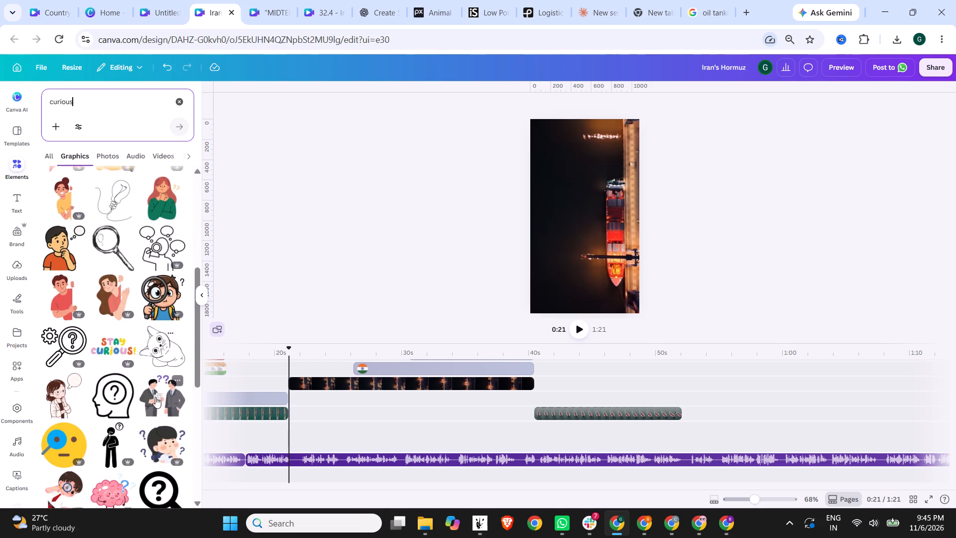
{"action": "scroll", "coordinate": [155, 397], "scroll_direction": "down", "scroll_amount": 3}
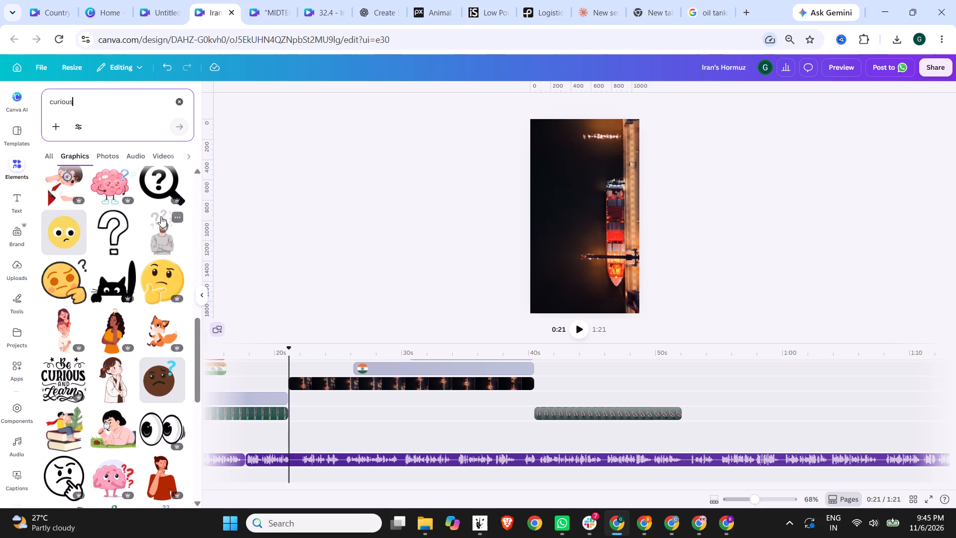
Search the graphics for "think question" and place the teal robot with yellow question marks over the dark water at 0:21.
{"action": "left_click_drag", "start_coordinate": [100, 101], "coordinate": [0, 103]}
{"action": "type", "text": "think question"}
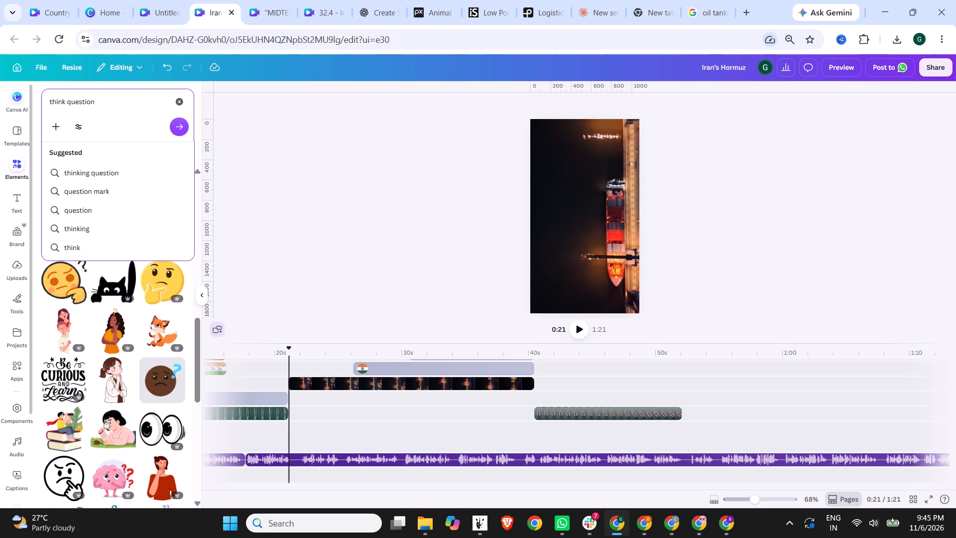
{"action": "key", "text": "Return"}
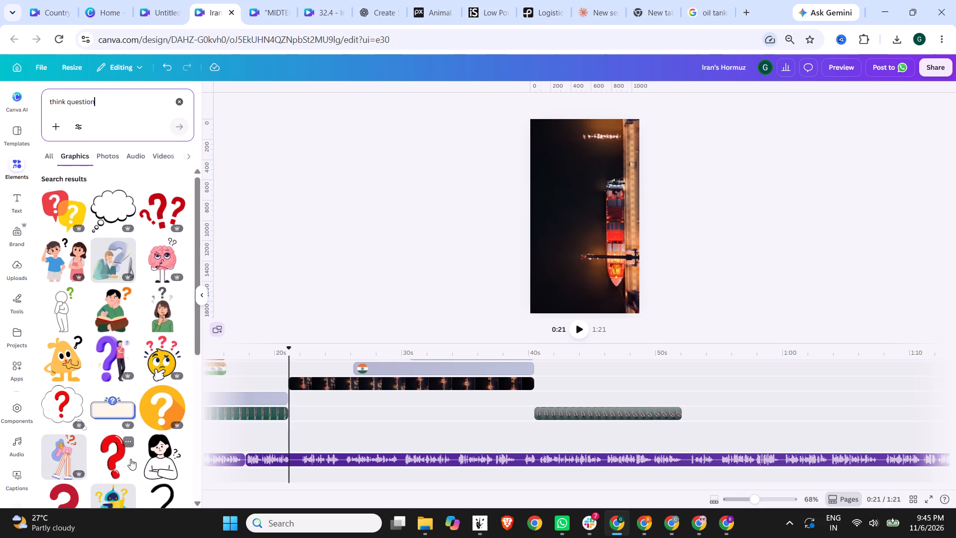
{"action": "scroll", "coordinate": [124, 440], "scroll_direction": "down", "scroll_amount": 3}
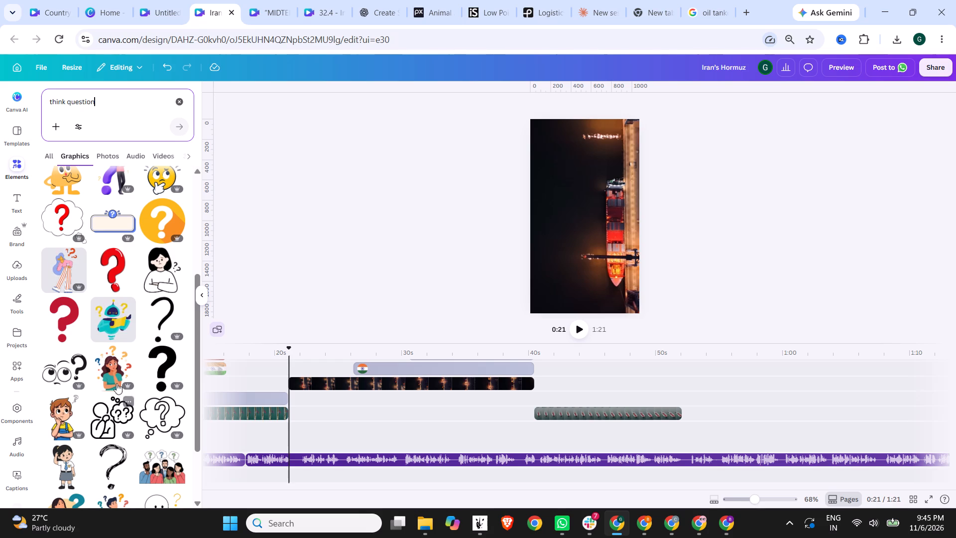
{"action": "scroll", "coordinate": [114, 370], "scroll_direction": "down", "scroll_amount": 6}
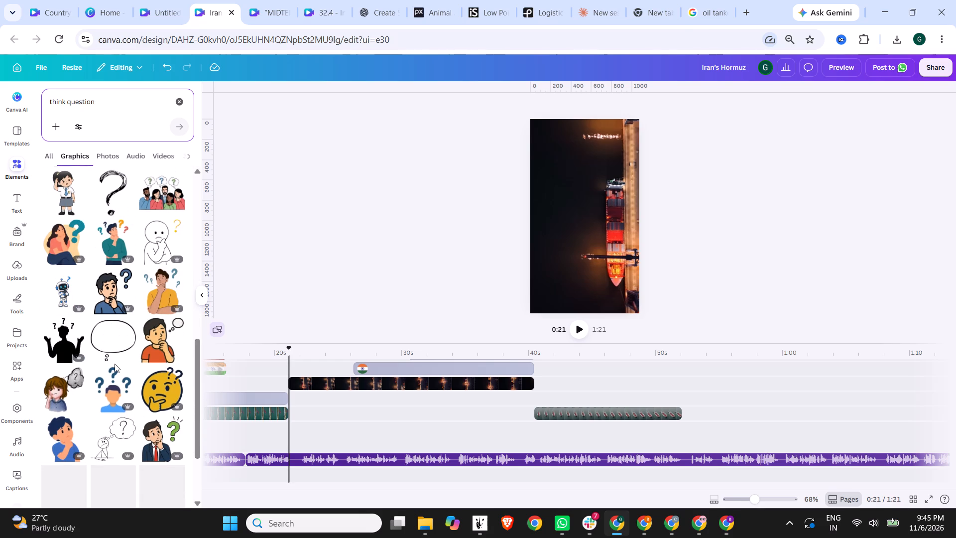
{"action": "scroll", "coordinate": [164, 399], "scroll_direction": "down", "scroll_amount": 3}
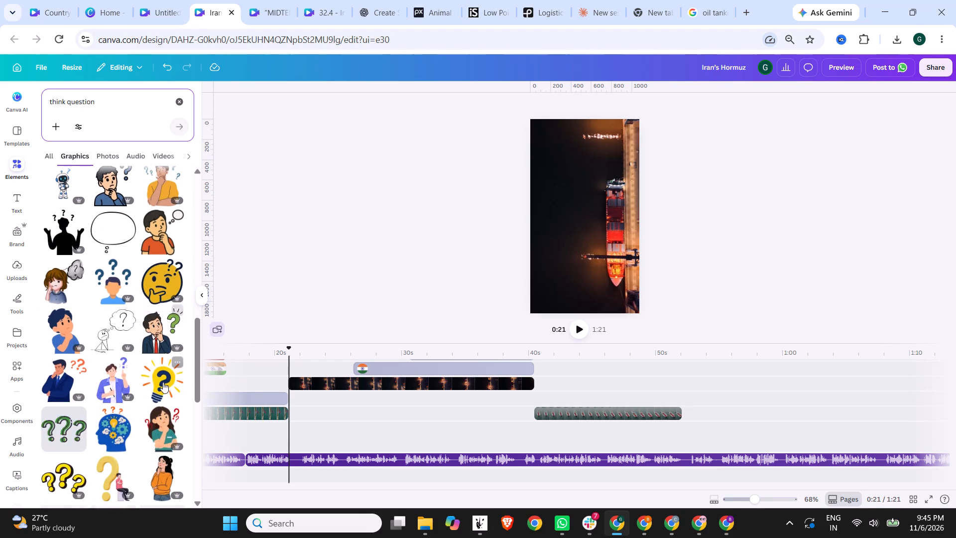
{"action": "scroll", "coordinate": [163, 382], "scroll_direction": "down", "scroll_amount": 3}
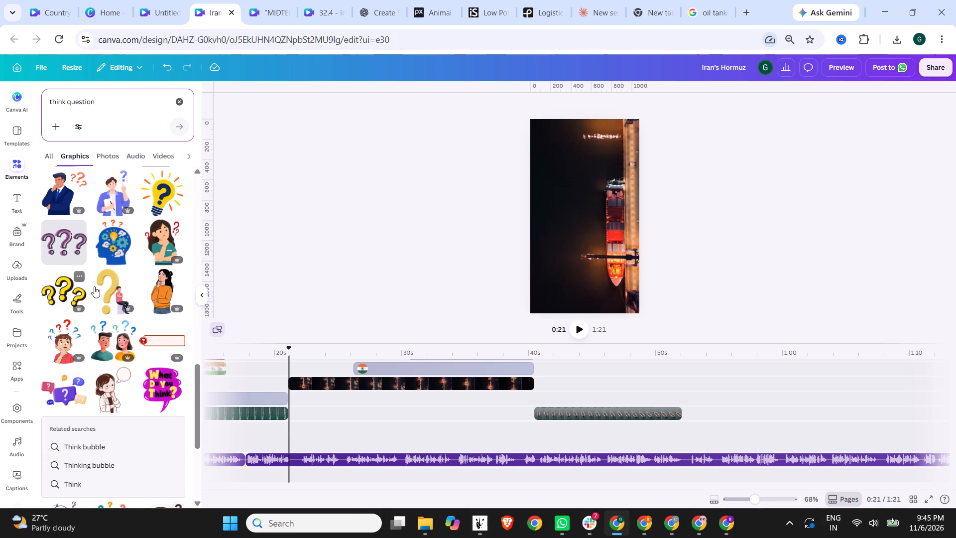
{"action": "scroll", "coordinate": [105, 288], "scroll_direction": "down", "scroll_amount": 1}
{"action": "scroll", "coordinate": [105, 288], "scroll_direction": "up", "scroll_amount": 14}
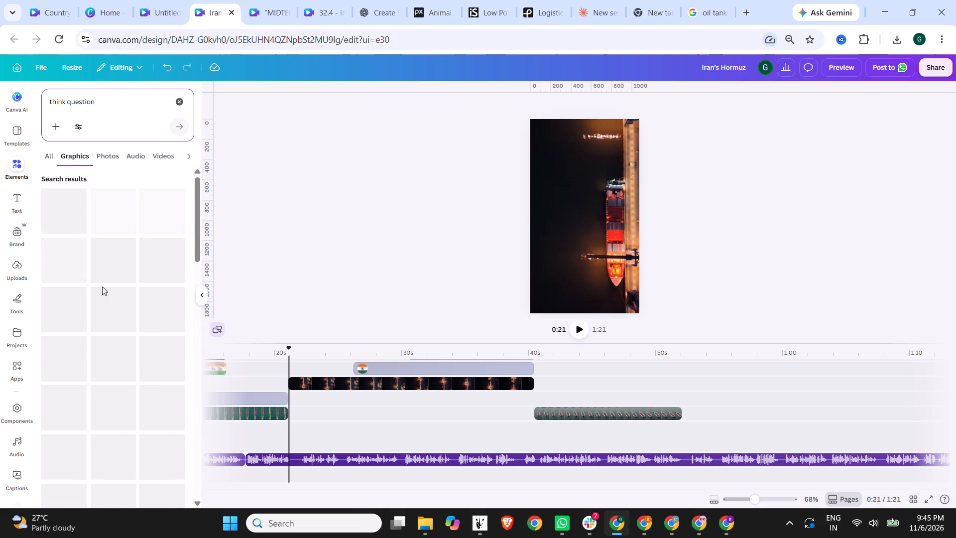
{"action": "scroll", "coordinate": [122, 369], "scroll_direction": "down", "scroll_amount": 1}
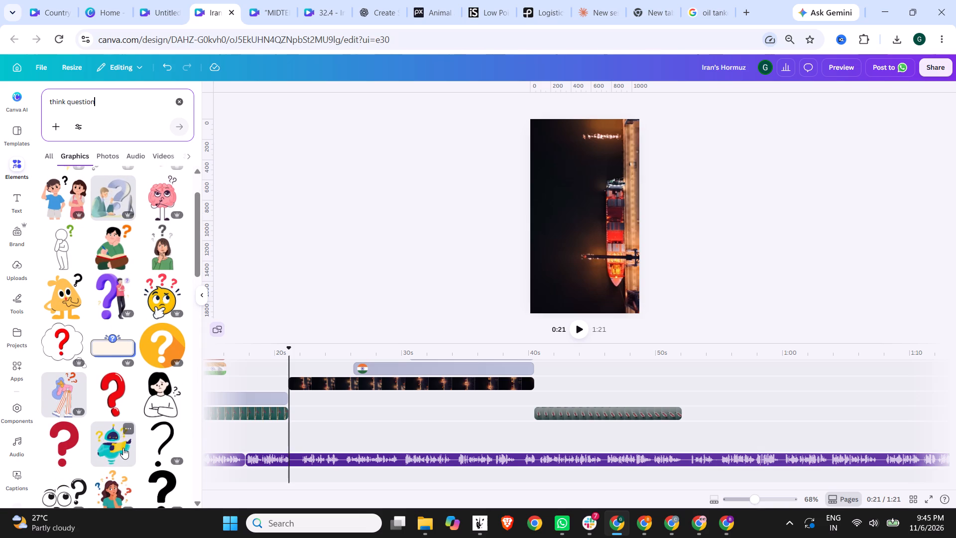
{"action": "left_click_drag", "start_coordinate": [123, 448], "coordinate": [561, 201]}
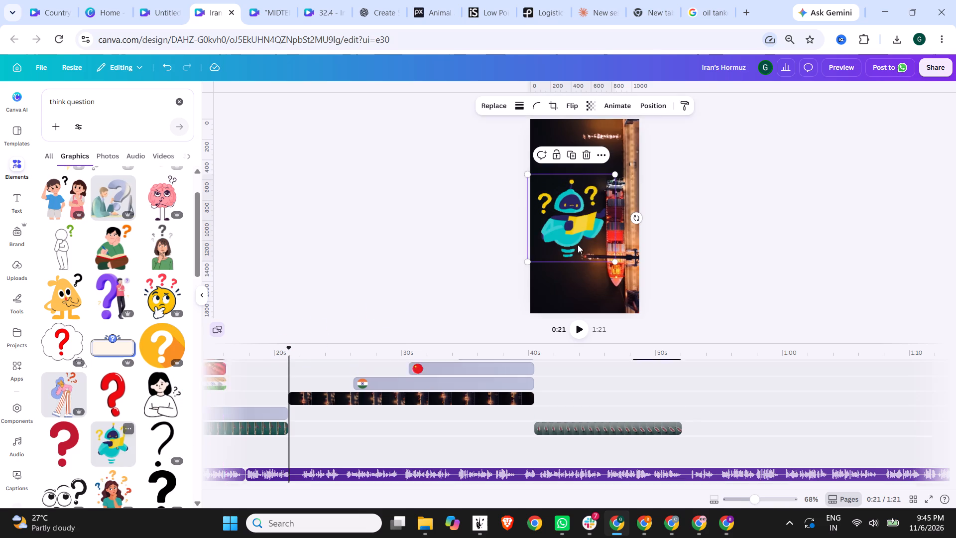
{"action": "left_click", "coordinate": [794, 243]}
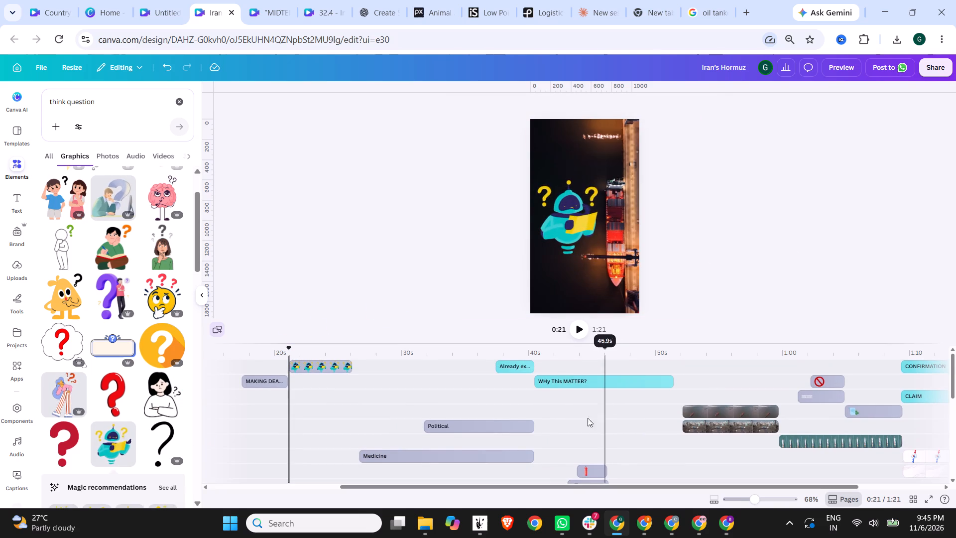
Move the robot graphic's clip down to the Indian flag's track, just above the night cargo port footage, starting at about 20 s.
{"action": "scroll", "coordinate": [483, 419], "scroll_direction": "up", "scroll_amount": 4}
{"action": "scroll", "coordinate": [330, 387], "scroll_direction": "down", "scroll_amount": 2}
{"action": "scroll", "coordinate": [357, 401], "scroll_direction": "up", "scroll_amount": 3}
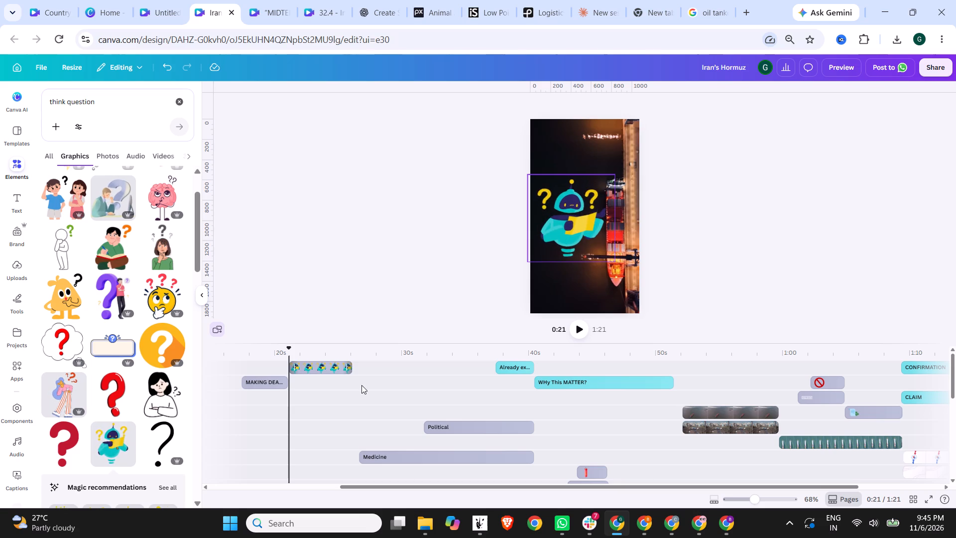
{"action": "scroll", "coordinate": [361, 385], "scroll_direction": "up", "scroll_amount": 3}
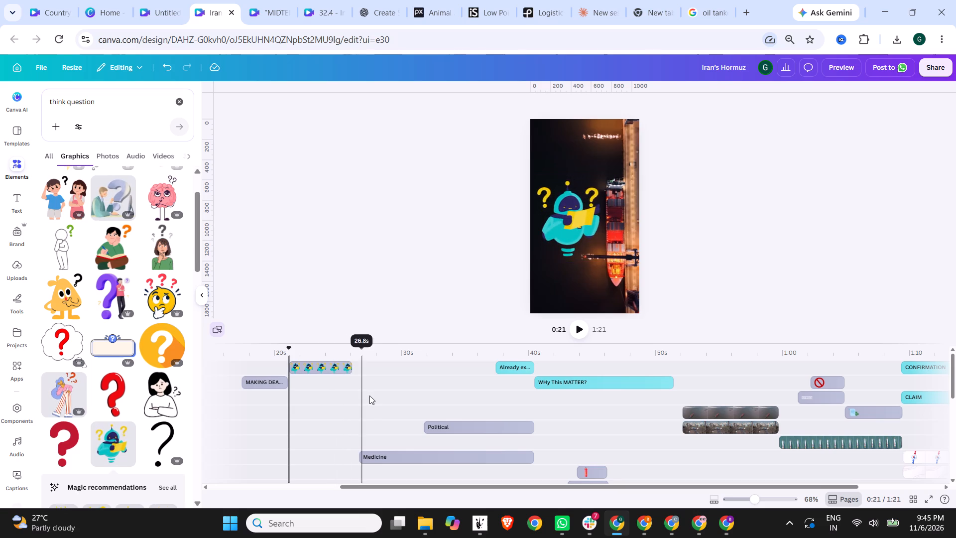
{"action": "scroll", "coordinate": [369, 407], "scroll_direction": "down", "scroll_amount": 4}
{"action": "scroll", "coordinate": [369, 408], "scroll_direction": "up", "scroll_amount": 3}
{"action": "scroll", "coordinate": [336, 365], "scroll_direction": "up", "scroll_amount": 2}
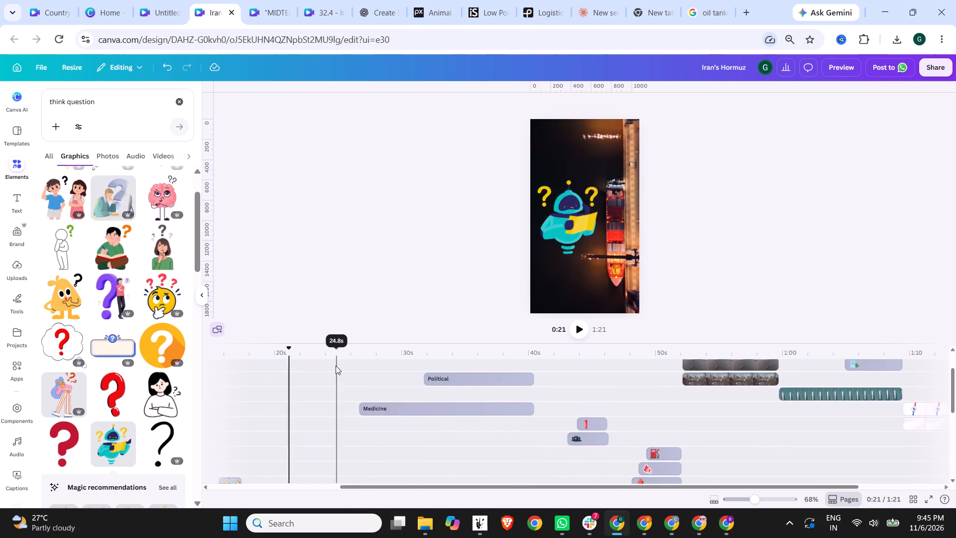
{"action": "left_click_drag", "start_coordinate": [334, 365], "coordinate": [320, 451]}
{"action": "scroll", "coordinate": [319, 444], "scroll_direction": "down", "scroll_amount": 3}
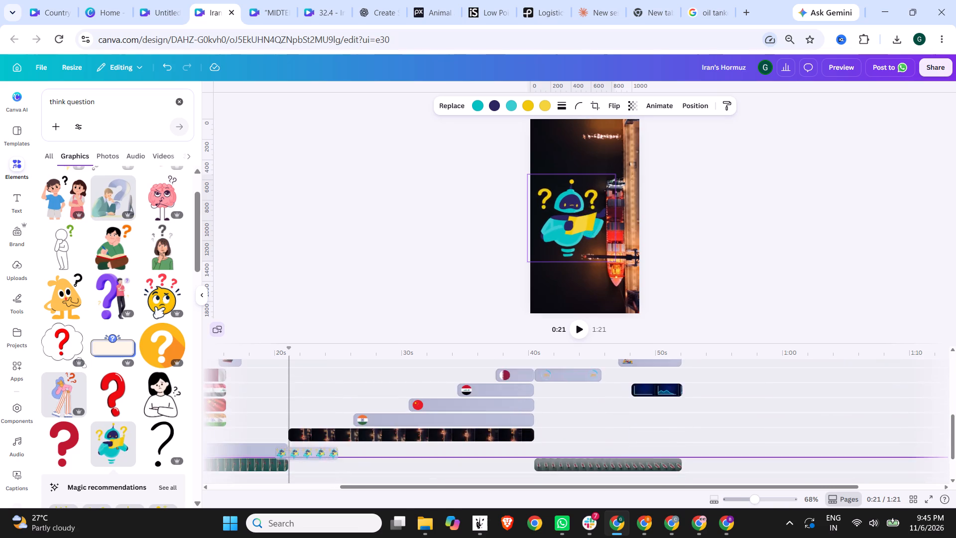
{"action": "scroll", "coordinate": [320, 451], "scroll_direction": "down", "scroll_amount": 2}
{"action": "left_click_drag", "start_coordinate": [320, 451], "coordinate": [325, 366]}
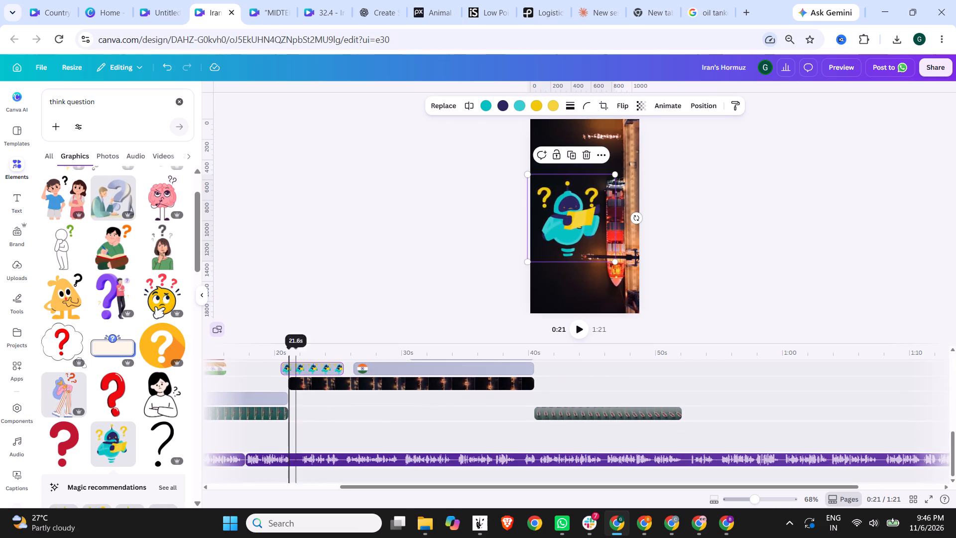
Play back the robot scene from 0:19 to 0:26 and trim the start of the robot clip so it lasts 3.8 s.
{"action": "left_click", "coordinate": [268, 356]}
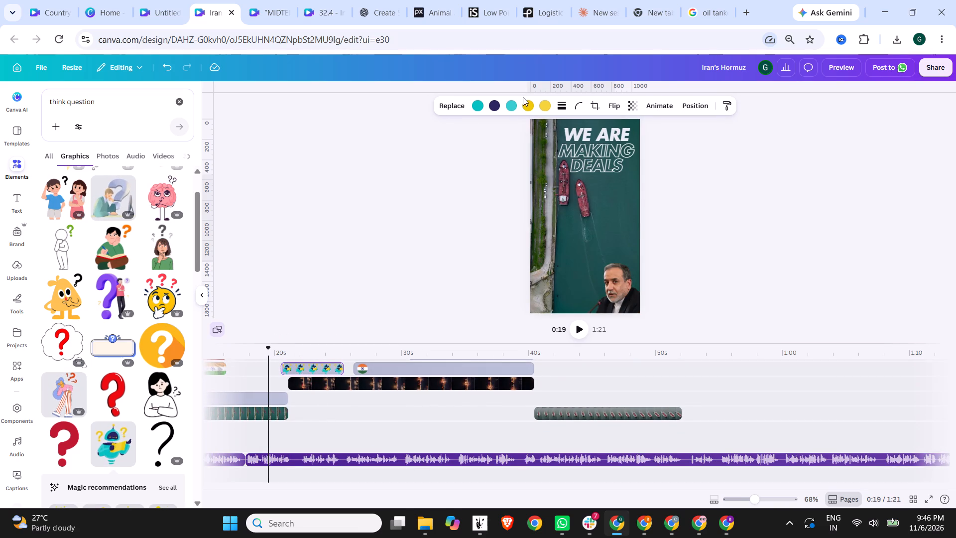
{"action": "left_click", "coordinate": [577, 324]}
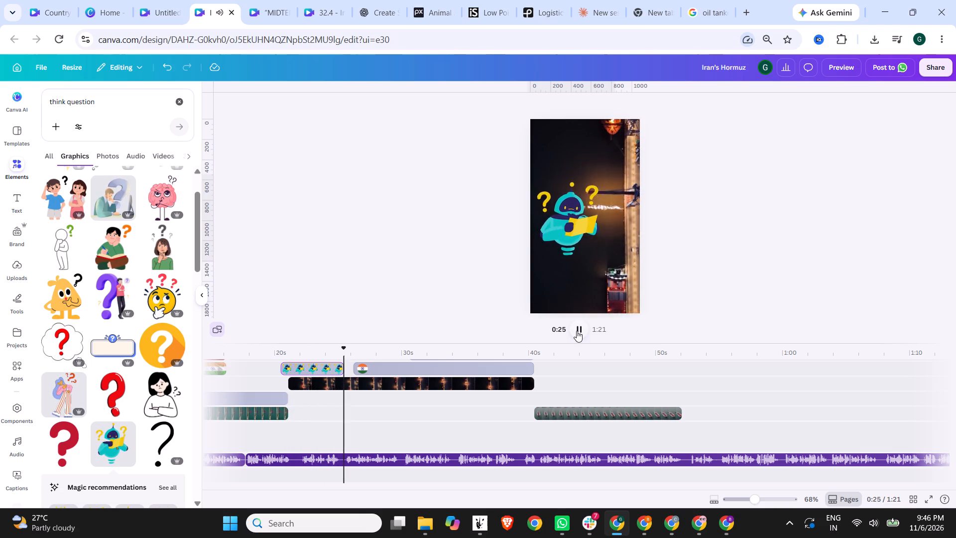
{"action": "left_click", "coordinate": [577, 331]}
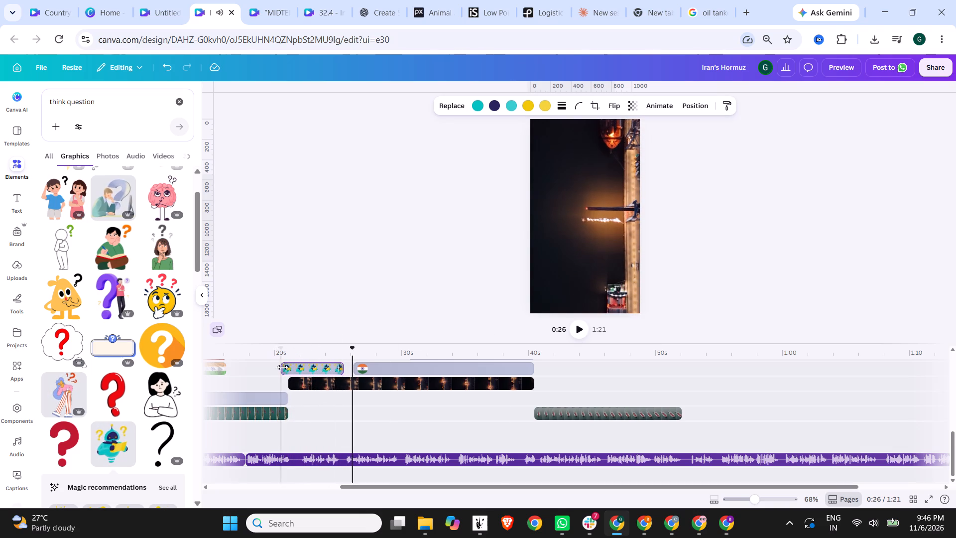
{"action": "left_click_drag", "start_coordinate": [282, 367], "coordinate": [300, 367]}
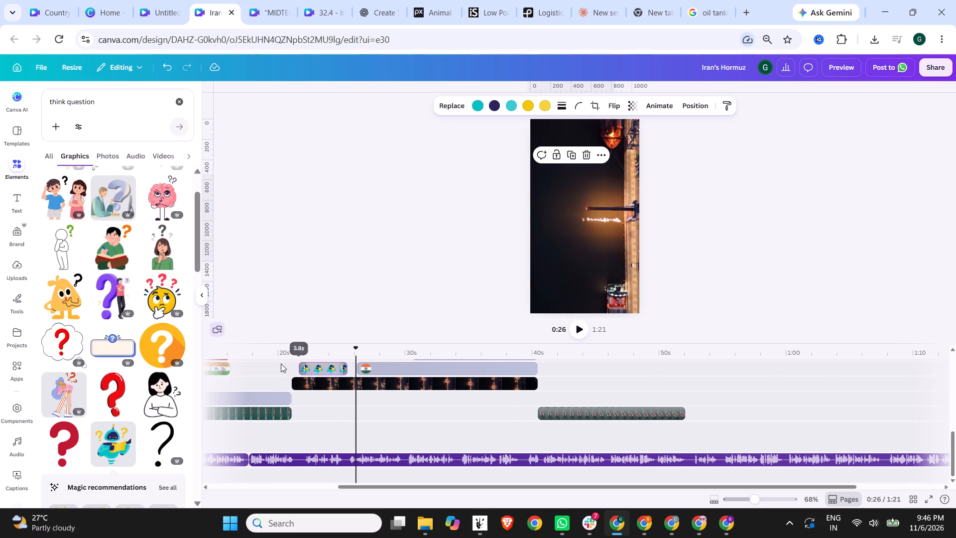
Play the robot scene from 0:19, apply the Breathe animation to the robot graphic, and play it back from 0:23.
{"action": "left_click", "coordinate": [274, 348]}
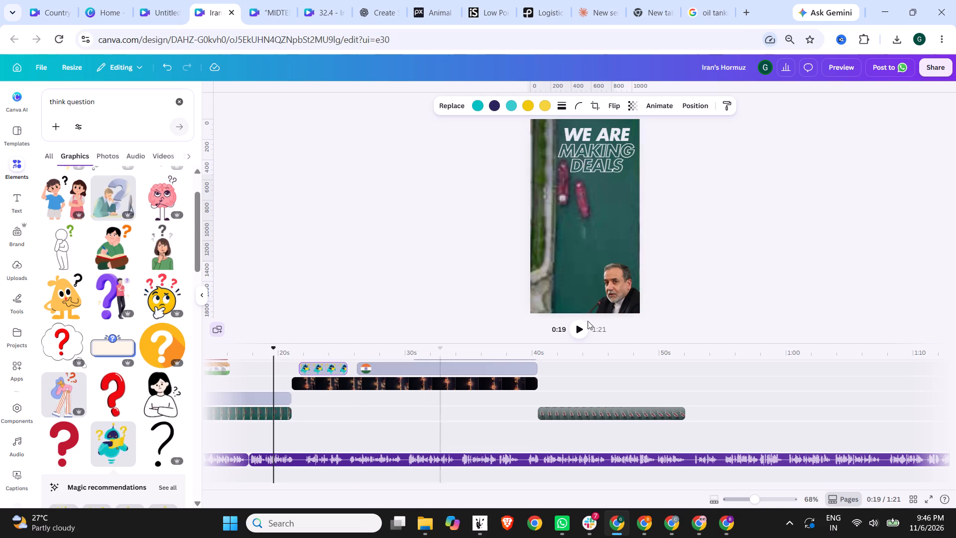
{"action": "left_click", "coordinate": [581, 328]}
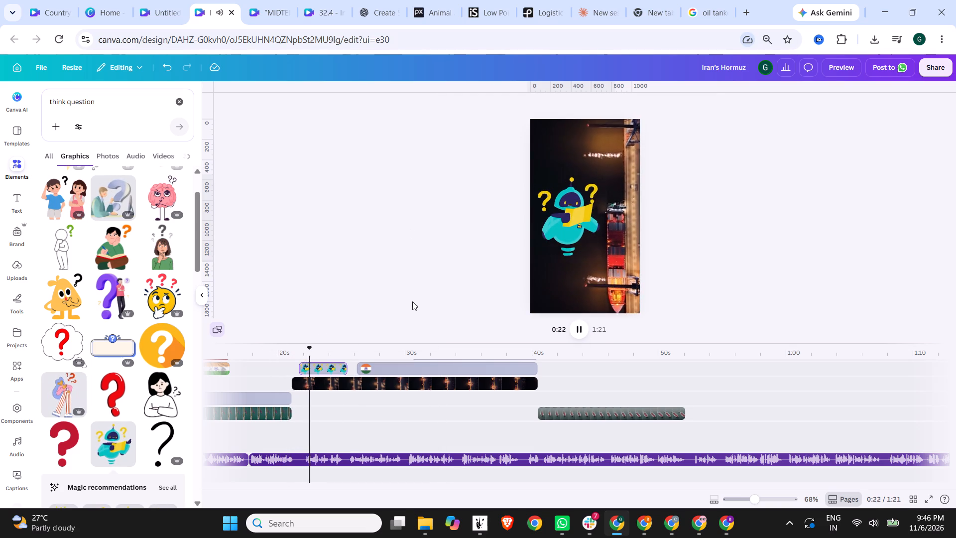
{"action": "left_click", "coordinate": [327, 365]}
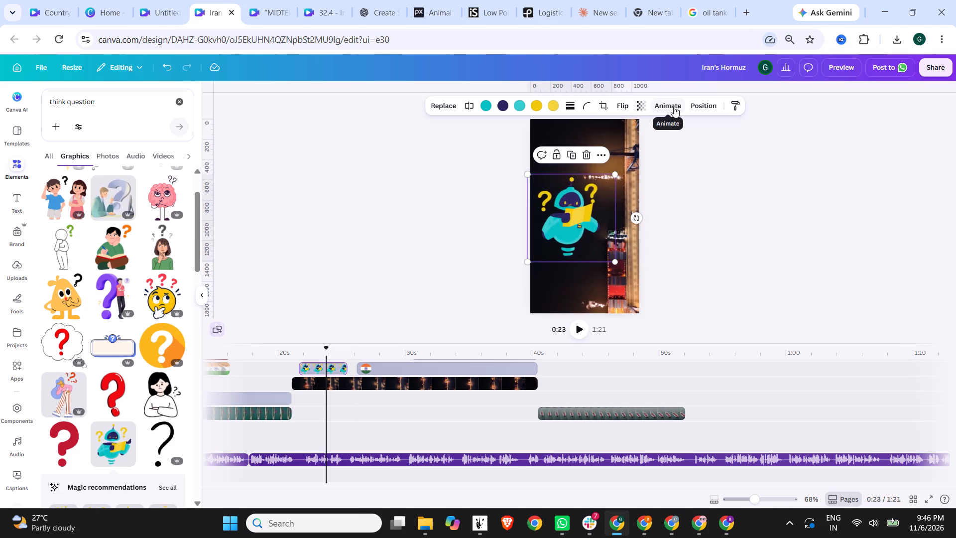
{"action": "left_click", "coordinate": [672, 106]}
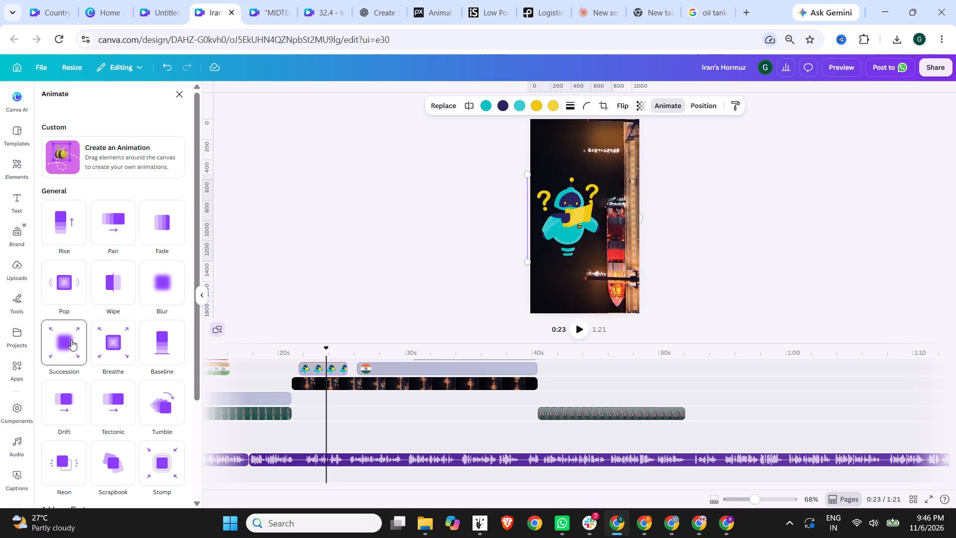
{"action": "left_click", "coordinate": [97, 340]}
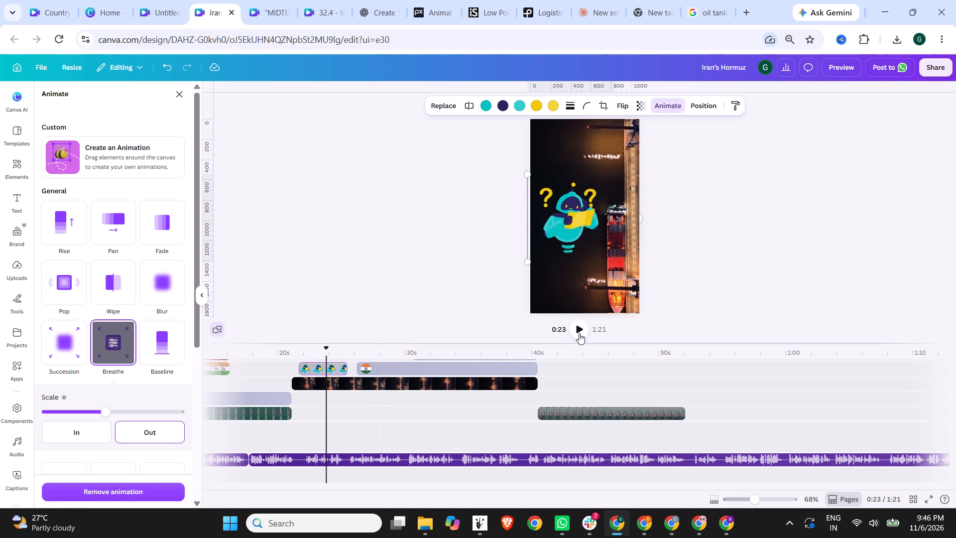
{"action": "left_click", "coordinate": [575, 333]}
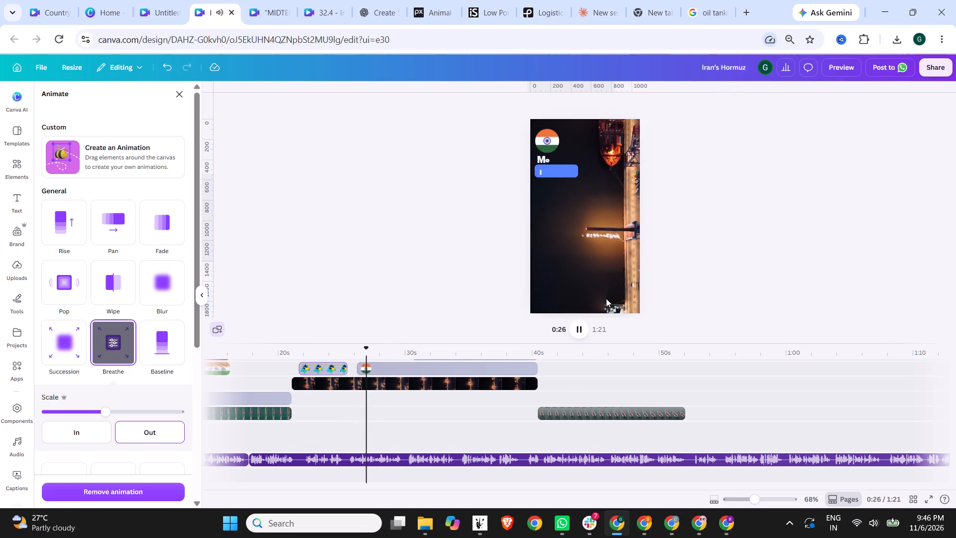
Open the full preview of the Iran's Hormuz video.
{"action": "left_click", "coordinate": [836, 67]}
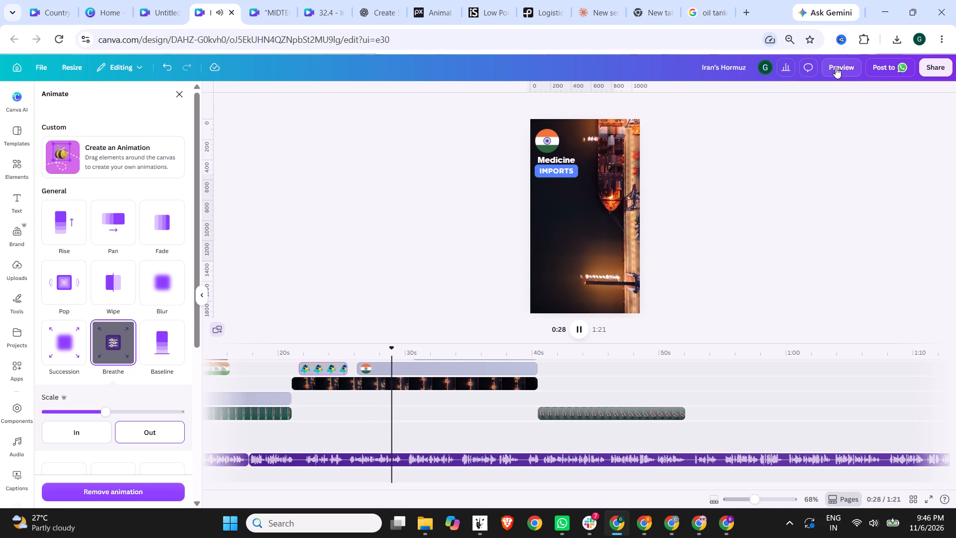
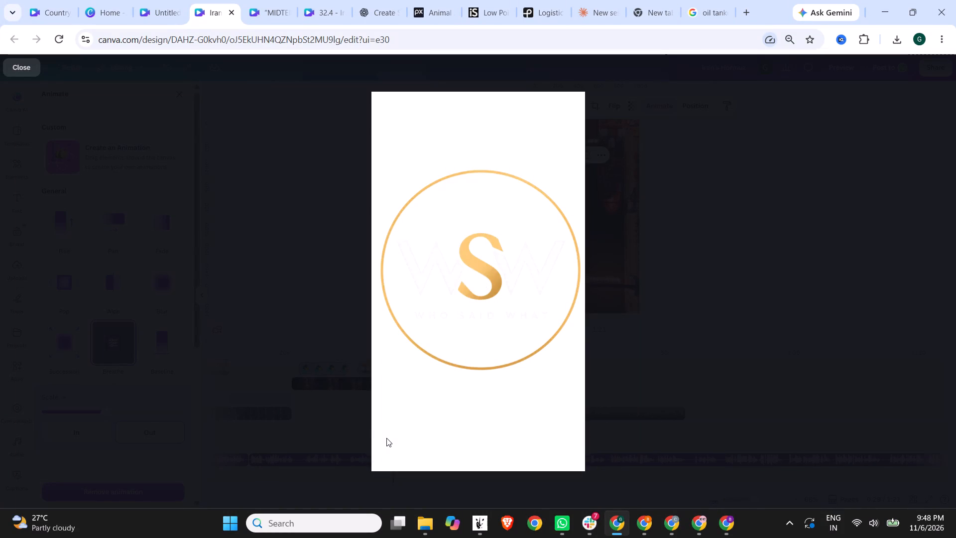
Pause the full preview of the Iran's Hormuz video on the closing logo at 1:21.
{"action": "left_click", "coordinate": [384, 440]}
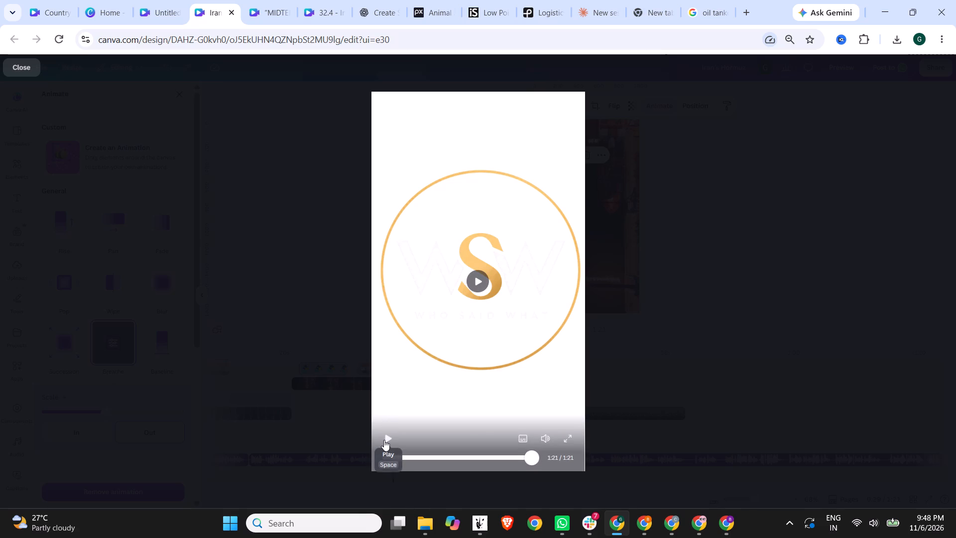
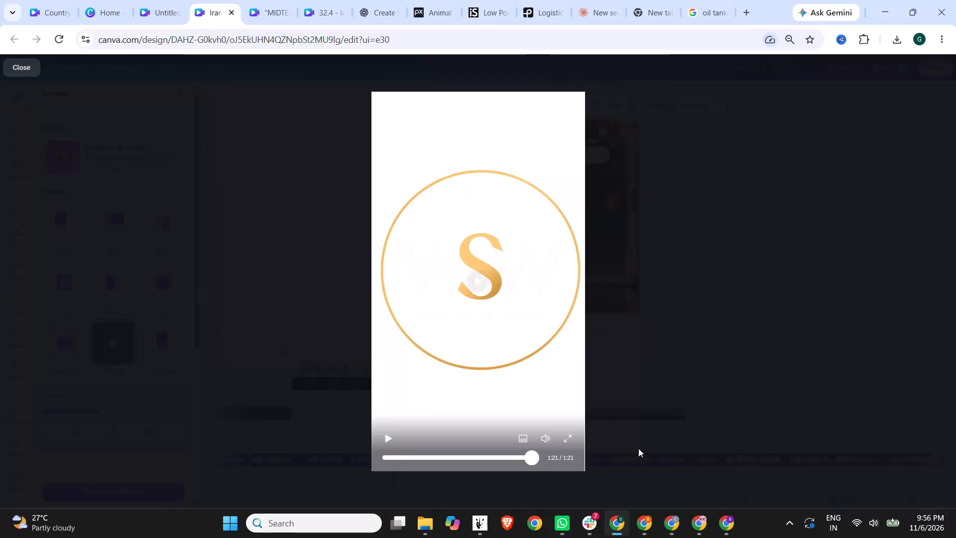
Close the full preview, go to 1:21 and adjust the end of the closing WSW logo clip to the video's end.
{"action": "left_click", "coordinate": [694, 377]}
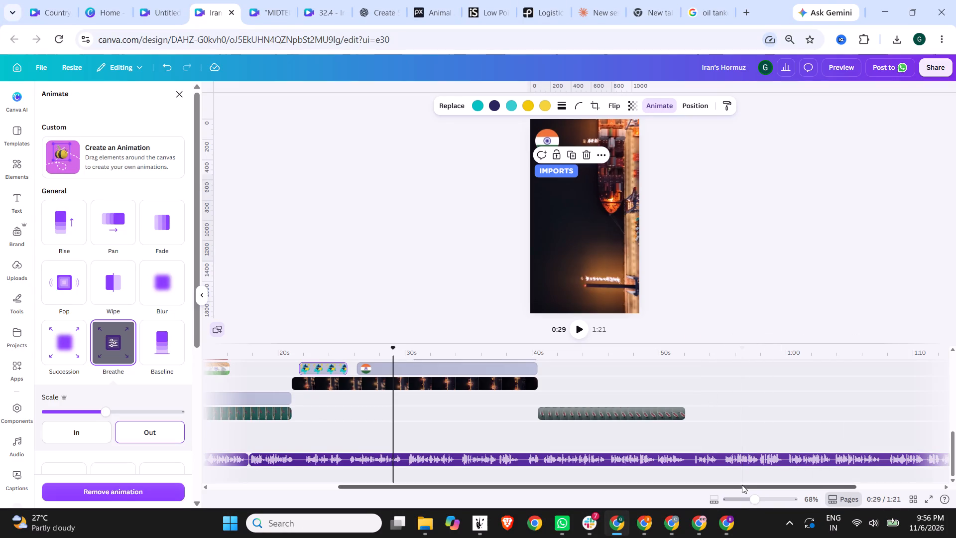
{"action": "left_click_drag", "start_coordinate": [742, 485], "coordinate": [856, 492]}
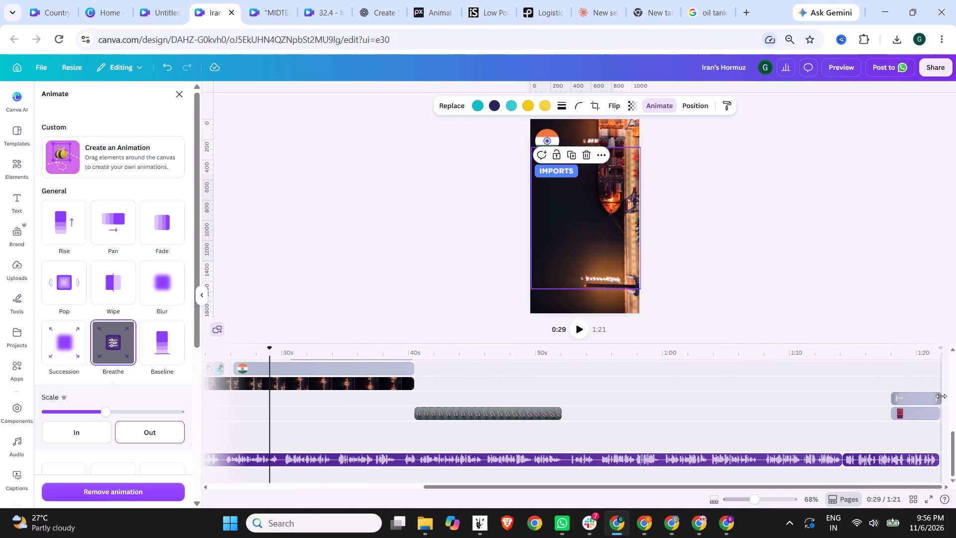
{"action": "left_click", "coordinate": [941, 396]}
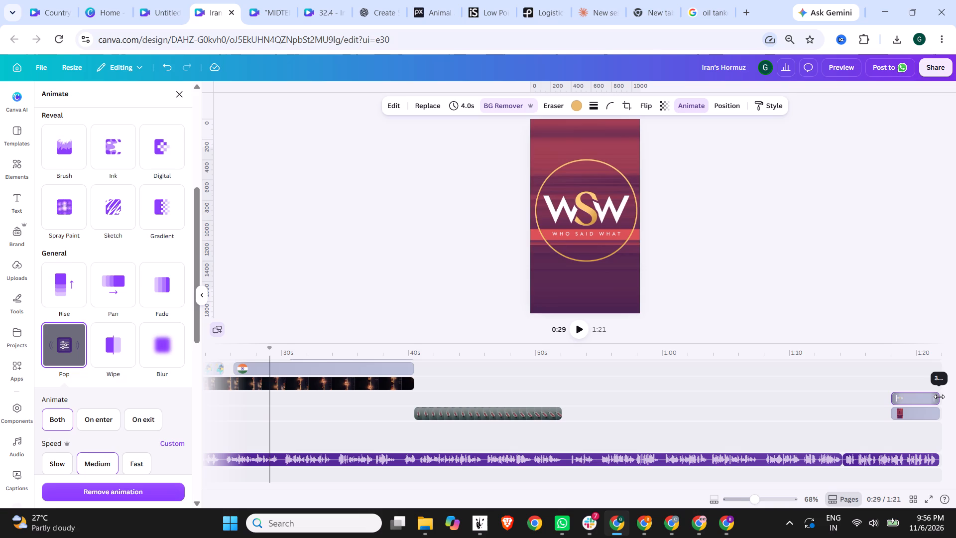
{"action": "left_click", "coordinate": [941, 353]}
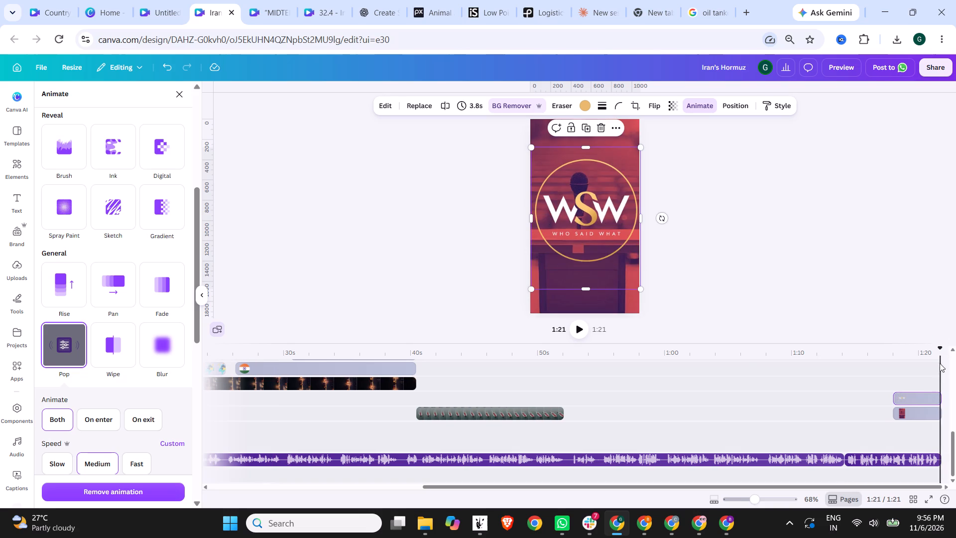
{"action": "left_click", "coordinate": [940, 398]}
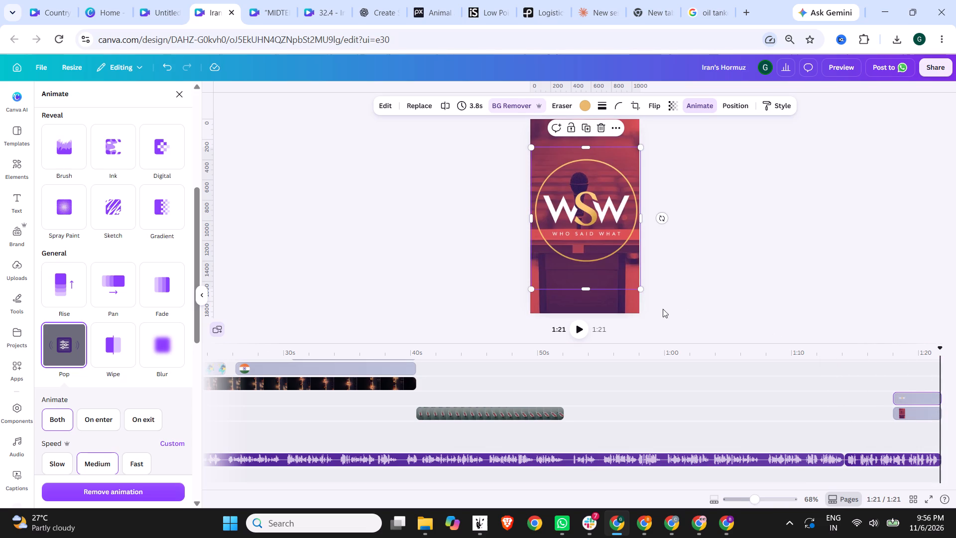
Resize the red podium background behind the closing WSW logo to about 1,092 by 1,938 so it fits the page.
{"action": "left_click", "coordinate": [605, 309]}
{"action": "left_click", "coordinate": [592, 314]}
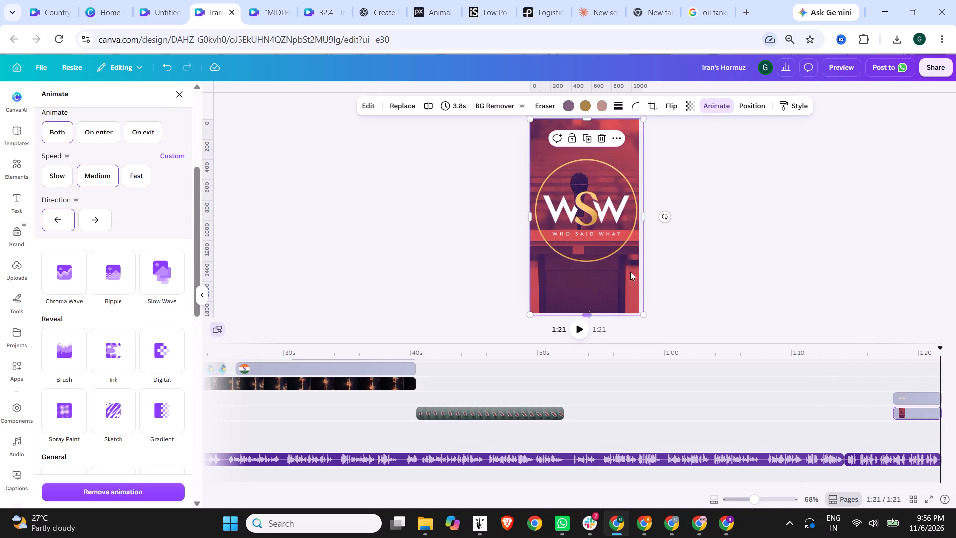
{"action": "left_click", "coordinate": [645, 219]}
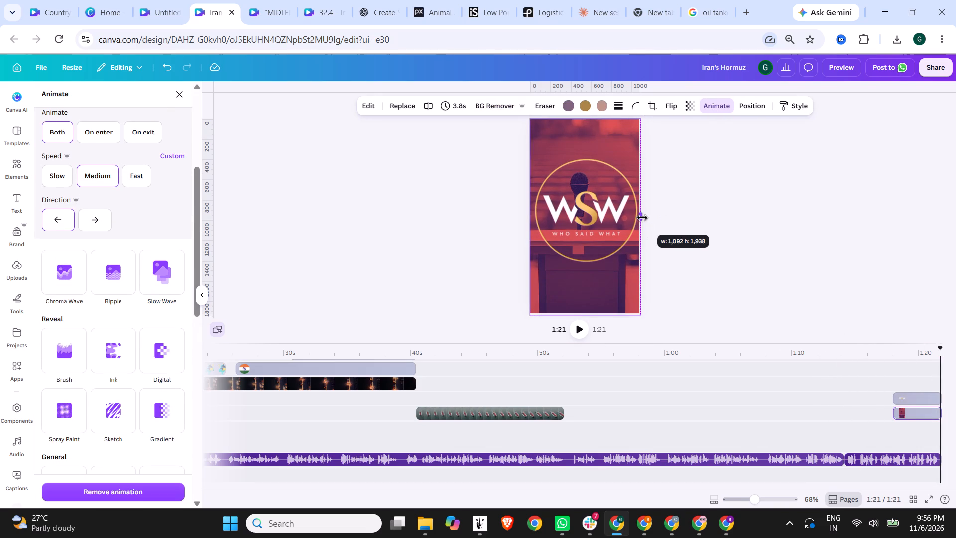
{"action": "left_click", "coordinate": [532, 218]}
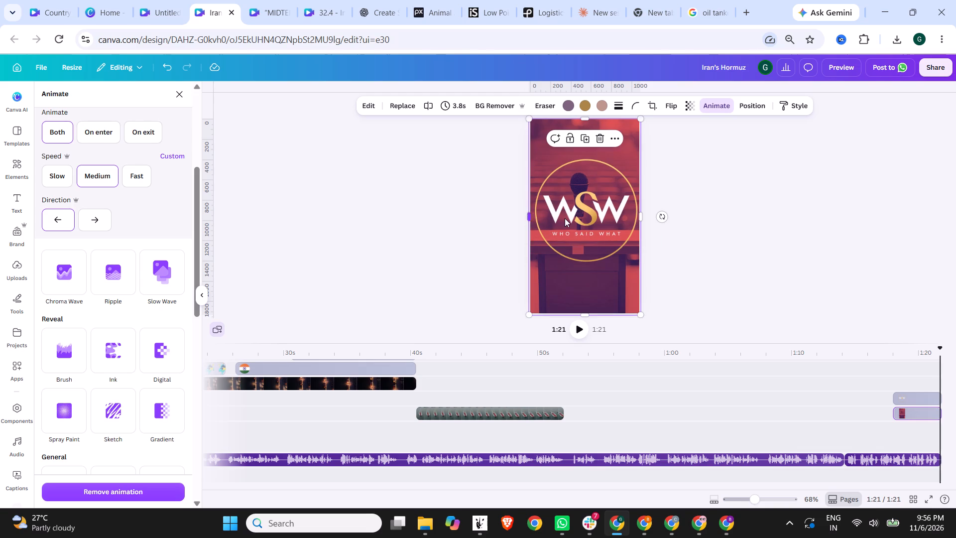
{"action": "left_click", "coordinate": [672, 222]}
Go back to the robot scene at 0:23 in the Iran's Hormuz timeline.
{"action": "left_click_drag", "start_coordinate": [669, 485], "coordinate": [391, 483]}
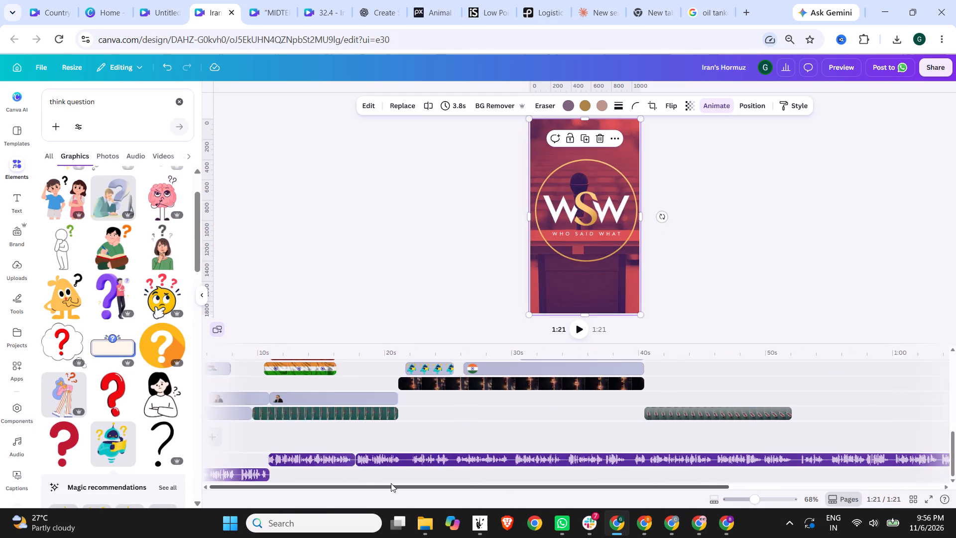
{"action": "left_click_drag", "start_coordinate": [391, 483], "coordinate": [300, 479]}
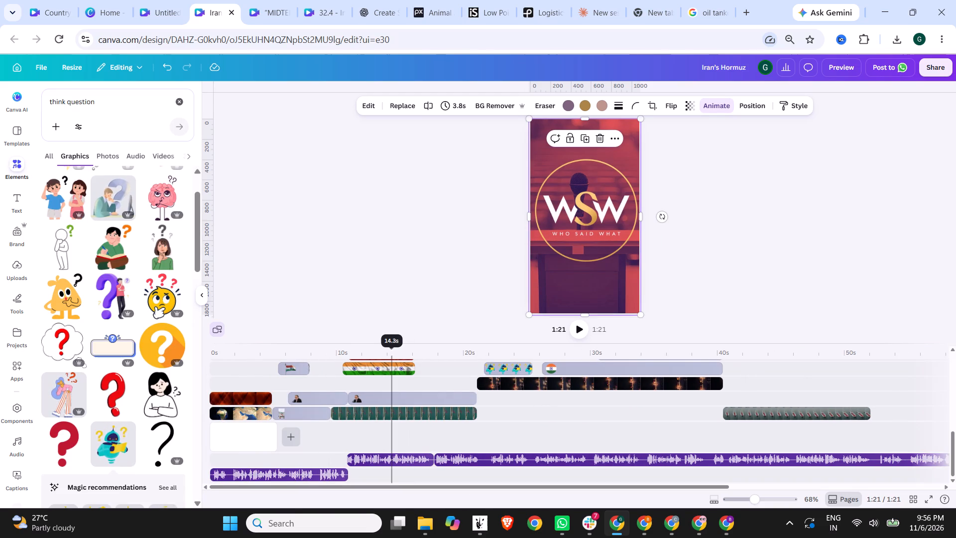
{"action": "left_click", "coordinate": [392, 352]}
{"action": "left_click", "coordinate": [510, 350]}
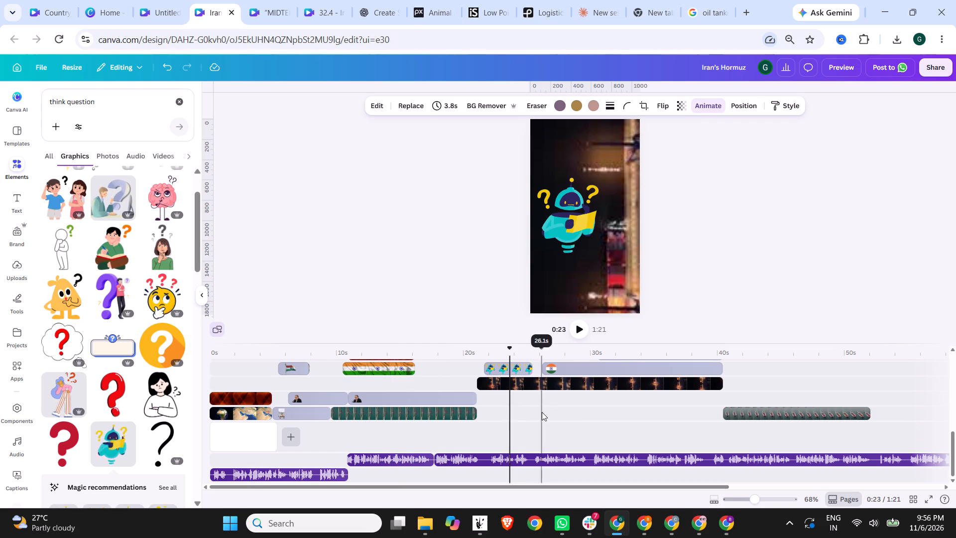
Search Google in a new browser tab for "audio effects for reels idea" and read the expanded AI overview.
{"action": "left_click", "coordinate": [752, 11]}
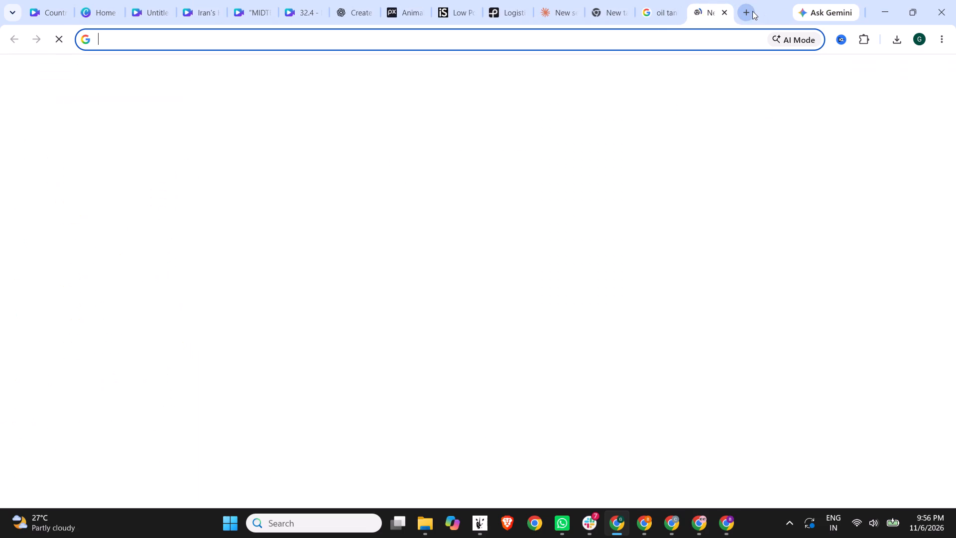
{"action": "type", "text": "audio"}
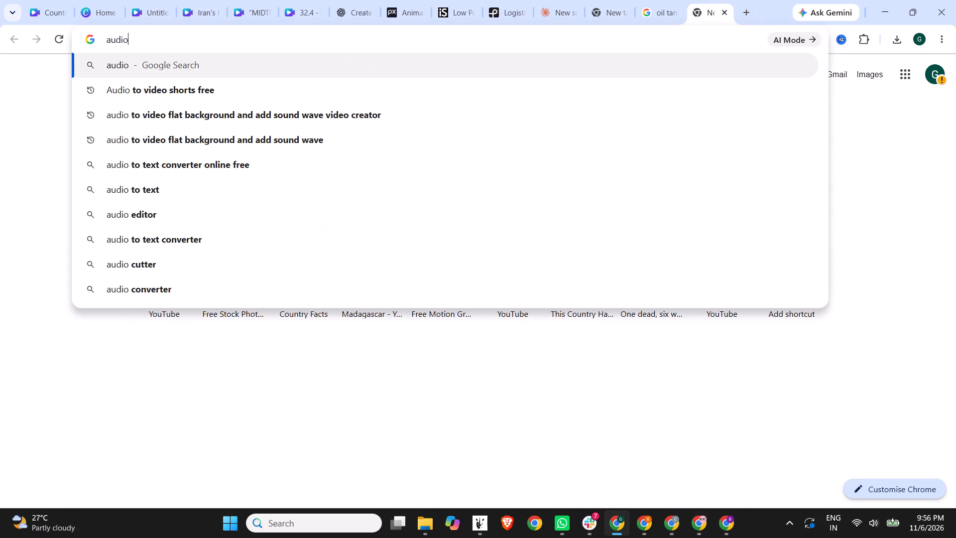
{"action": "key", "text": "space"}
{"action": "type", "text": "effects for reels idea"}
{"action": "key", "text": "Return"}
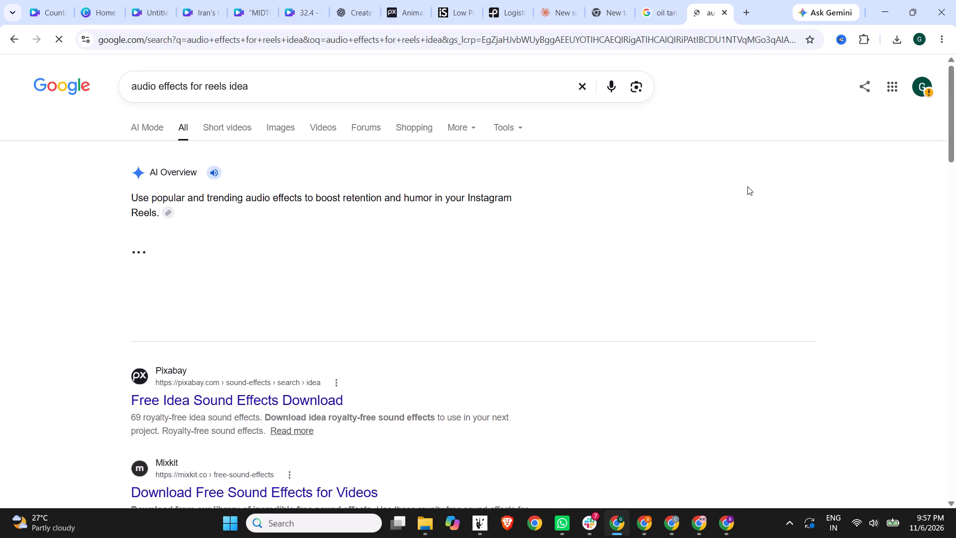
{"action": "left_click", "coordinate": [221, 312]}
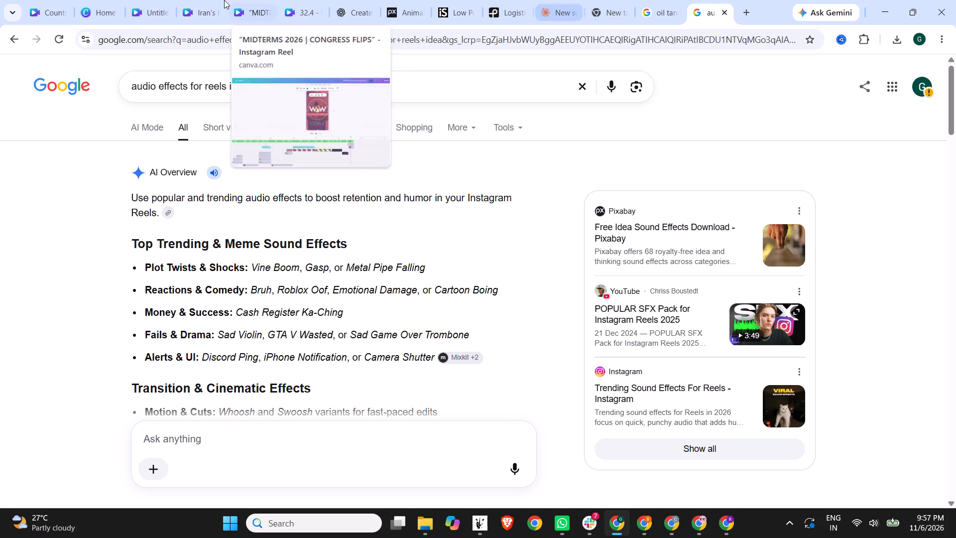
Look over the timelines of the 32.4 and "MIDTERMS 2026 | CONGRESS FLIPS" designs, and return to the Iran's Hormuz design.
{"action": "left_click", "coordinate": [298, 0]}
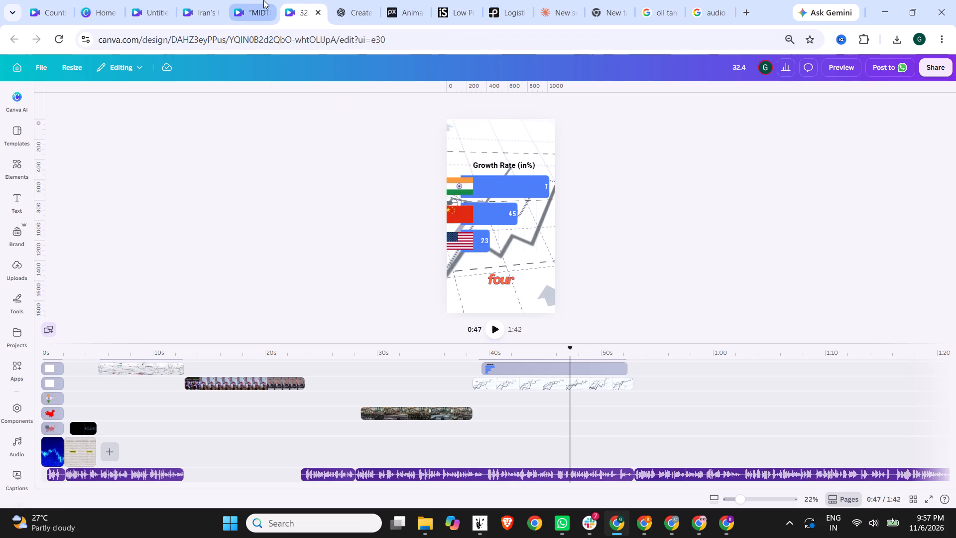
{"action": "left_click", "coordinate": [263, 0]}
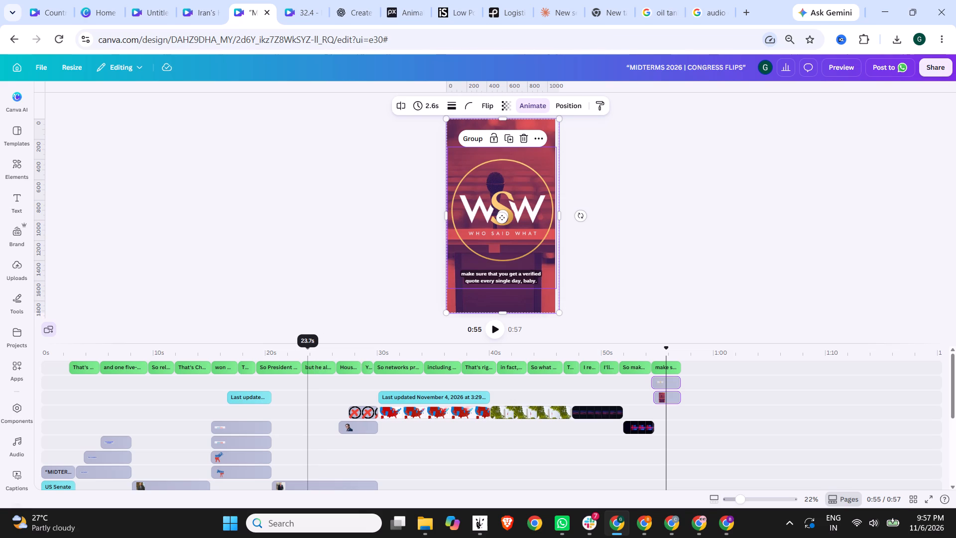
{"action": "left_click", "coordinate": [532, 355]}
{"action": "left_click", "coordinate": [510, 349]}
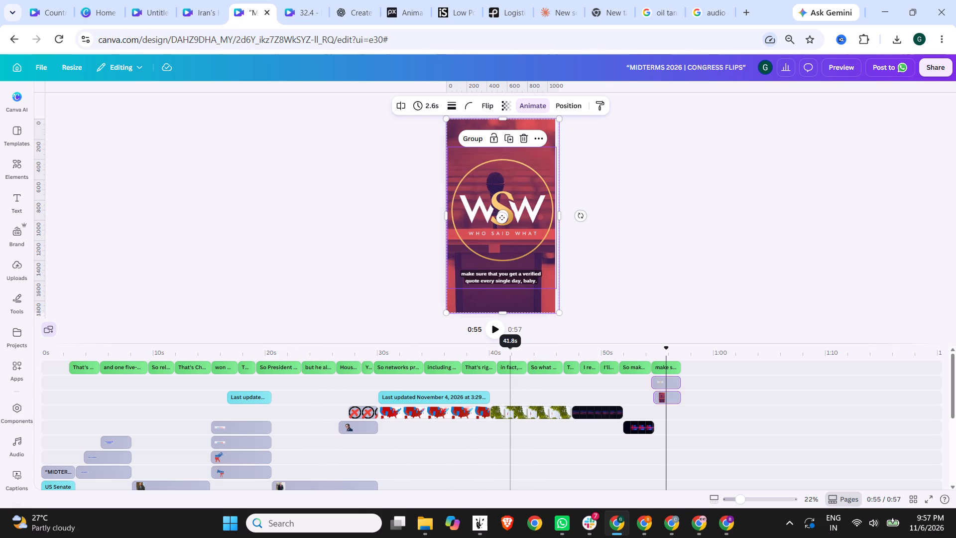
{"action": "left_click", "coordinate": [497, 348]}
{"action": "left_click", "coordinate": [196, 0]}
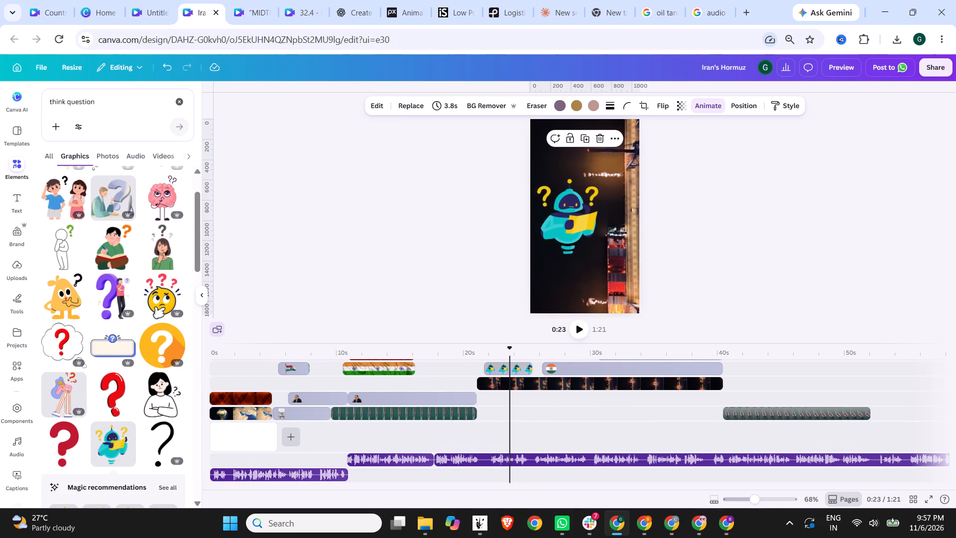
Clear the "think question" search and search the audio elements for "money".
{"action": "left_click", "coordinate": [20, 167]}
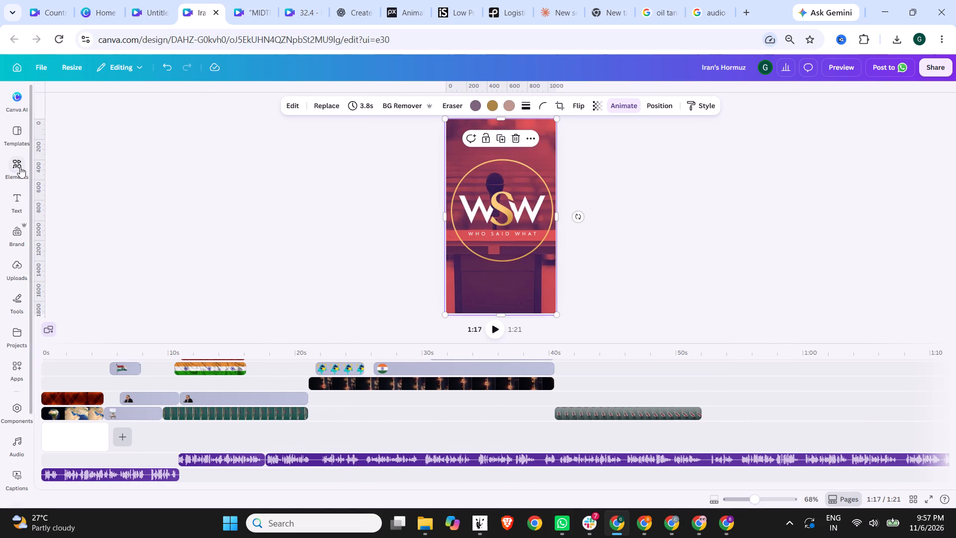
{"action": "left_click", "coordinate": [9, 169]}
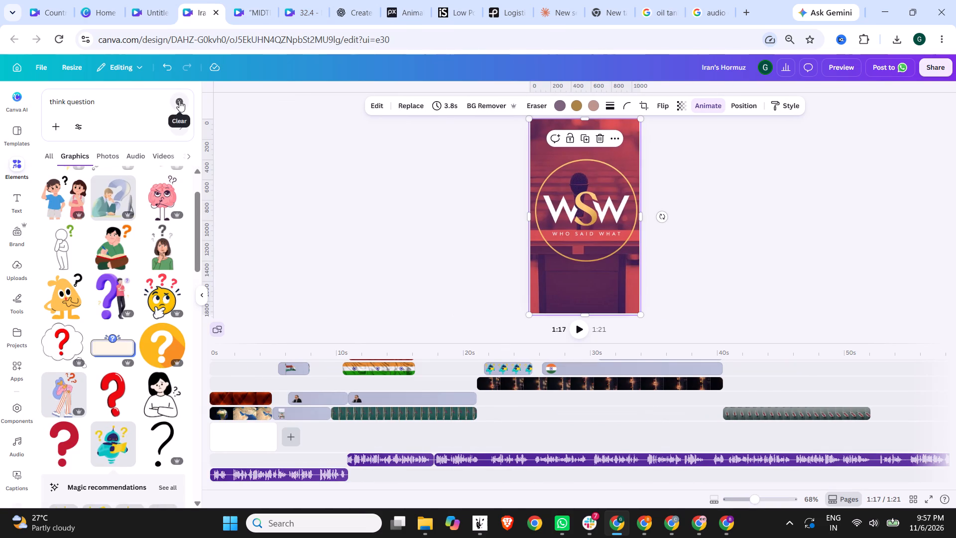
{"action": "left_click", "coordinate": [179, 101]}
{"action": "left_click", "coordinate": [138, 111]}
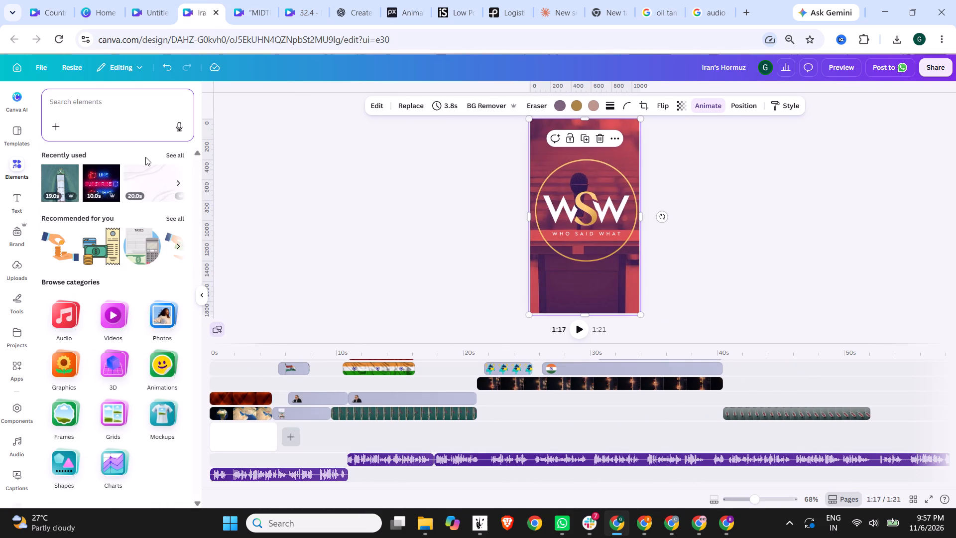
{"action": "left_click", "coordinate": [53, 330]}
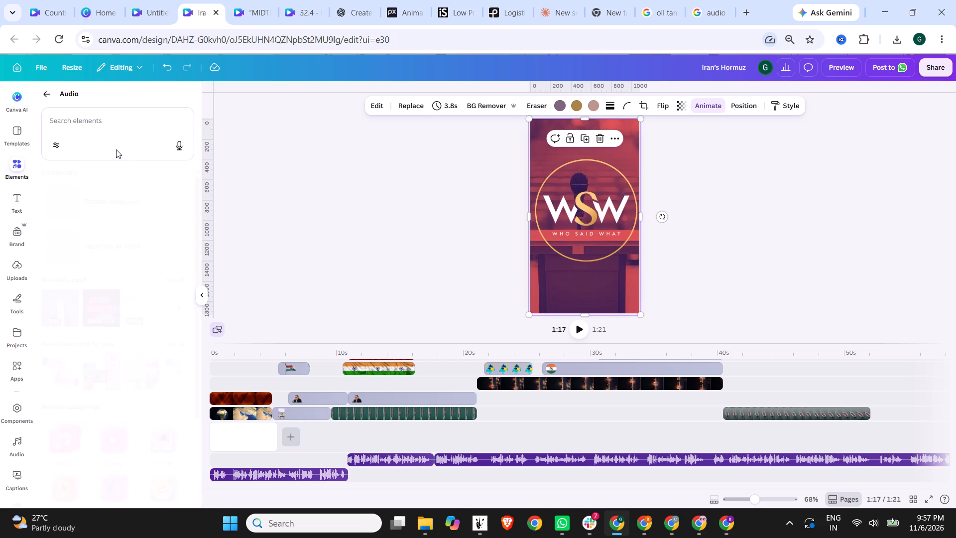
{"action": "left_click", "coordinate": [113, 122]}
{"action": "type", "text": "mney"}
{"action": "key", "text": "BackSpace"}
{"action": "key", "text": "BackSpace"}
{"action": "key", "text": "BackSpace"}
{"action": "type", "text": "oney"}
{"action": "key", "text": "Return"}
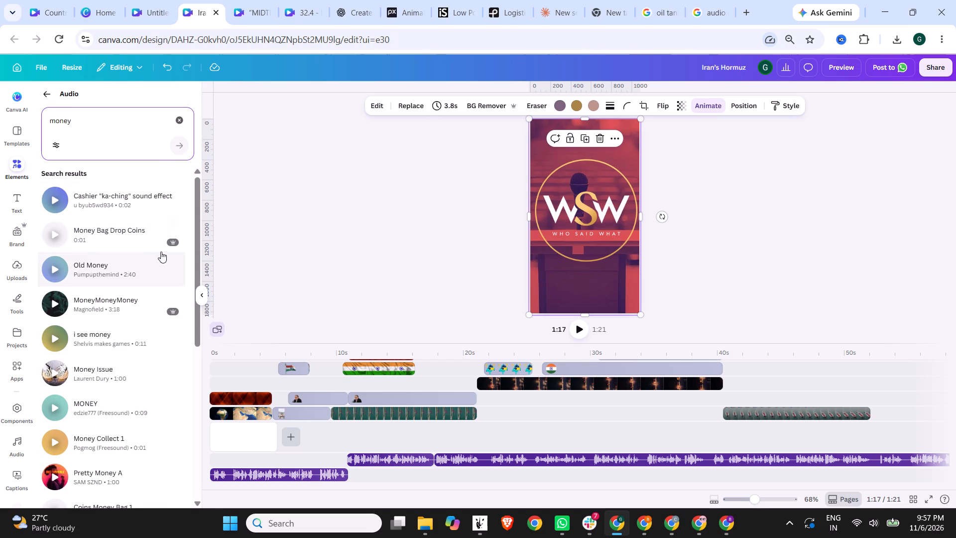
Audition the money sounds, including Money Bag Drop Coins, Cashier "ka-ching", Old Money, i see money, Money Collect 1 and Money Single Drops.
{"action": "left_click", "coordinate": [60, 233]}
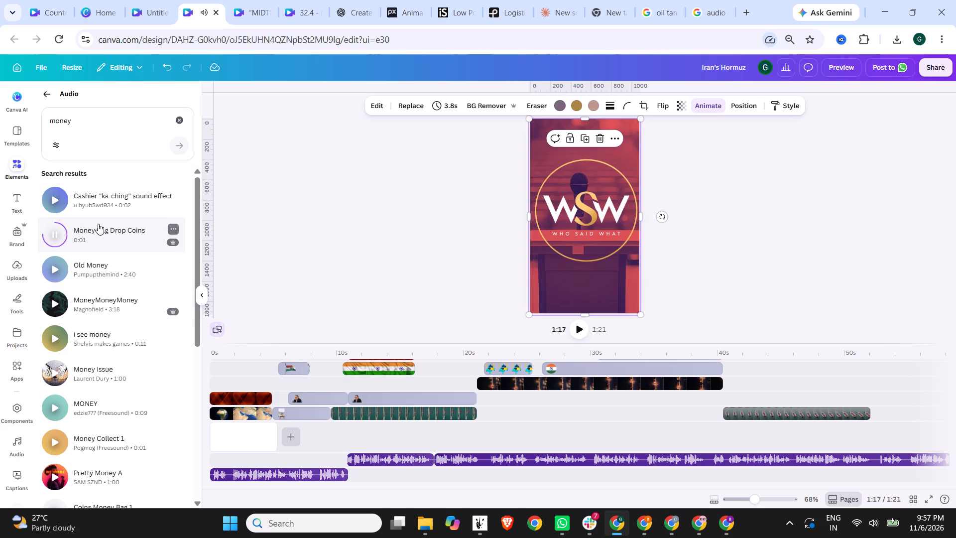
{"action": "left_click", "coordinate": [56, 199]}
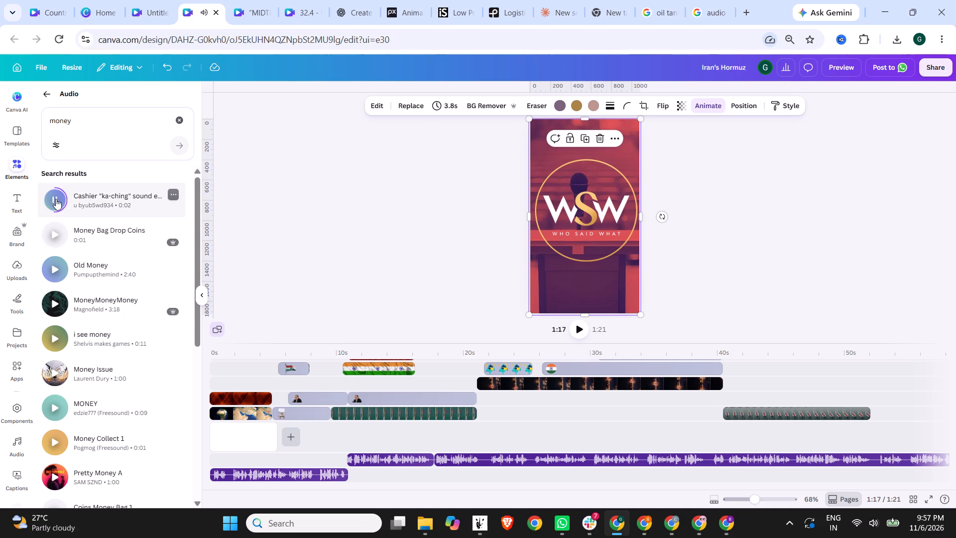
{"action": "left_click", "coordinate": [55, 267]}
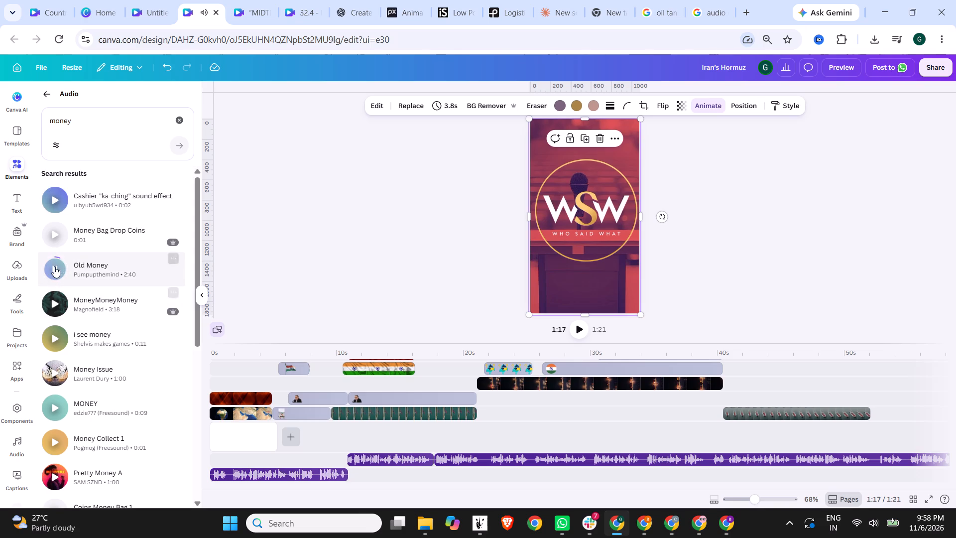
{"action": "left_click", "coordinate": [54, 267]}
{"action": "left_click", "coordinate": [58, 333]}
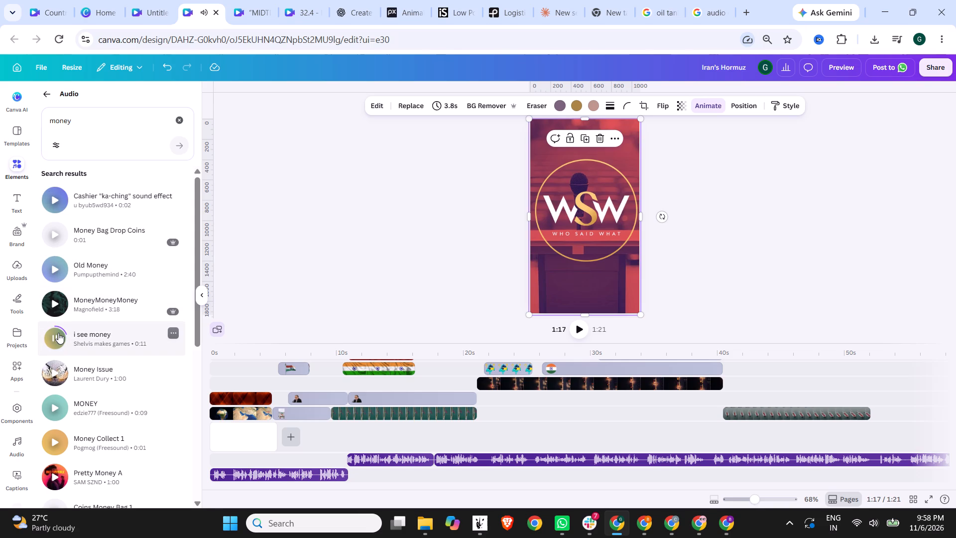
{"action": "left_click", "coordinate": [58, 333]}
{"action": "left_click", "coordinate": [49, 439]}
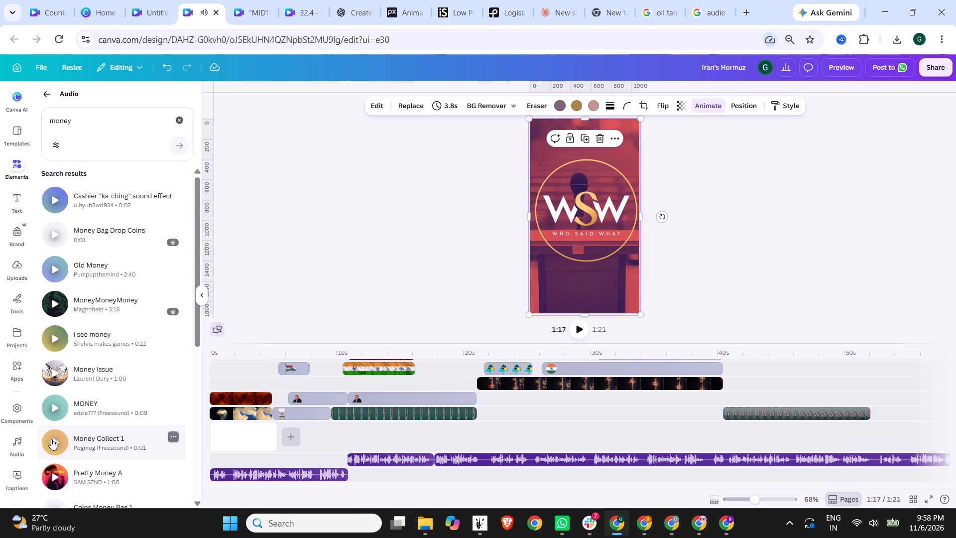
{"action": "scroll", "coordinate": [54, 437], "scroll_direction": "down", "scroll_amount": 2}
{"action": "left_click", "coordinate": [61, 387]}
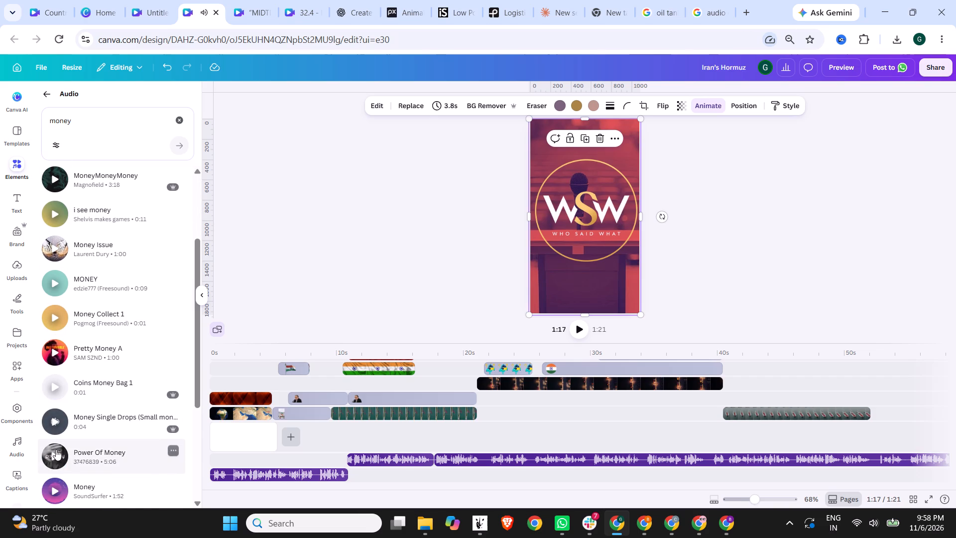
{"action": "left_click", "coordinate": [62, 415]}
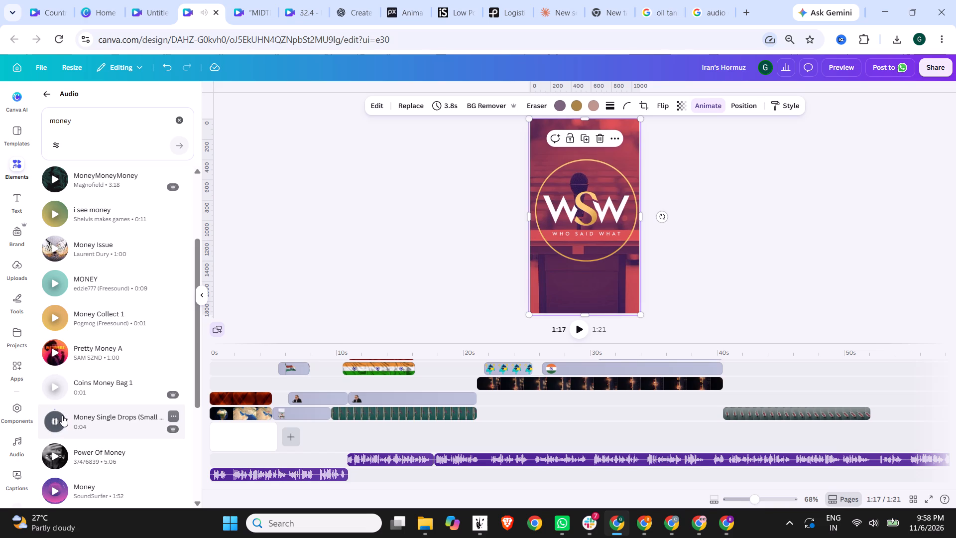
{"action": "scroll", "coordinate": [77, 363], "scroll_direction": "up", "scroll_amount": 3}
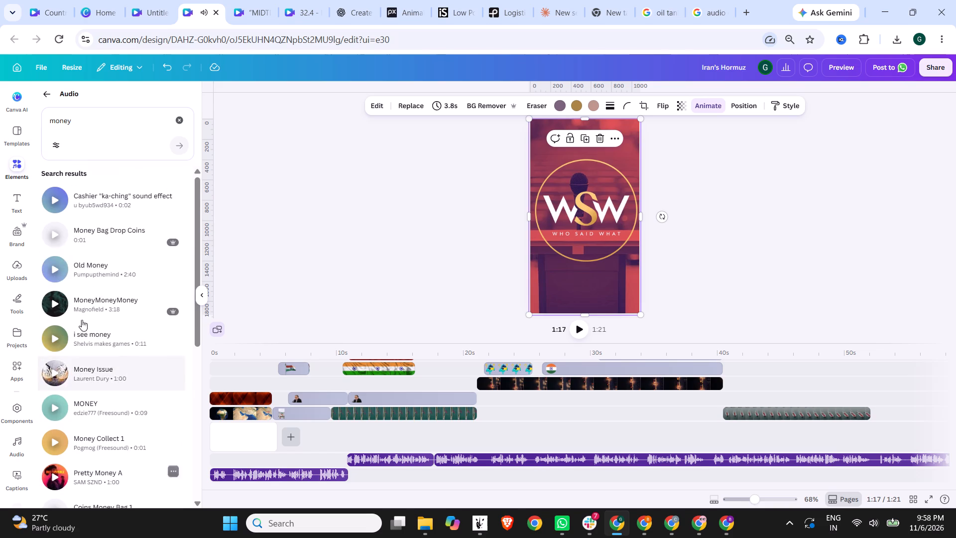
{"action": "left_click", "coordinate": [65, 237]}
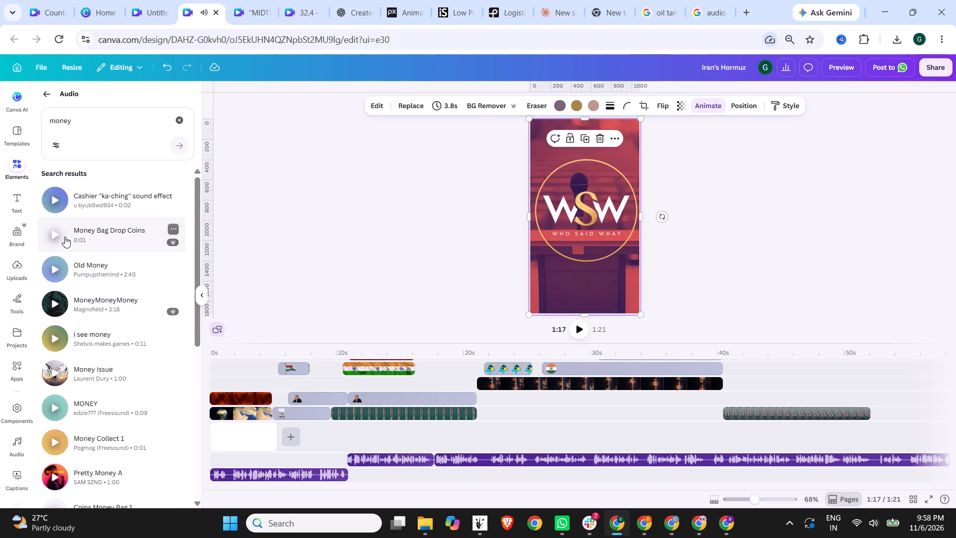
{"action": "left_click", "coordinate": [63, 192]}
Look through the timeline tracks from the opening to the closing scene for where the money sound belongs.
{"action": "scroll", "coordinate": [425, 493], "scroll_direction": "up", "scroll_amount": 4}
{"action": "scroll", "coordinate": [404, 418], "scroll_direction": "up", "scroll_amount": 3}
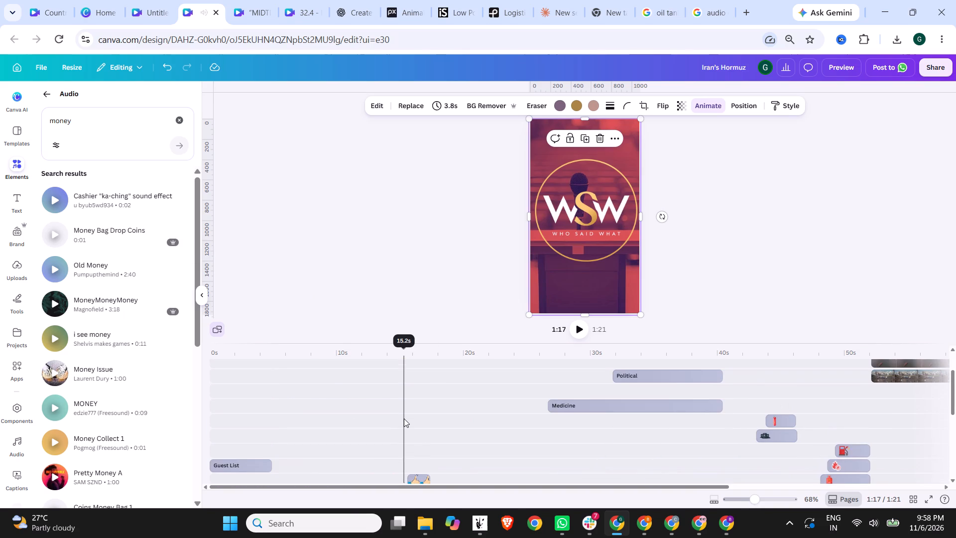
{"action": "scroll", "coordinate": [404, 418], "scroll_direction": "down", "scroll_amount": 1}
{"action": "scroll", "coordinate": [526, 436], "scroll_direction": "up", "scroll_amount": 3}
{"action": "scroll", "coordinate": [703, 434], "scroll_direction": "down", "scroll_amount": 1}
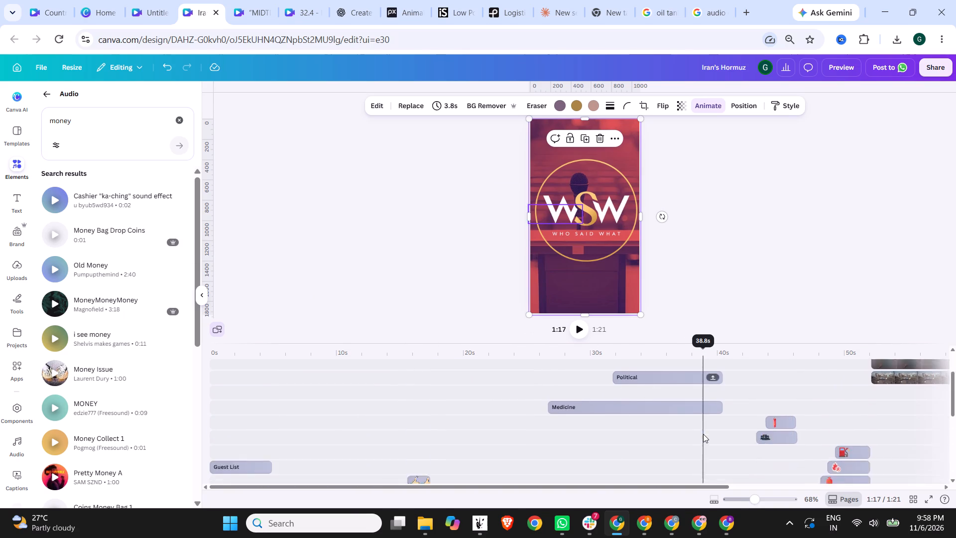
{"action": "scroll", "coordinate": [703, 434], "scroll_direction": "down", "scroll_amount": 2}
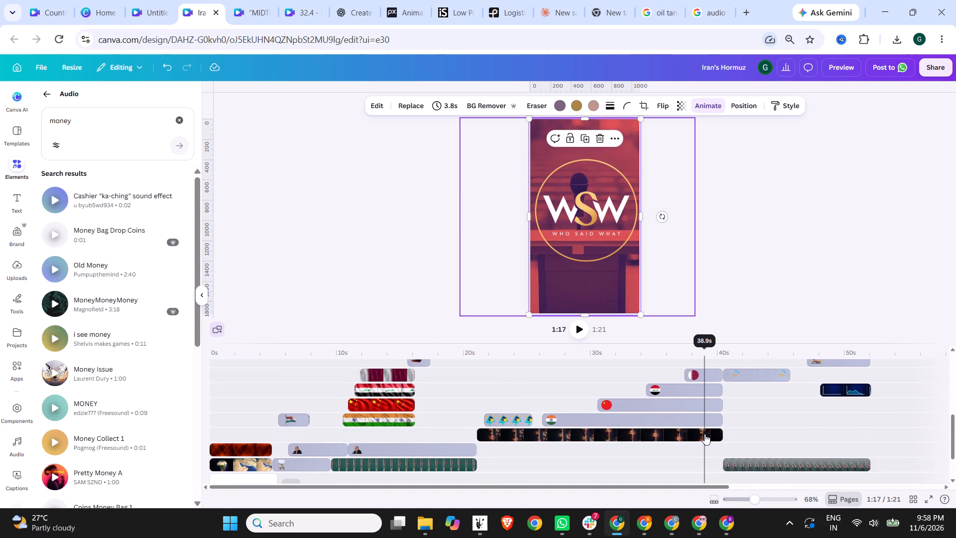
{"action": "left_click_drag", "start_coordinate": [681, 486], "coordinate": [550, 486]}
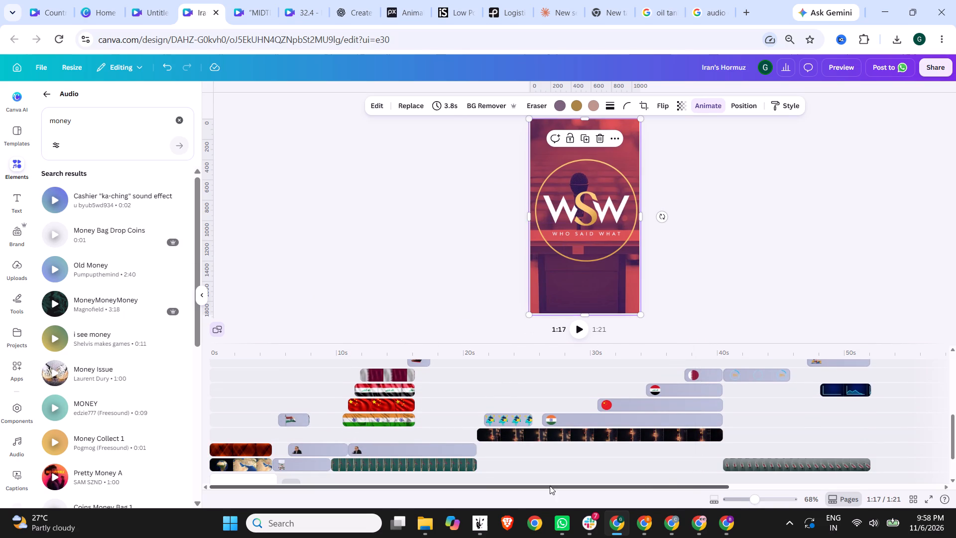
{"action": "left_click_drag", "start_coordinate": [550, 486], "coordinate": [471, 486]}
{"action": "scroll", "coordinate": [467, 440], "scroll_direction": "down", "scroll_amount": 2}
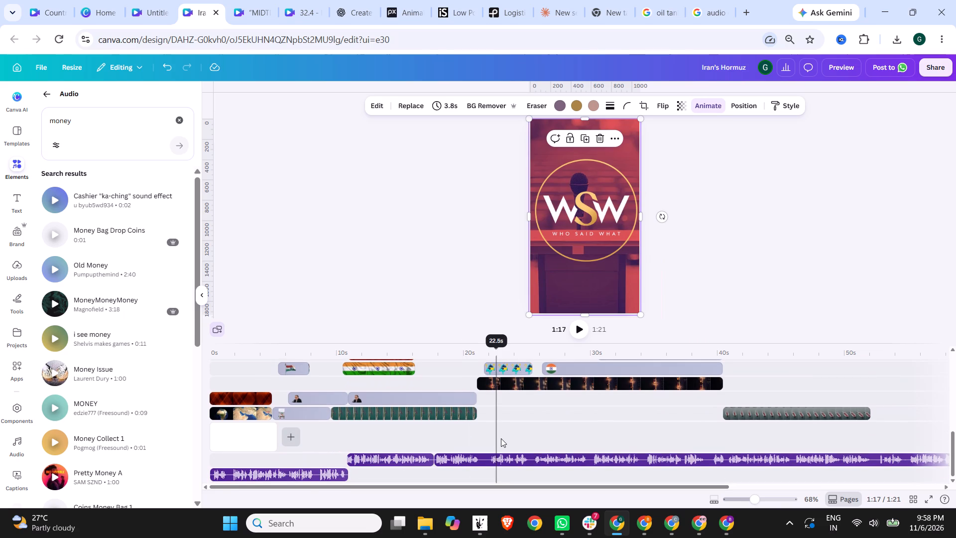
{"action": "scroll", "coordinate": [478, 434], "scroll_direction": "up", "scroll_amount": 4}
{"action": "scroll", "coordinate": [478, 434], "scroll_direction": "down", "scroll_amount": 2}
{"action": "scroll", "coordinate": [478, 434], "scroll_direction": "up", "scroll_amount": 3}
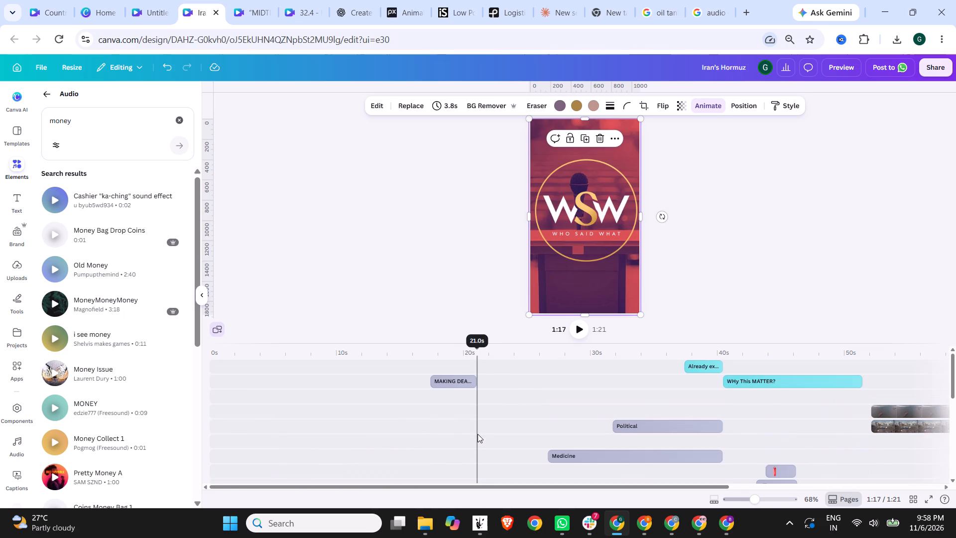
{"action": "scroll", "coordinate": [478, 434], "scroll_direction": "up", "scroll_amount": 3}
{"action": "left_click_drag", "start_coordinate": [689, 486], "coordinate": [688, 486]}
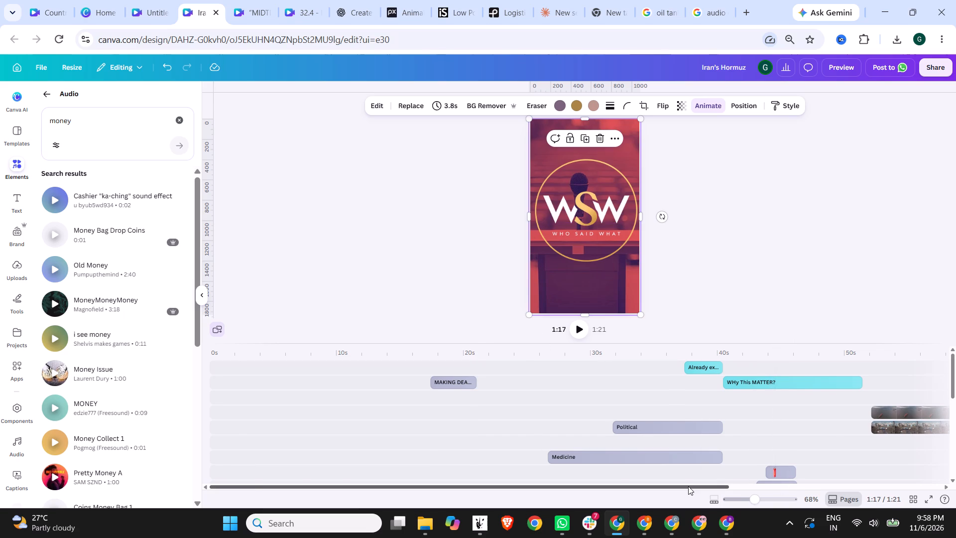
{"action": "left_click_drag", "start_coordinate": [688, 486], "coordinate": [882, 486]}
{"action": "scroll", "coordinate": [786, 420], "scroll_direction": "down", "scroll_amount": 1}
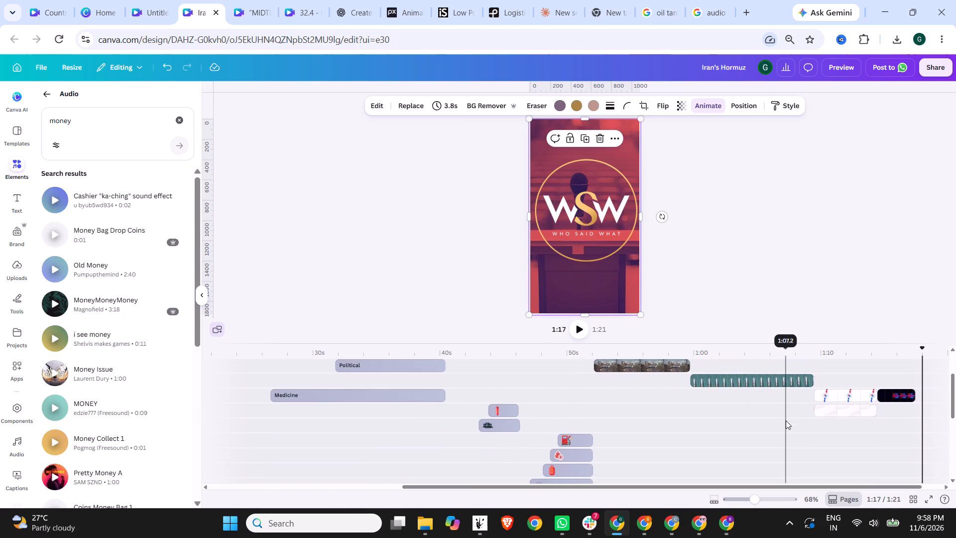
{"action": "scroll", "coordinate": [786, 420], "scroll_direction": "up", "scroll_amount": 1}
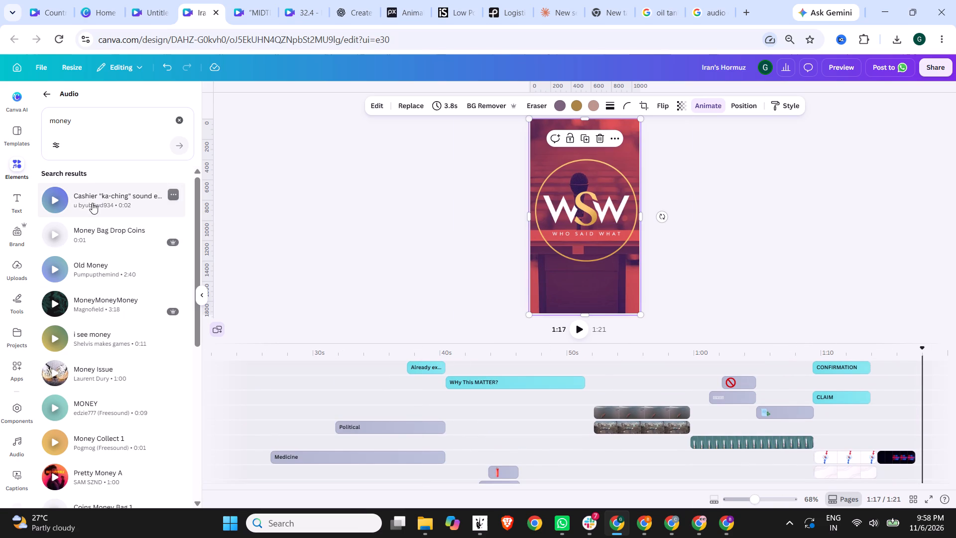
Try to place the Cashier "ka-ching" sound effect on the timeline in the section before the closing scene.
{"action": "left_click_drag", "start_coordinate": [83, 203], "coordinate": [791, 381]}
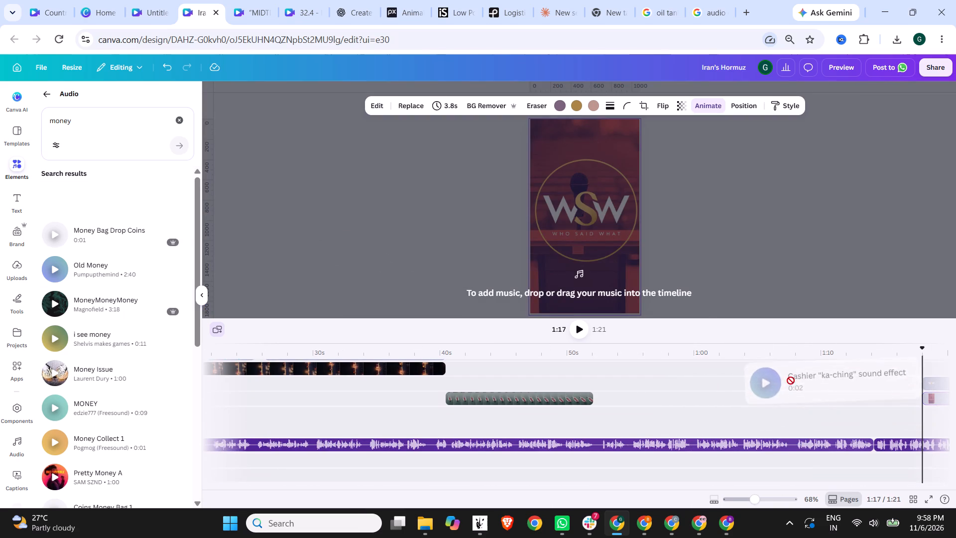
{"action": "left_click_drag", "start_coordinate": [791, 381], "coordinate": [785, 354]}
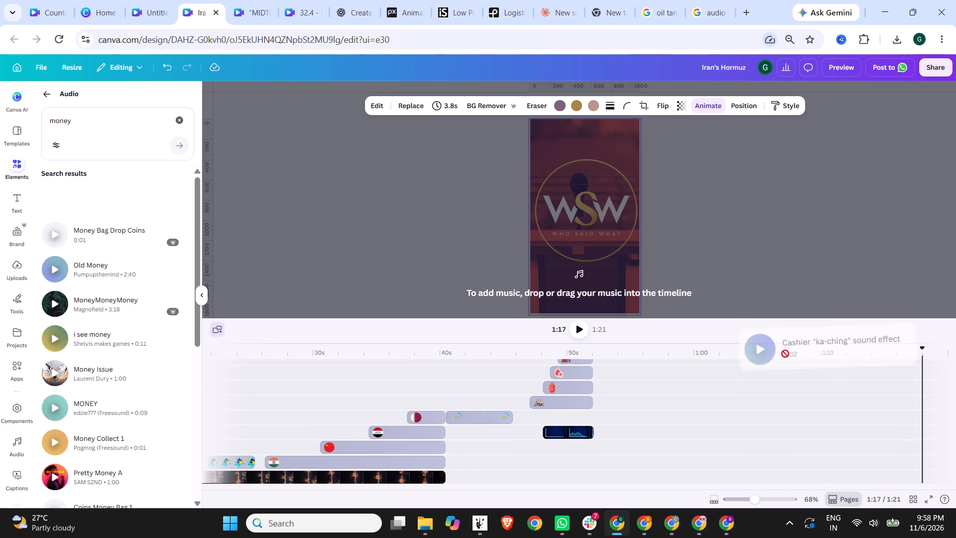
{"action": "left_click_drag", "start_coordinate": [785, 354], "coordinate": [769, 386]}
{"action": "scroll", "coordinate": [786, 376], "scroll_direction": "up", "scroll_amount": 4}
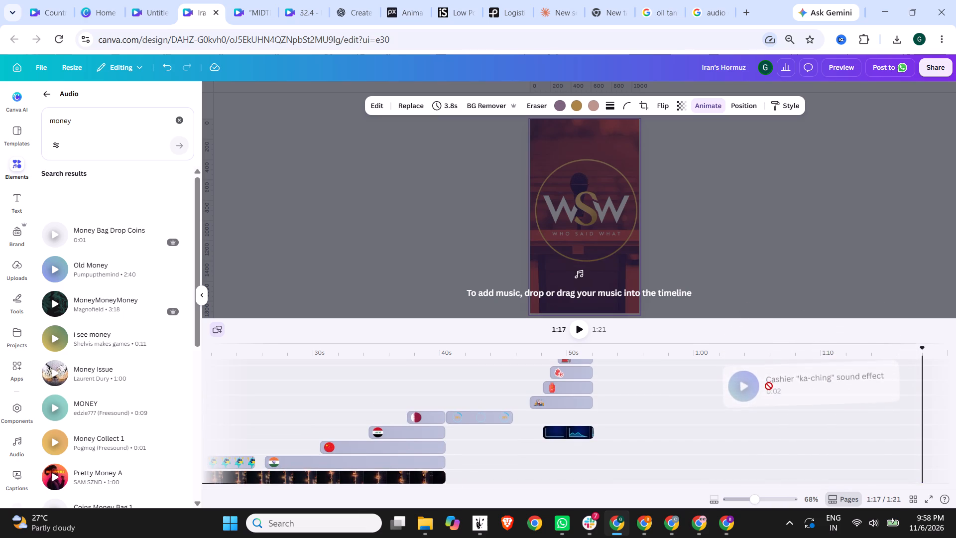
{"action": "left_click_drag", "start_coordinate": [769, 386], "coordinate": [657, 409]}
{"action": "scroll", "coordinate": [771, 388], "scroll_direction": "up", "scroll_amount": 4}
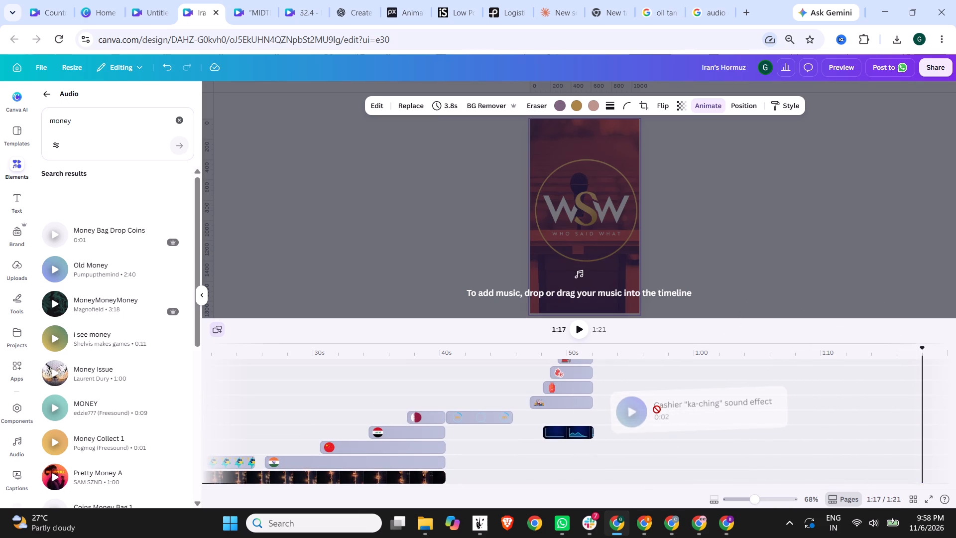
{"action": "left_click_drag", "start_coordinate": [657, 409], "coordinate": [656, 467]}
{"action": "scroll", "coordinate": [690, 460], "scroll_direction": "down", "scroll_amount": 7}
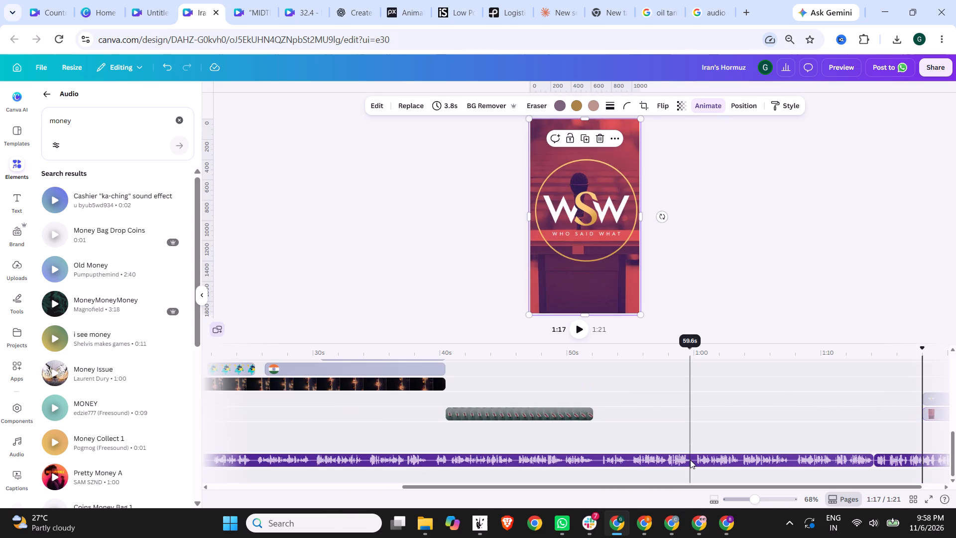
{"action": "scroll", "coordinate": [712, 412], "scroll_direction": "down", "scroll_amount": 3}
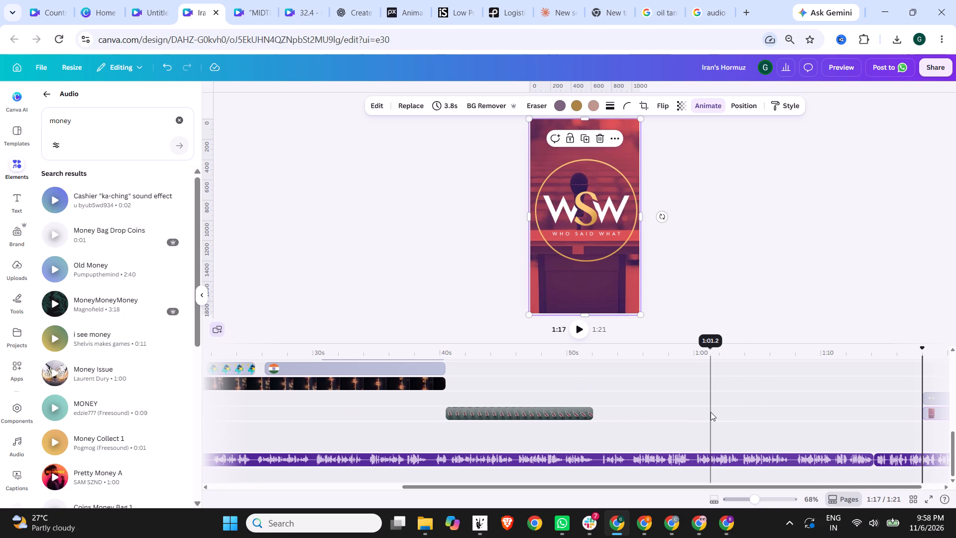
Add the Cashier "ka-ching" sound effect on a new audio track below the narration at about 1:00.
{"action": "left_click_drag", "start_coordinate": [147, 203], "coordinate": [560, 308]}
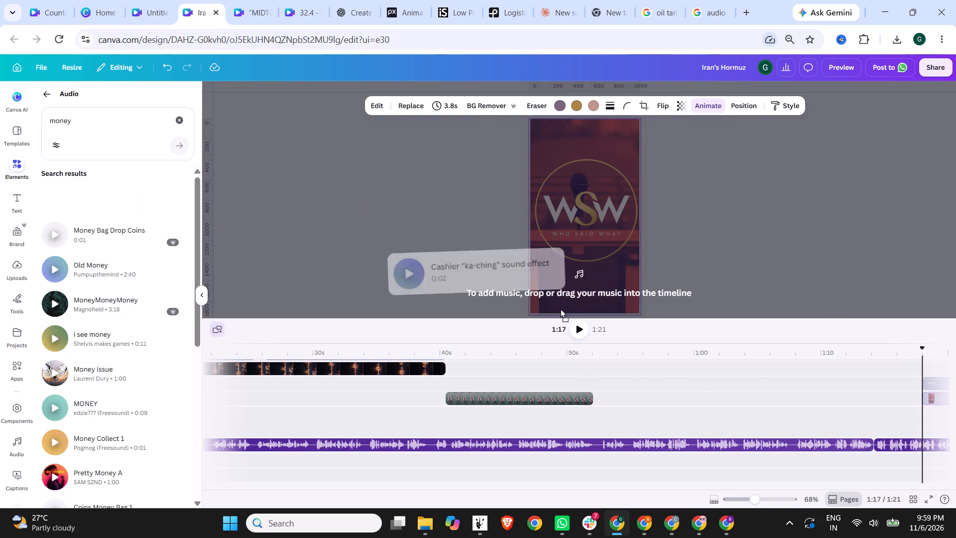
{"action": "left_click_drag", "start_coordinate": [560, 308], "coordinate": [708, 462]}
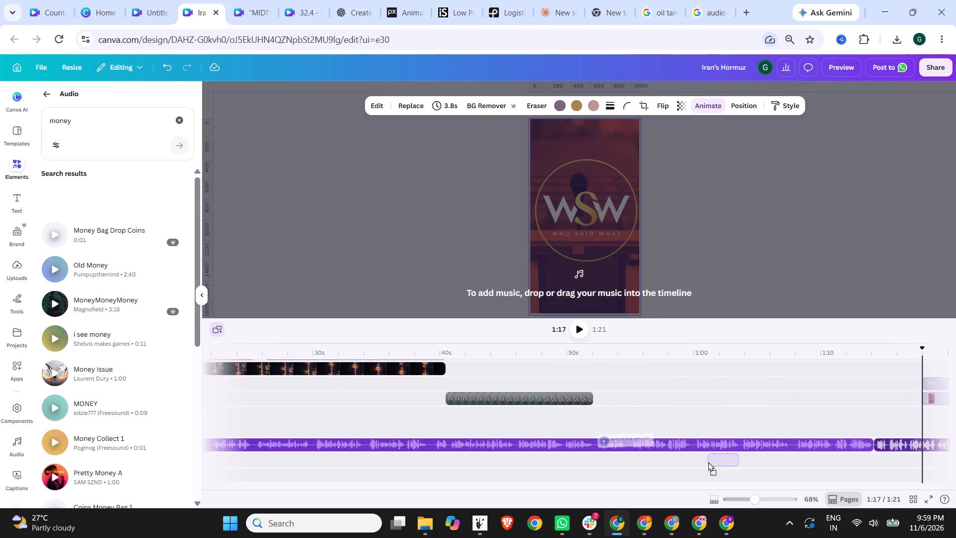
{"action": "left_click_drag", "start_coordinate": [708, 462], "coordinate": [705, 463]}
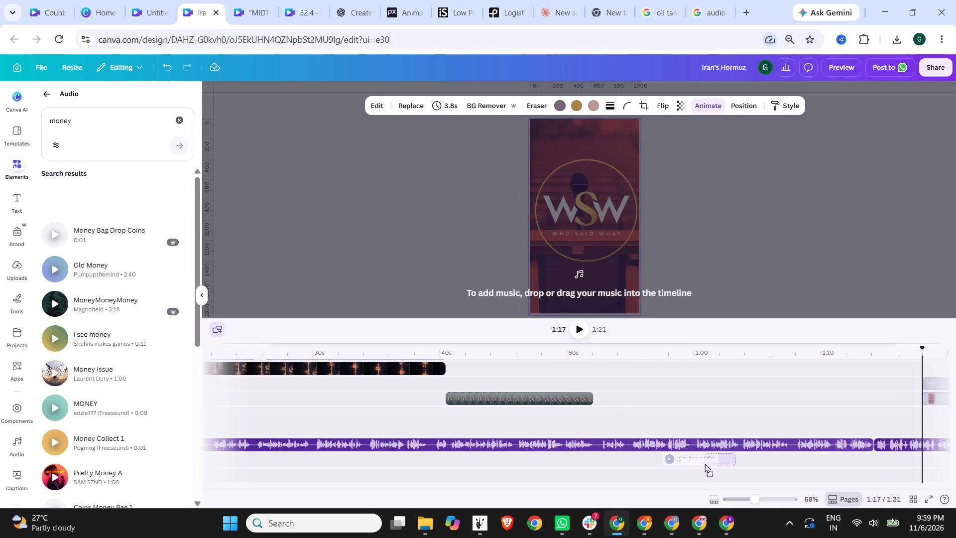
{"action": "left_click_drag", "start_coordinate": [705, 463], "coordinate": [705, 477]}
{"action": "scroll", "coordinate": [550, 474], "scroll_direction": "down", "scroll_amount": 3}
{"action": "scroll", "coordinate": [439, 458], "scroll_direction": "down", "scroll_amount": 4}
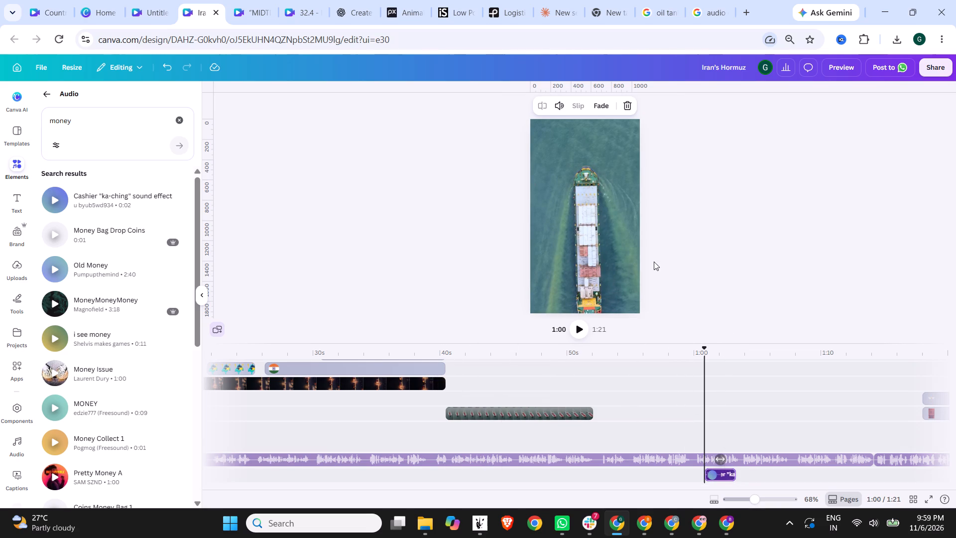
Move the "ka-ching" sound to start at about 1:06, under the bill and cash graphic over the ship, and check its timing.
{"action": "left_click", "coordinate": [711, 352]}
{"action": "left_click", "coordinate": [718, 351]}
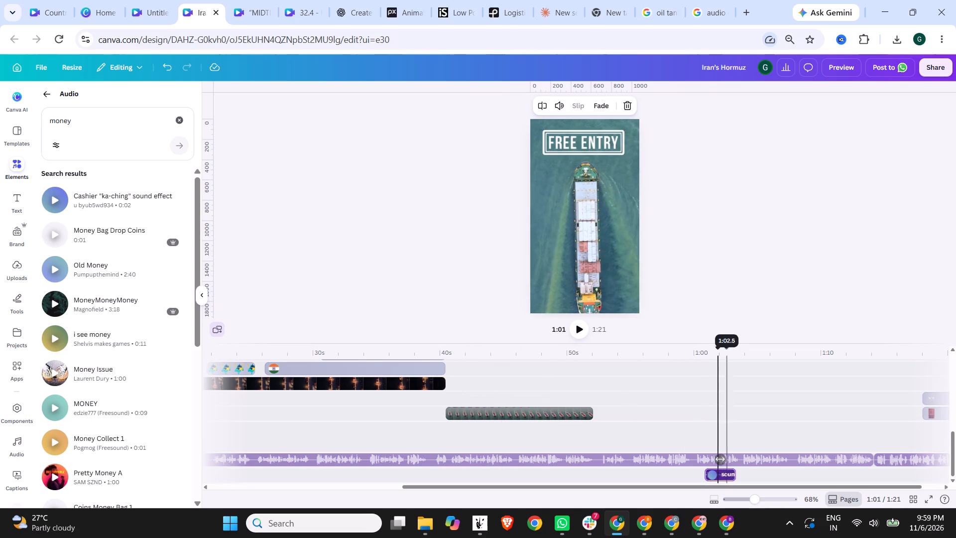
{"action": "left_click", "coordinate": [730, 353]}
{"action": "left_click", "coordinate": [739, 353]}
{"action": "left_click", "coordinate": [756, 353]}
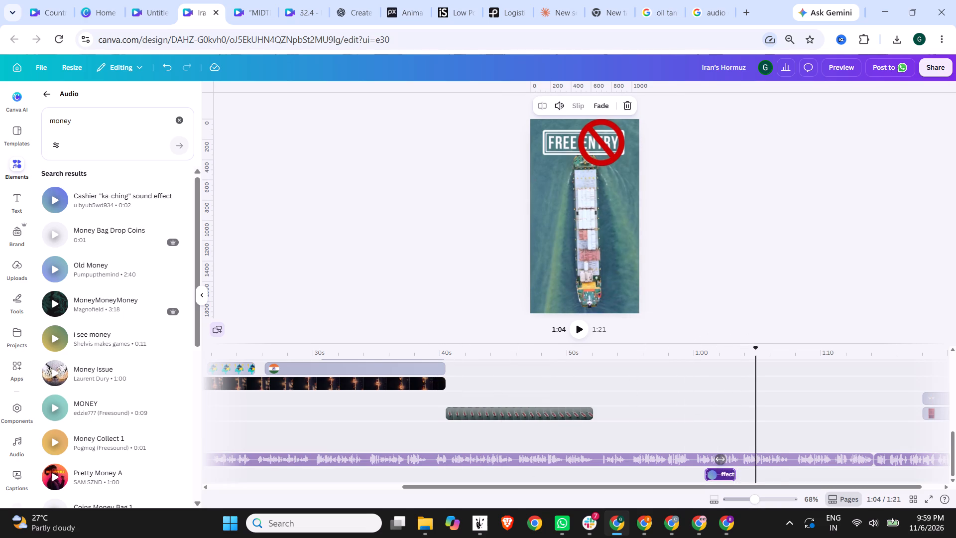
{"action": "left_click", "coordinate": [781, 353]}
{"action": "left_click_drag", "start_coordinate": [726, 478], "coordinate": [752, 477]}
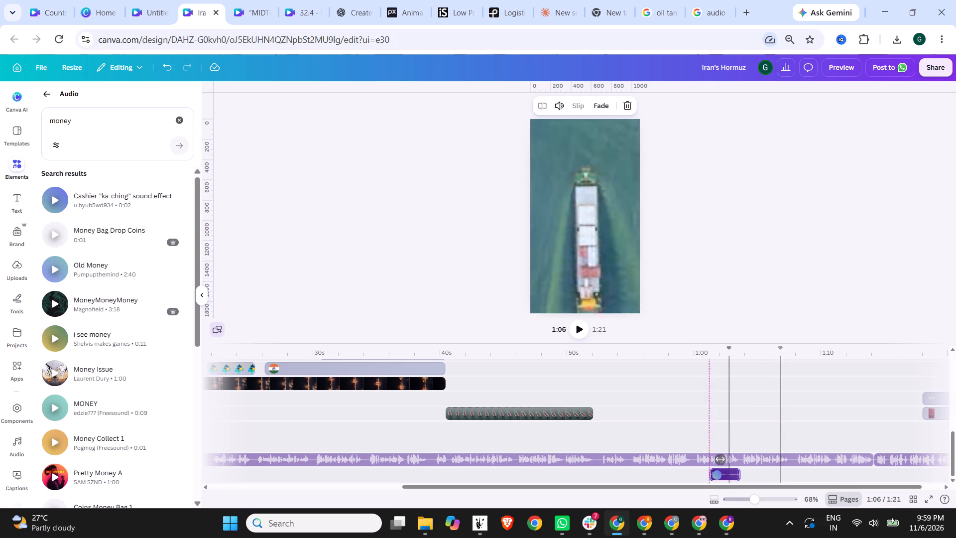
{"action": "left_click_drag", "start_coordinate": [752, 477], "coordinate": [790, 477]}
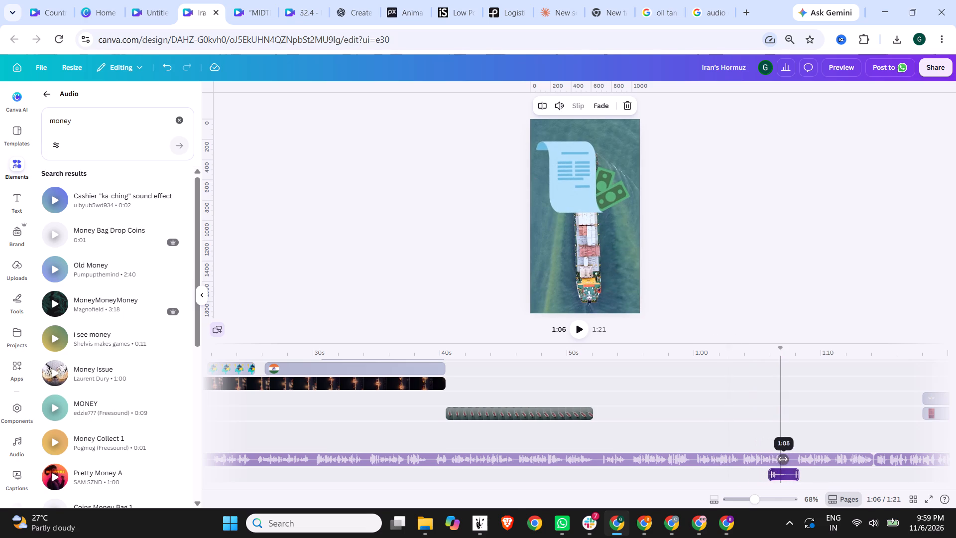
{"action": "left_click_drag", "start_coordinate": [790, 477], "coordinate": [794, 477]}
{"action": "left_click", "coordinate": [792, 352]}
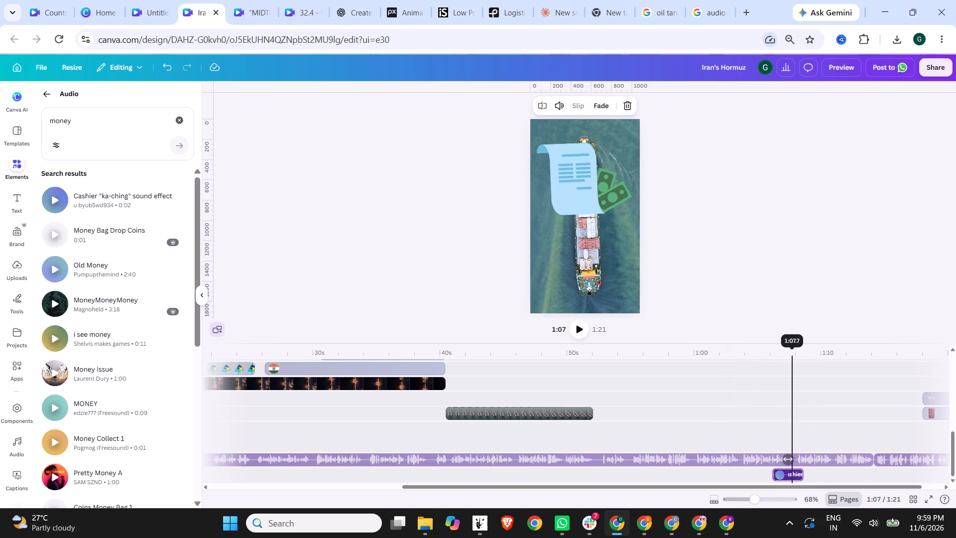
{"action": "left_click", "coordinate": [802, 351]}
{"action": "left_click", "coordinate": [761, 349]}
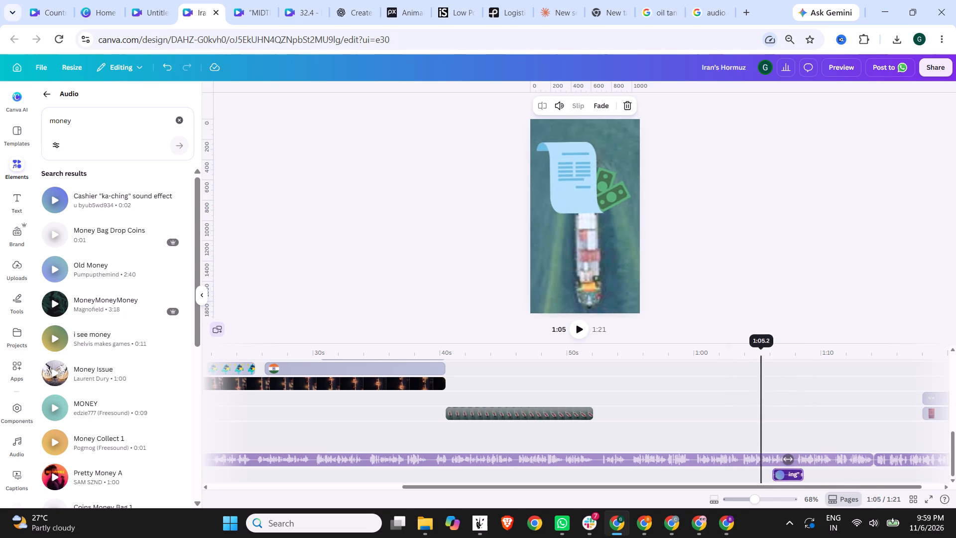
{"action": "left_click", "coordinate": [773, 351]}
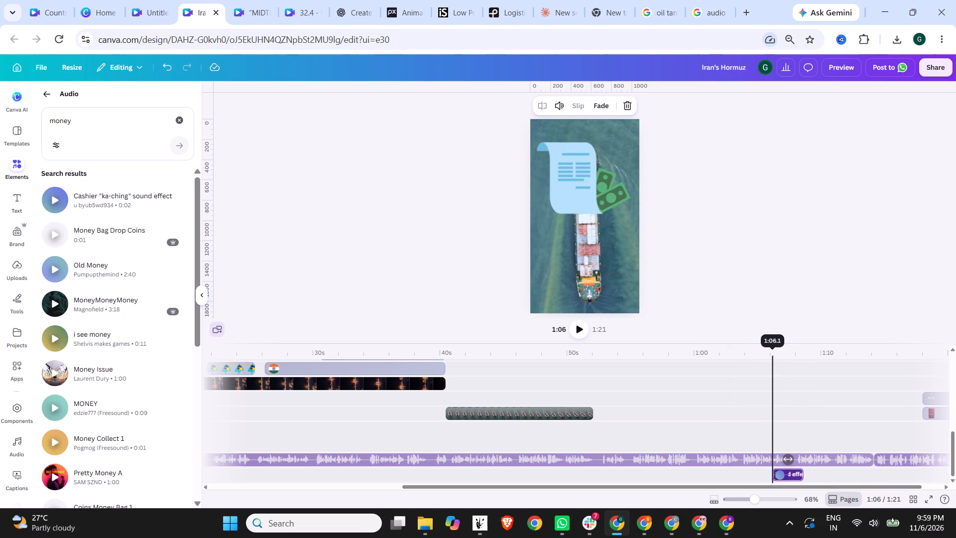
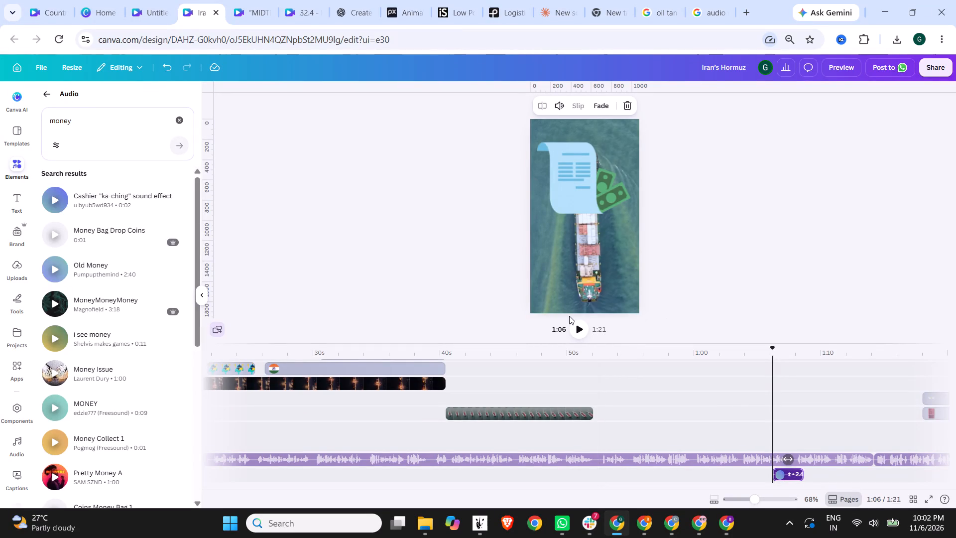
Play the bill-and-cash scene from 1:06 to check the "ka-ching" sound's timing.
{"action": "left_click", "coordinate": [582, 327]}
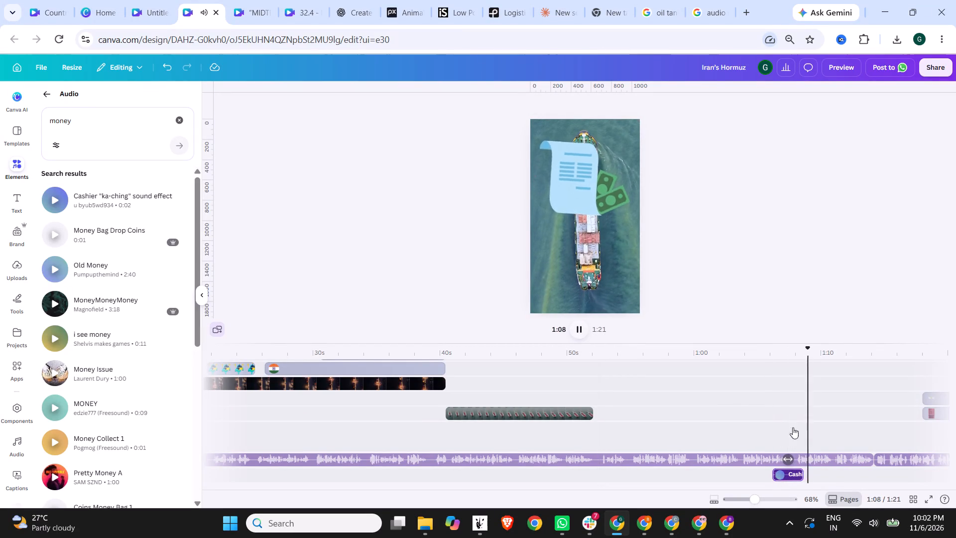
{"action": "left_click", "coordinate": [786, 474]}
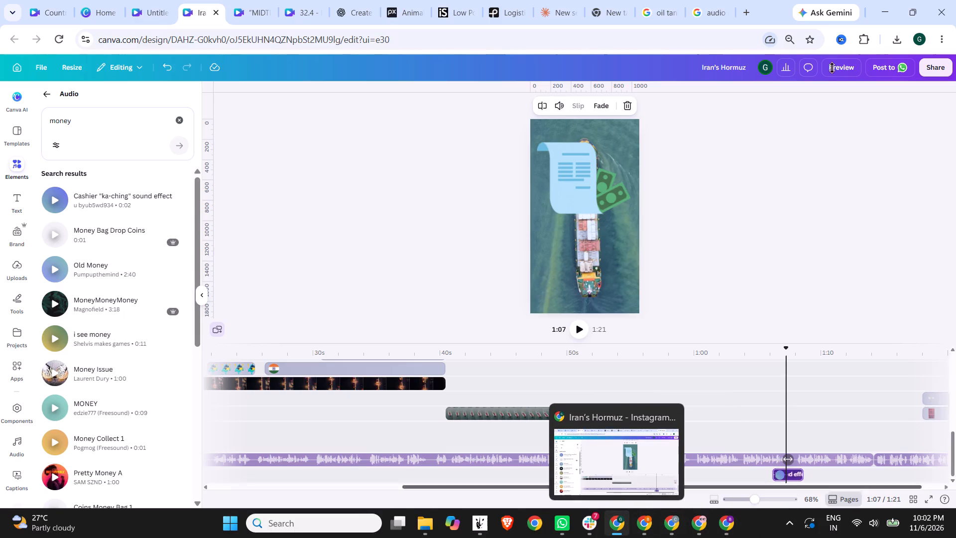
Sign in to the Zimyo HR portal under the work browser profile to check its dashboard, and return to the video editor.
{"action": "left_click", "coordinate": [918, 43]}
{"action": "left_click", "coordinate": [796, 374]}
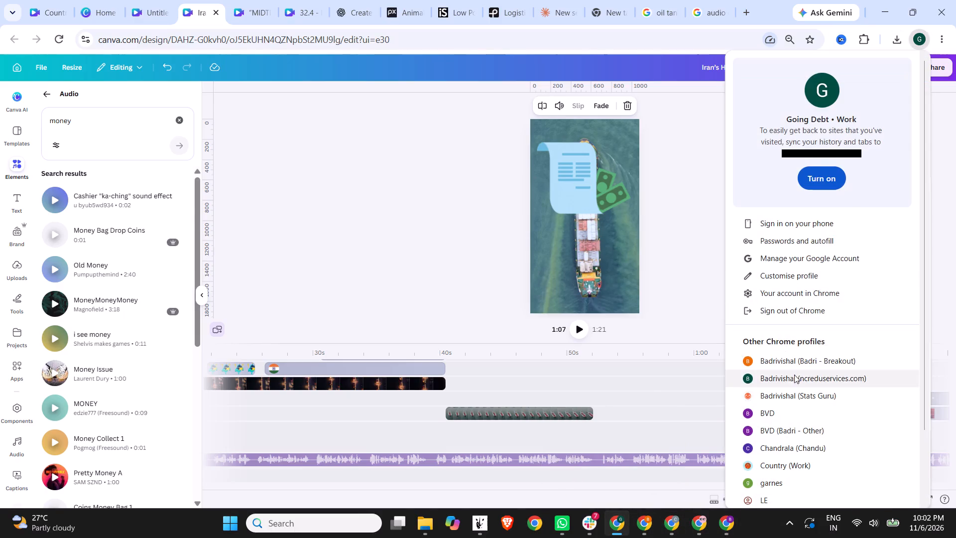
{"action": "left_click", "coordinate": [299, 344]}
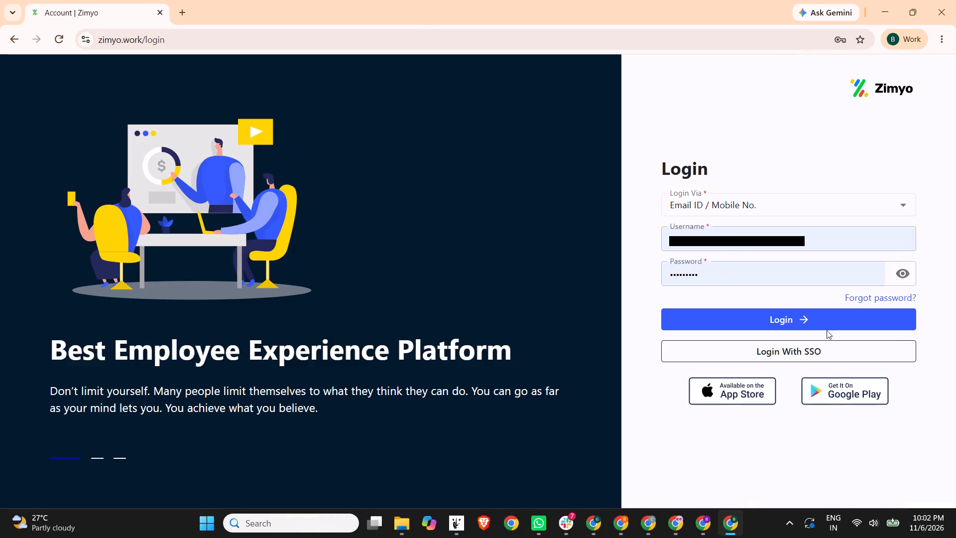
{"action": "left_click", "coordinate": [798, 317]}
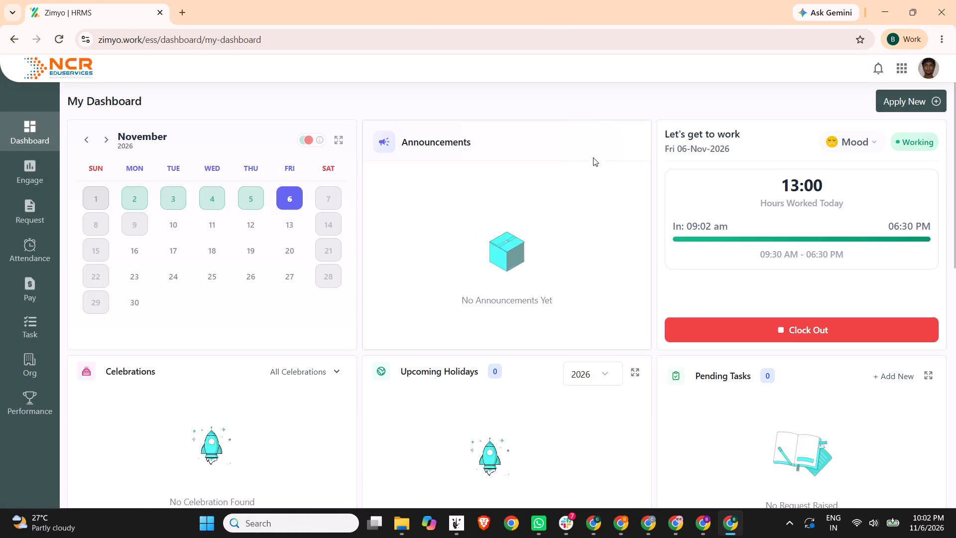
{"action": "left_click", "coordinate": [892, 3]}
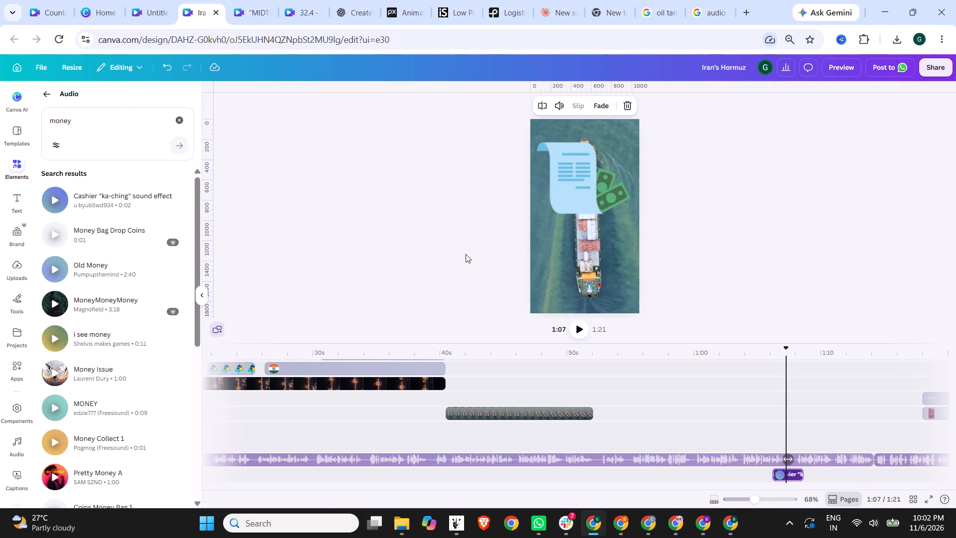
Play the video from 1:07 to the Claim vs Confirmation scene at about 1:13 to check sound against graphics.
{"action": "left_click", "coordinate": [581, 330]}
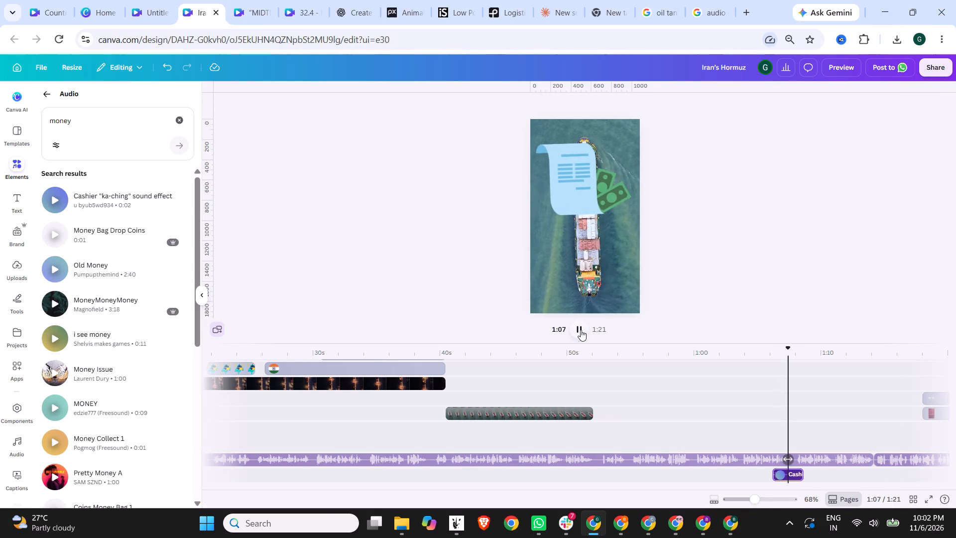
{"action": "left_click", "coordinate": [581, 330]}
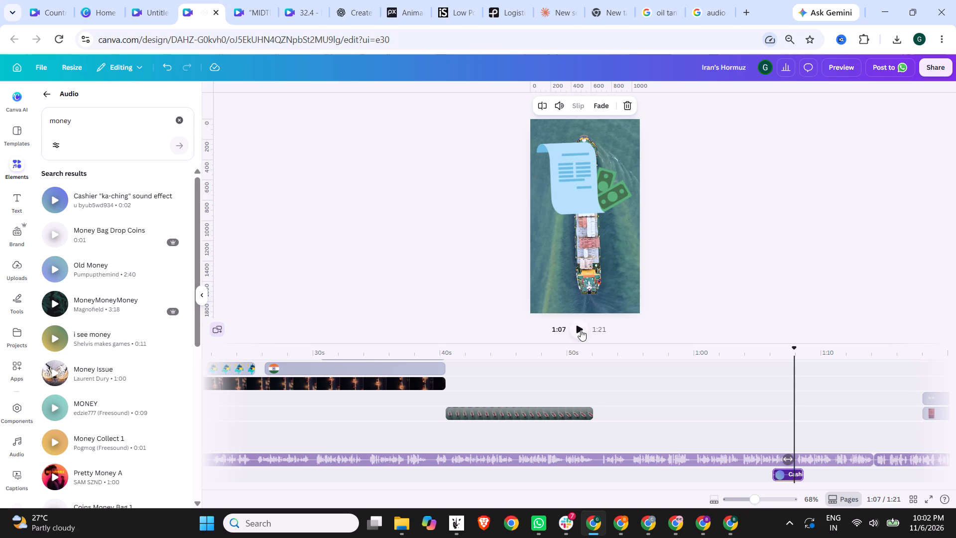
{"action": "left_click", "coordinate": [581, 330]}
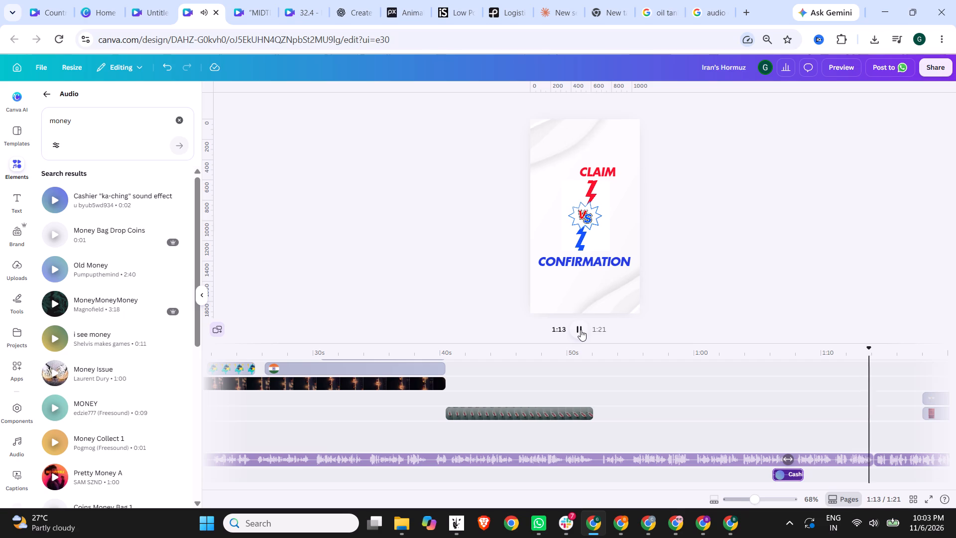
{"action": "left_click", "coordinate": [581, 330]}
Give the VS graphic in the Claim vs Confirmation scene a Digital animation on exit with the Linear style.
{"action": "scroll", "coordinate": [825, 409], "scroll_direction": "up", "scroll_amount": 1}
{"action": "scroll", "coordinate": [825, 409], "scroll_direction": "down", "scroll_amount": 1}
{"action": "scroll", "coordinate": [825, 409], "scroll_direction": "up", "scroll_amount": 7}
{"action": "left_click", "coordinate": [860, 453]}
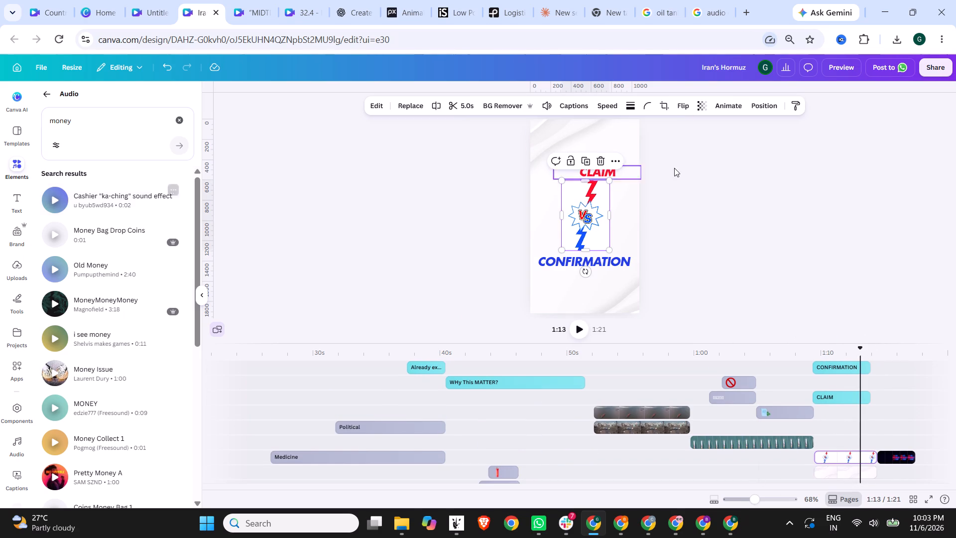
{"action": "left_click", "coordinate": [725, 98]}
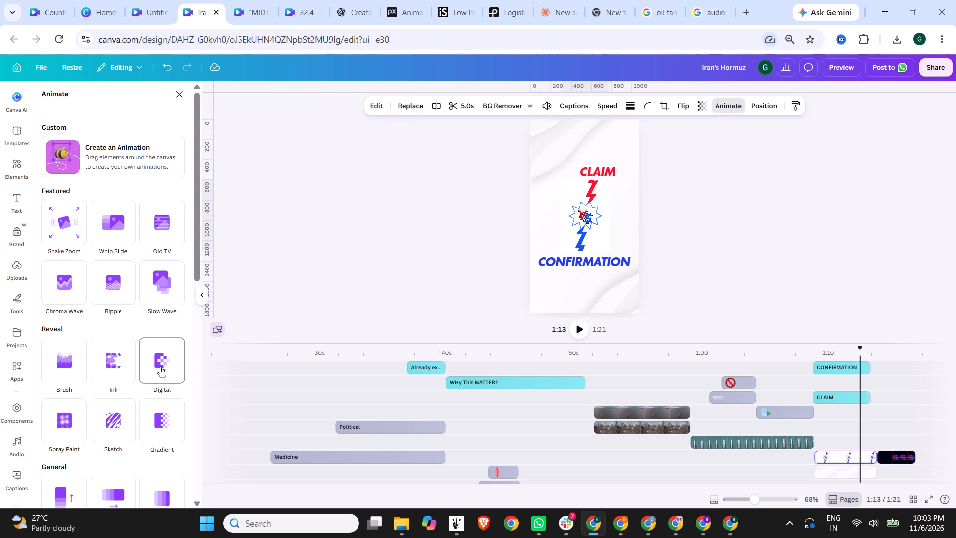
{"action": "left_click", "coordinate": [160, 366]}
{"action": "scroll", "coordinate": [160, 366], "scroll_direction": "down", "scroll_amount": 1}
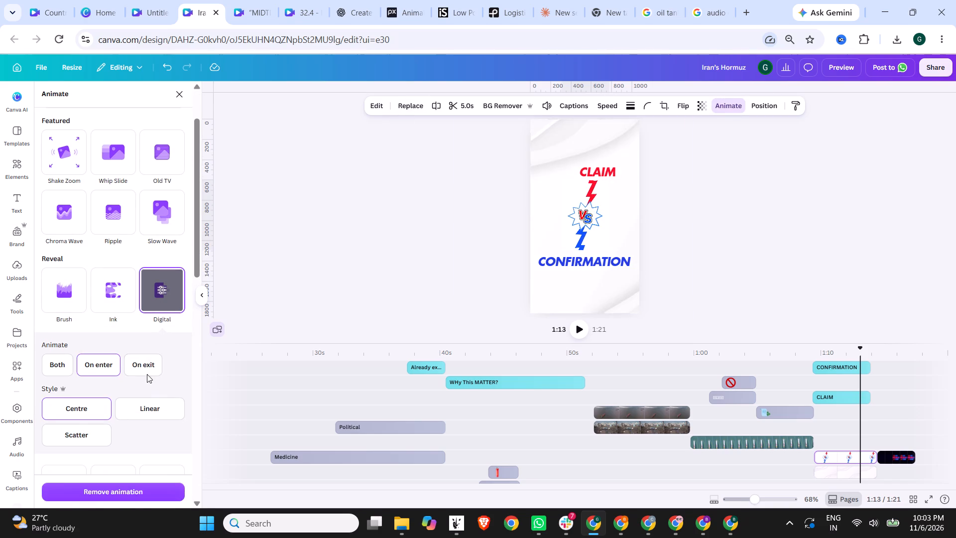
{"action": "left_click", "coordinate": [145, 367]}
{"action": "left_click", "coordinate": [154, 403]}
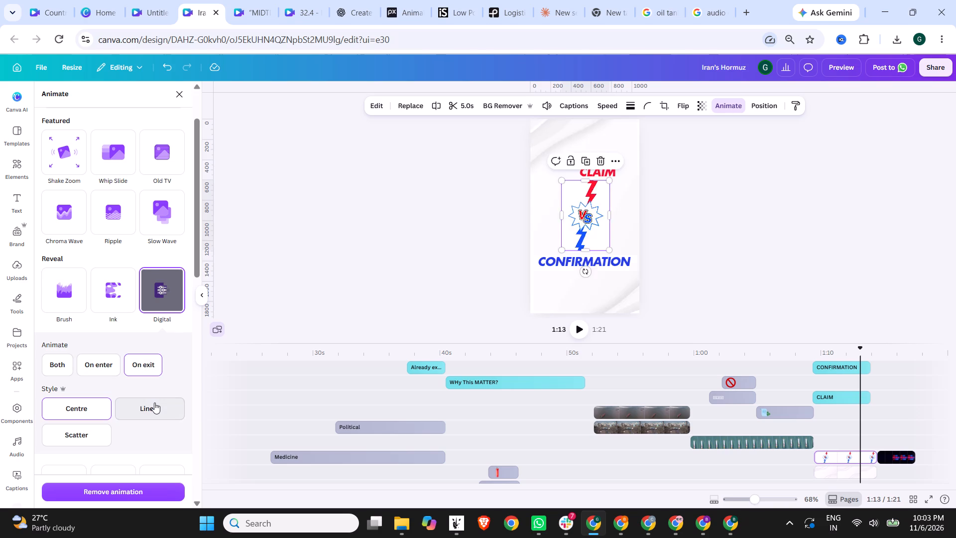
{"action": "left_click", "coordinate": [87, 407]}
{"action": "left_click", "coordinate": [118, 412]}
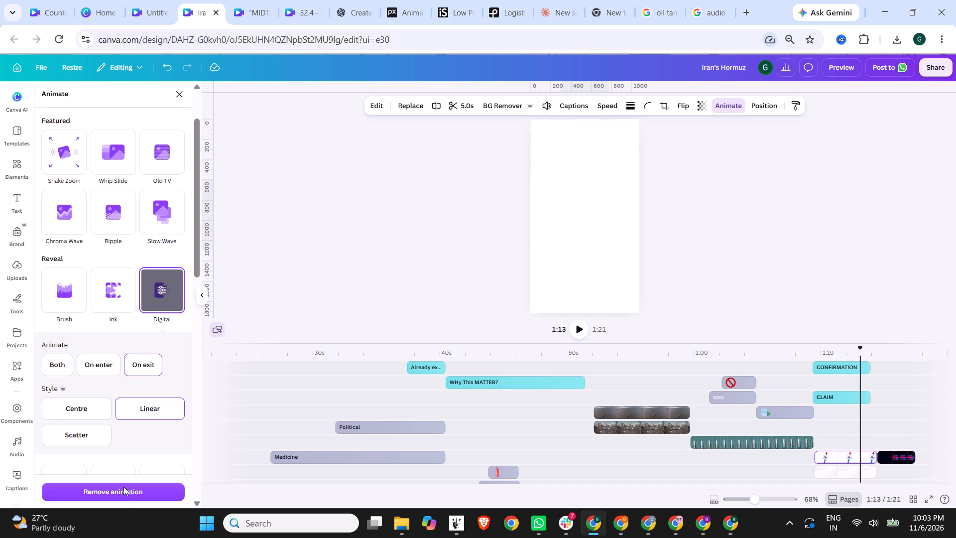
Play from 1:13 through the Like-Subscribe-Share scene to the closing logo to check the VS graphic's exit.
{"action": "left_click", "coordinate": [578, 331]}
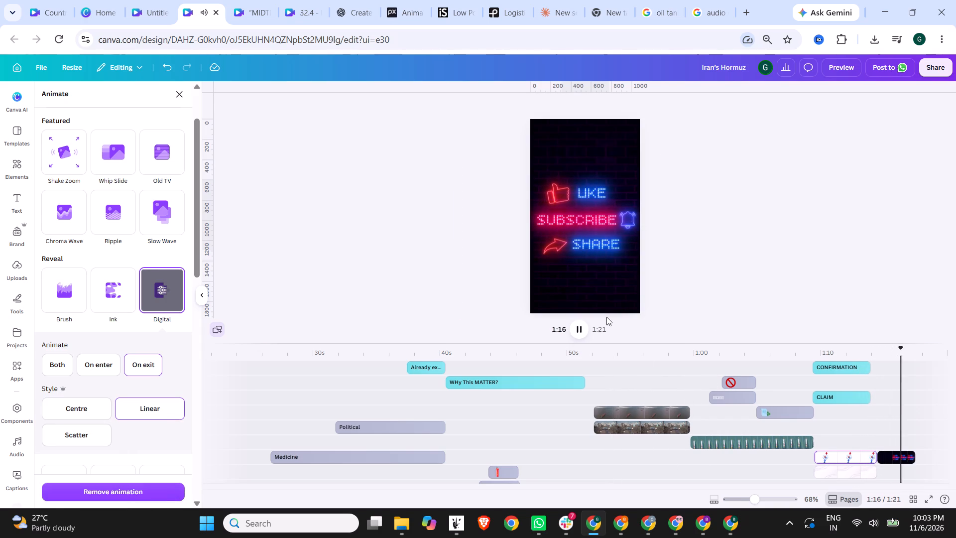
{"action": "scroll", "coordinate": [794, 401], "scroll_direction": "down", "scroll_amount": 4}
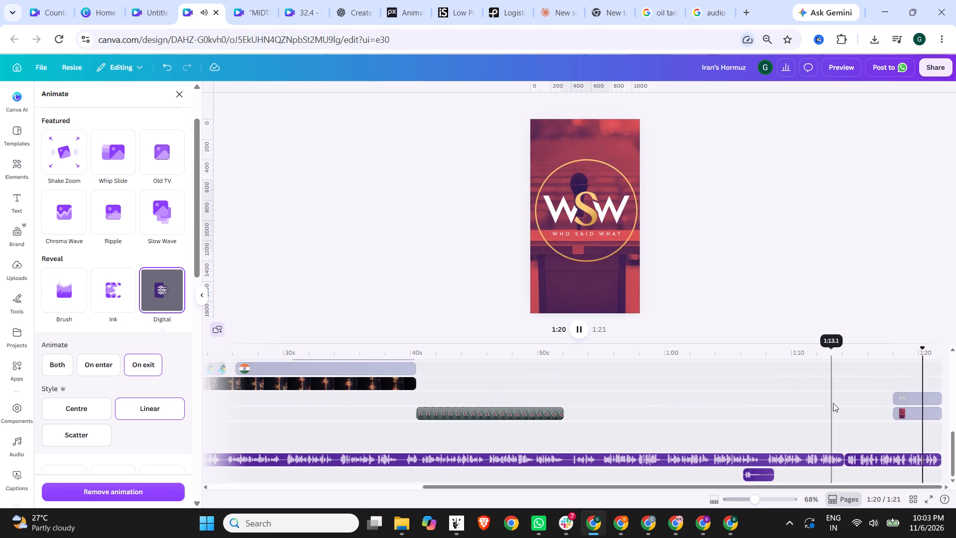
{"action": "scroll", "coordinate": [641, 406], "scroll_direction": "up", "scroll_amount": 6}
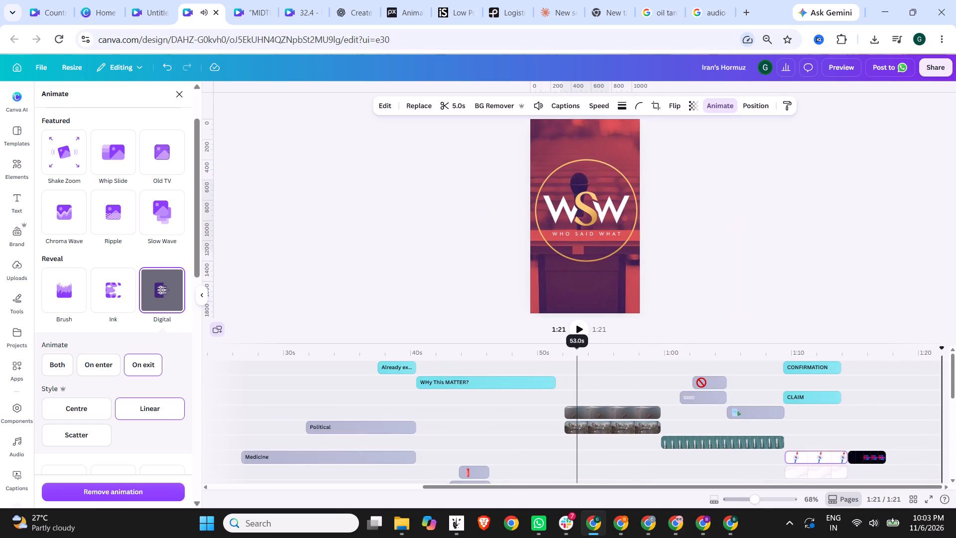
Spot-check earlier scenes, from the "Why This Matter?" section back to the opening and forward to the flags at 0:13.
{"action": "left_click", "coordinate": [577, 353]}
{"action": "left_click", "coordinate": [510, 353]}
{"action": "left_click", "coordinate": [430, 349]}
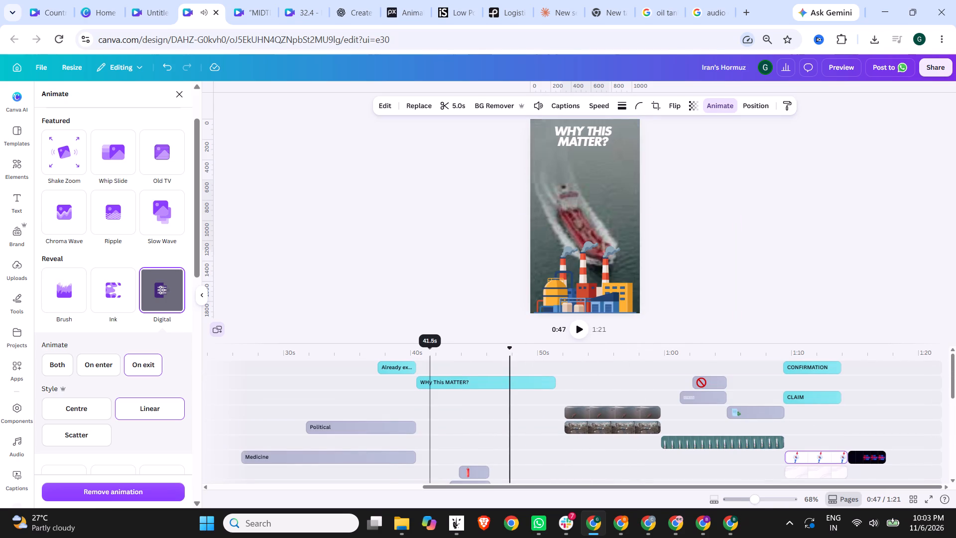
{"action": "left_click", "coordinate": [389, 349]}
{"action": "left_click_drag", "start_coordinate": [462, 485], "coordinate": [223, 487]}
{"action": "left_click", "coordinate": [282, 353]}
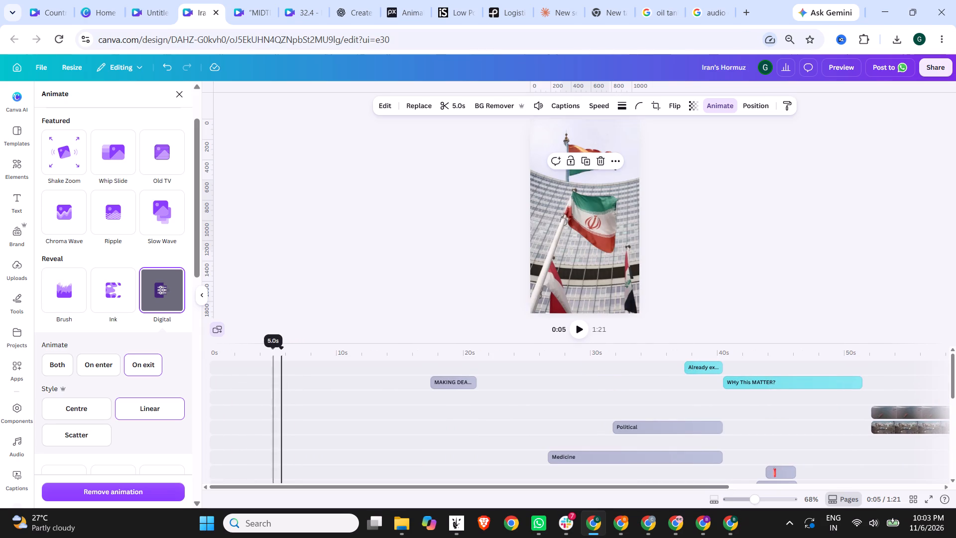
{"action": "left_click", "coordinate": [306, 349]}
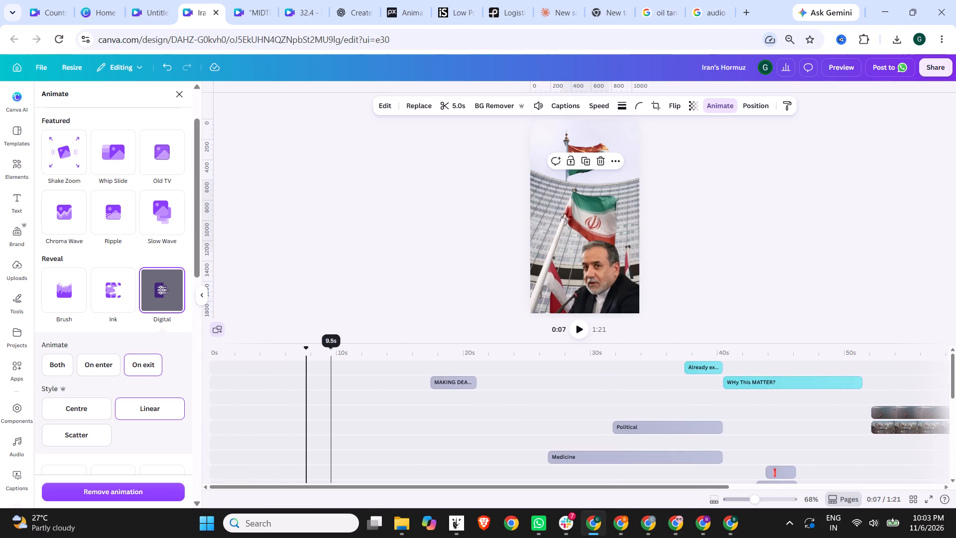
{"action": "left_click", "coordinate": [333, 352]}
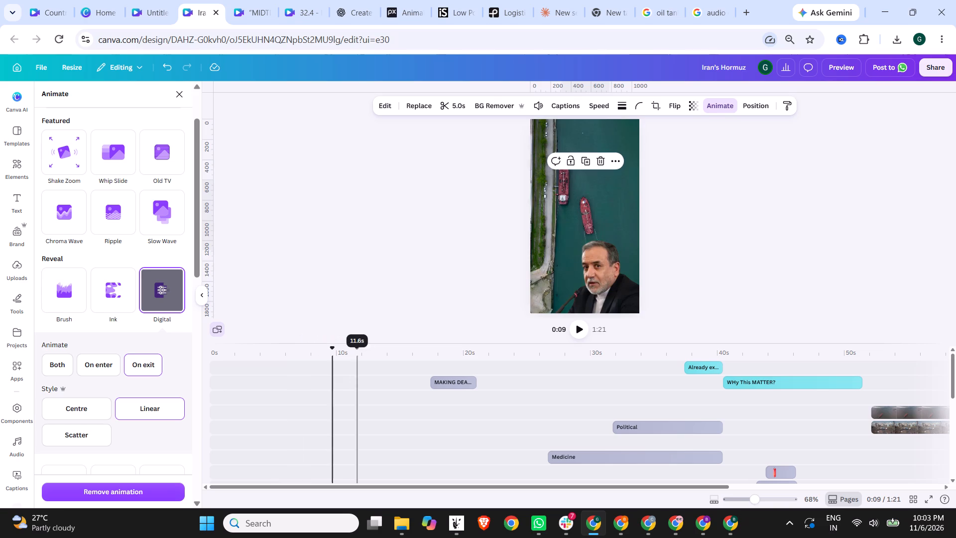
{"action": "left_click", "coordinate": [380, 356]}
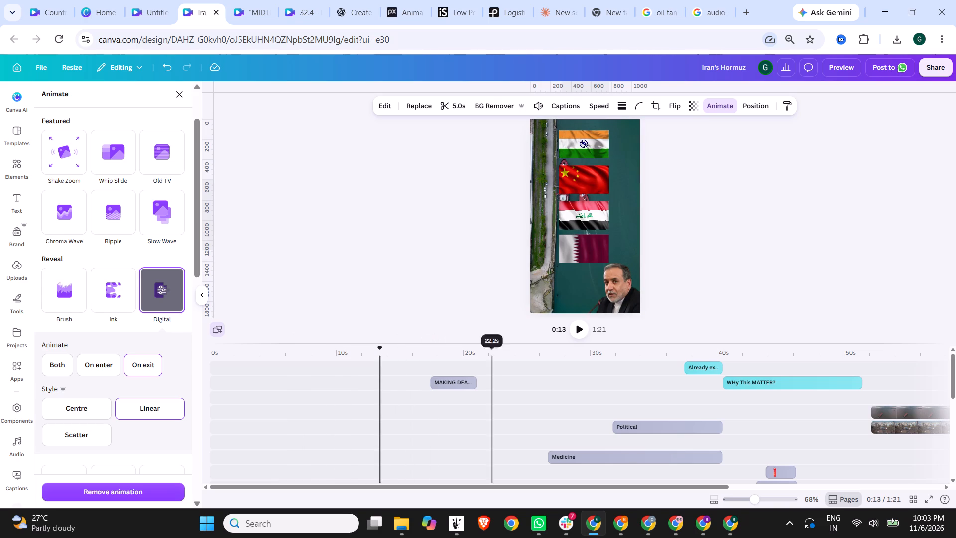
Apply the Aria filter from the Vivid group to the Qatar flag clip in the flags scene at 0:13.
{"action": "left_click", "coordinate": [577, 252]}
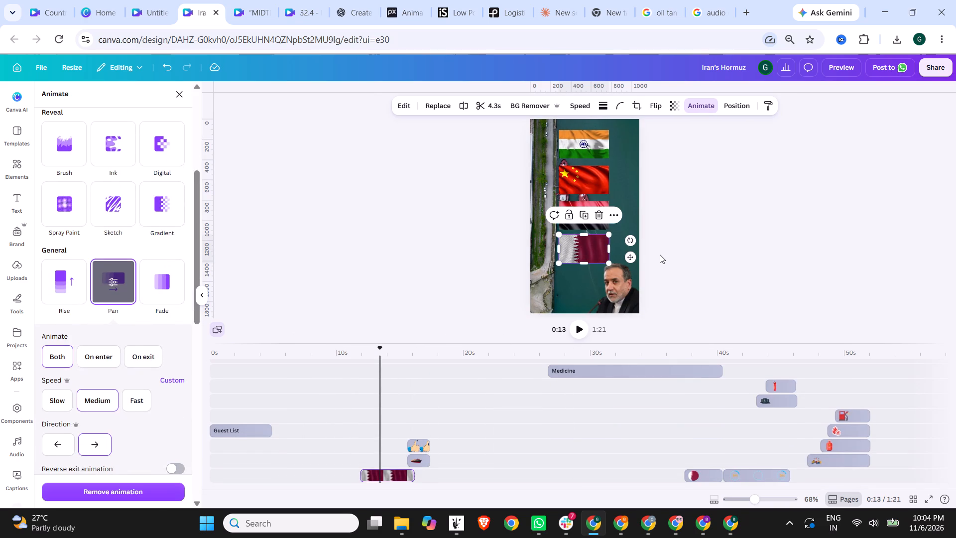
{"action": "scroll", "coordinate": [591, 252], "scroll_direction": "up", "scroll_amount": 4, "text": "ctrl"}
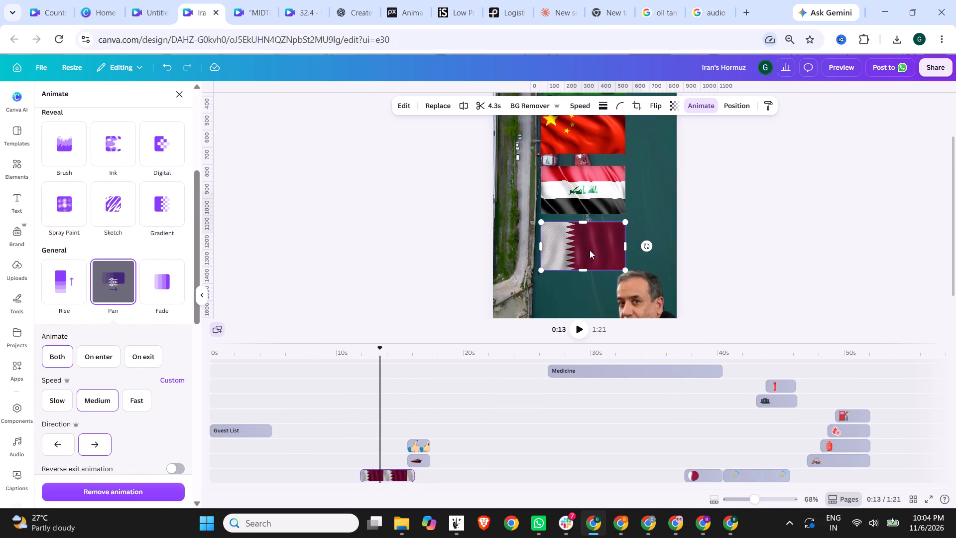
{"action": "scroll", "coordinate": [590, 250], "scroll_direction": "up", "scroll_amount": 16, "text": "ctrl"}
{"action": "scroll", "coordinate": [591, 245], "scroll_direction": "down", "scroll_amount": 18, "text": "ctrl"}
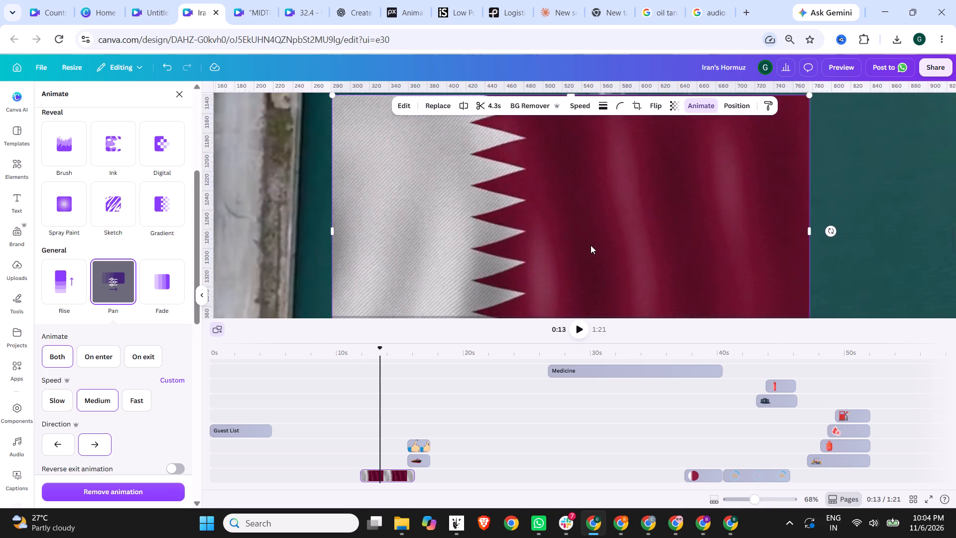
{"action": "scroll", "coordinate": [591, 245], "scroll_direction": "down", "scroll_amount": 12, "text": "ctrl"}
{"action": "scroll", "coordinate": [505, 385], "scroll_direction": "down", "scroll_amount": 2}
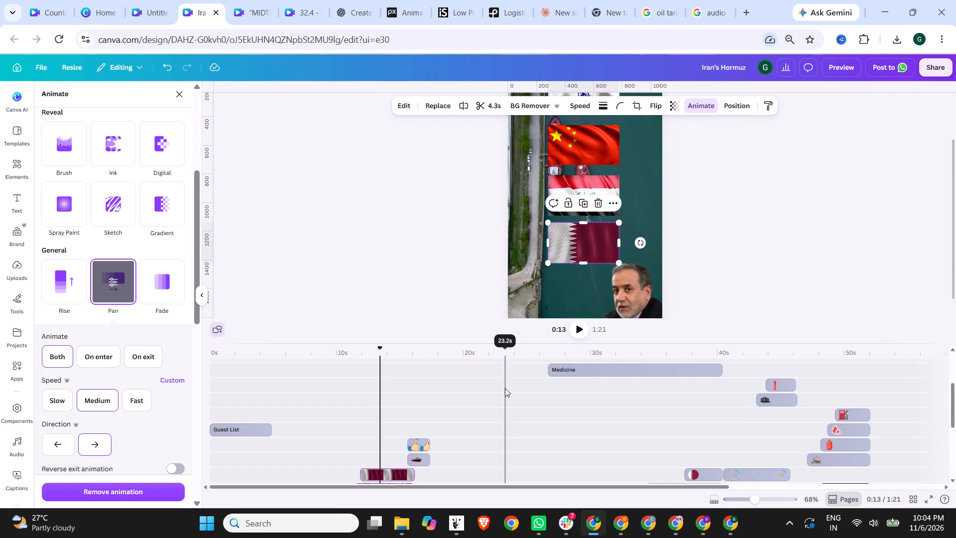
{"action": "scroll", "coordinate": [505, 388], "scroll_direction": "down", "scroll_amount": 1}
{"action": "scroll", "coordinate": [505, 389], "scroll_direction": "up", "scroll_amount": 2}
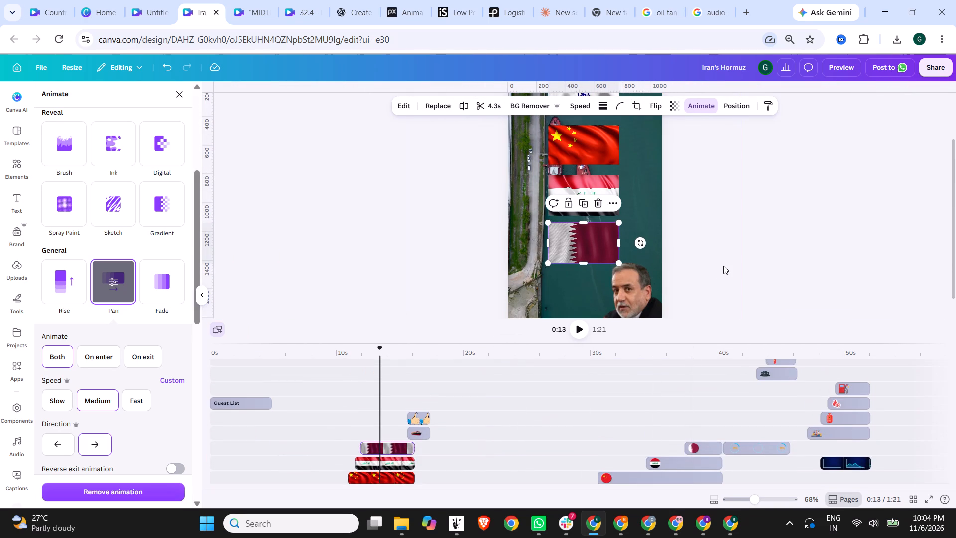
{"action": "left_click", "coordinate": [723, 266]}
{"action": "left_click", "coordinate": [577, 255]}
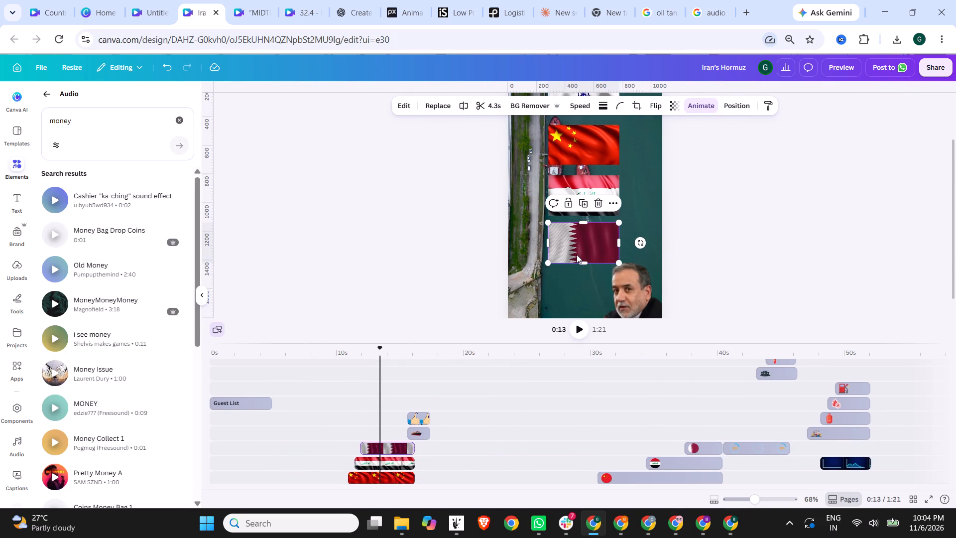
{"action": "left_click", "coordinate": [571, 244]}
{"action": "left_click", "coordinate": [409, 108]}
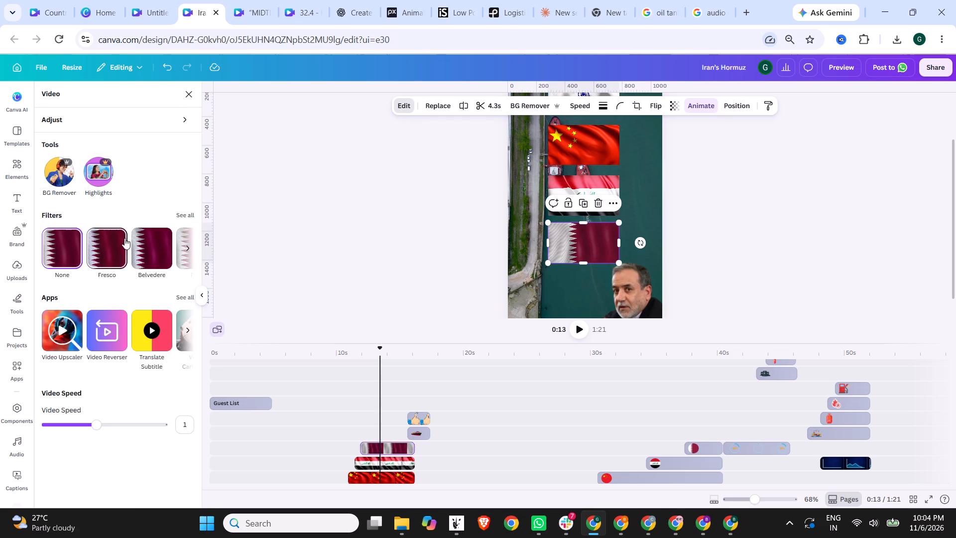
{"action": "left_click", "coordinate": [187, 216]}
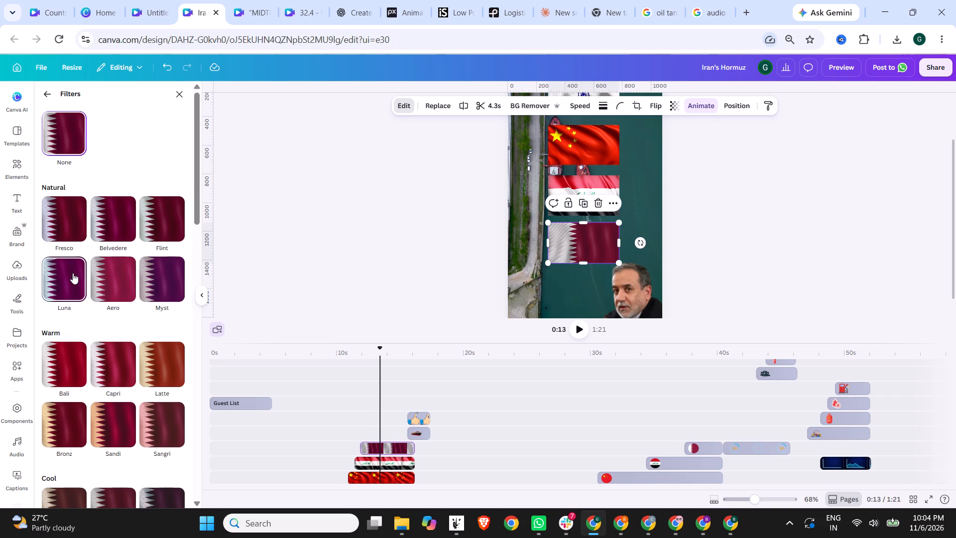
{"action": "scroll", "coordinate": [137, 253], "scroll_direction": "down", "scroll_amount": 6}
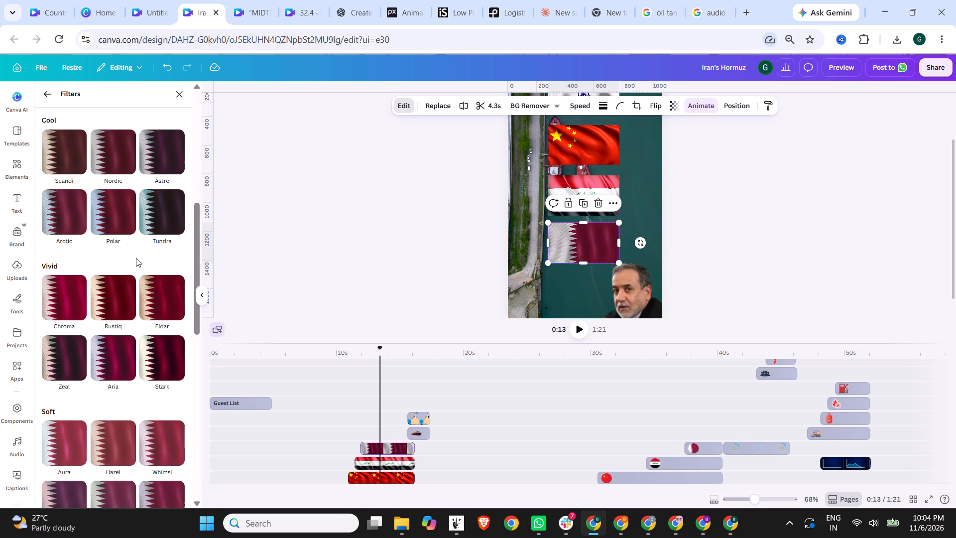
{"action": "left_click", "coordinate": [121, 336]}
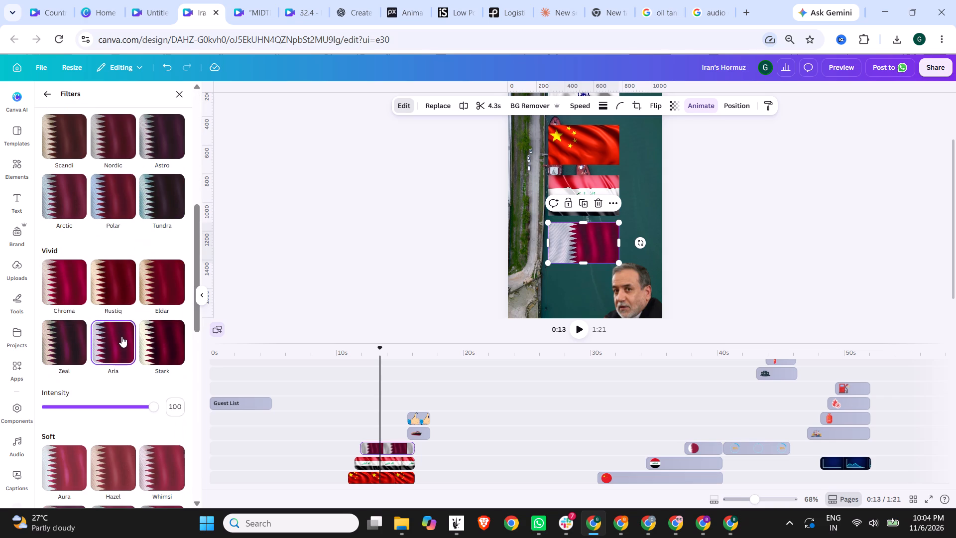
{"action": "left_click", "coordinate": [371, 221]}
Apply the Fresco filter from the Natural group to the Iraq flag clip, trying Belvedere and Aero as alternatives.
{"action": "left_click", "coordinate": [584, 182]}
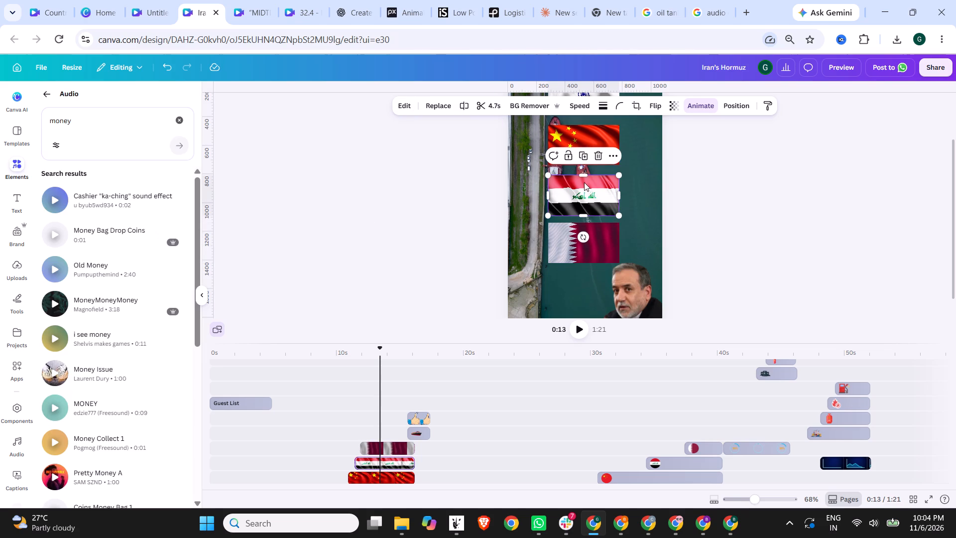
{"action": "left_click", "coordinate": [400, 105]}
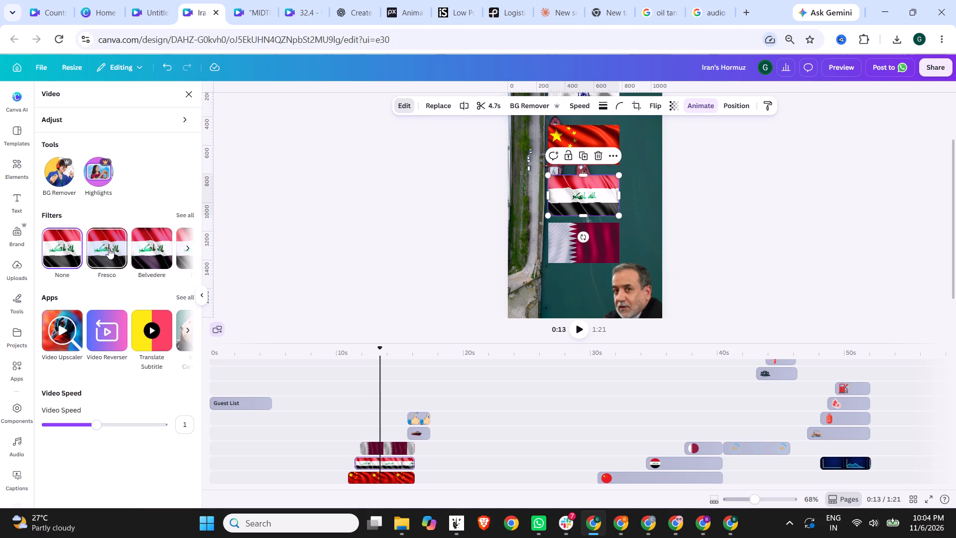
{"action": "left_click", "coordinate": [115, 247]}
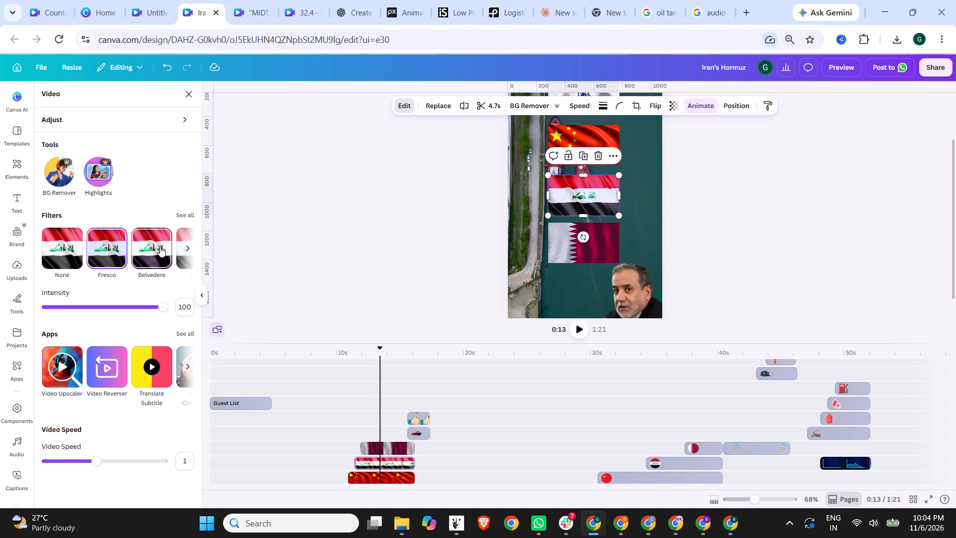
{"action": "left_click", "coordinate": [160, 246]}
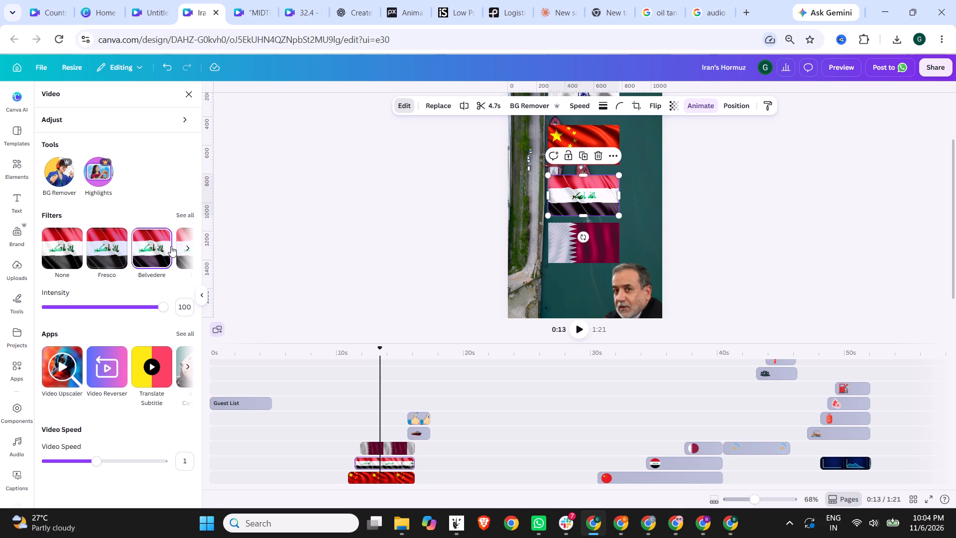
{"action": "left_click", "coordinate": [184, 210]}
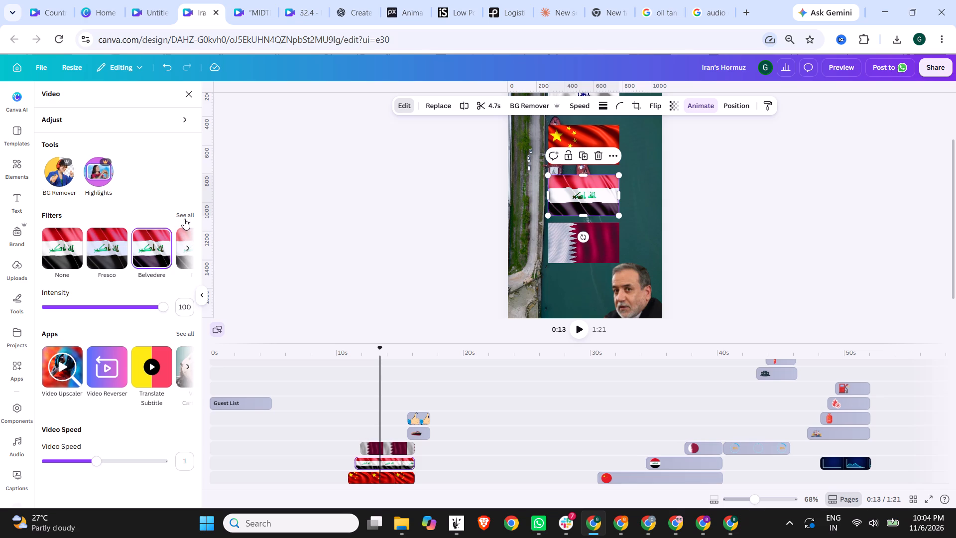
{"action": "left_click", "coordinate": [184, 217]}
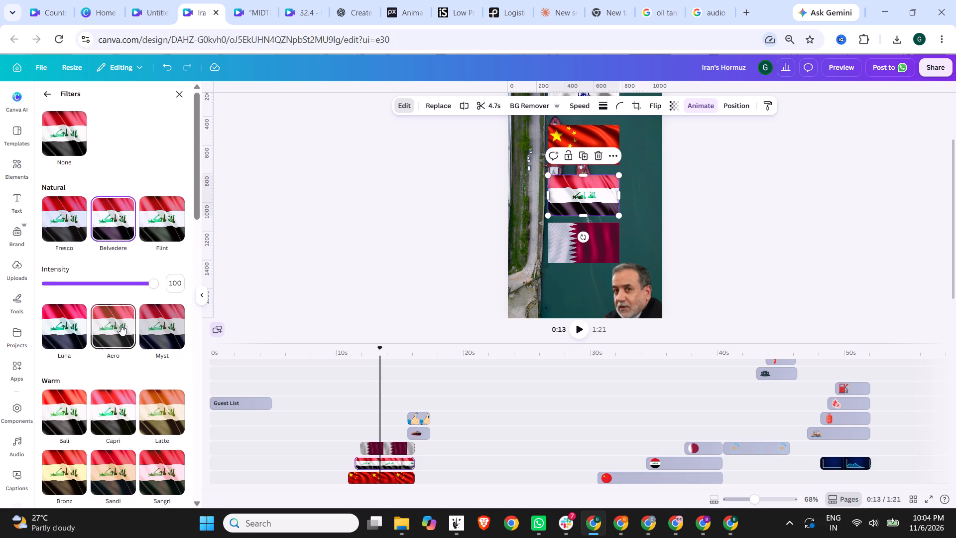
{"action": "left_click", "coordinate": [113, 332]}
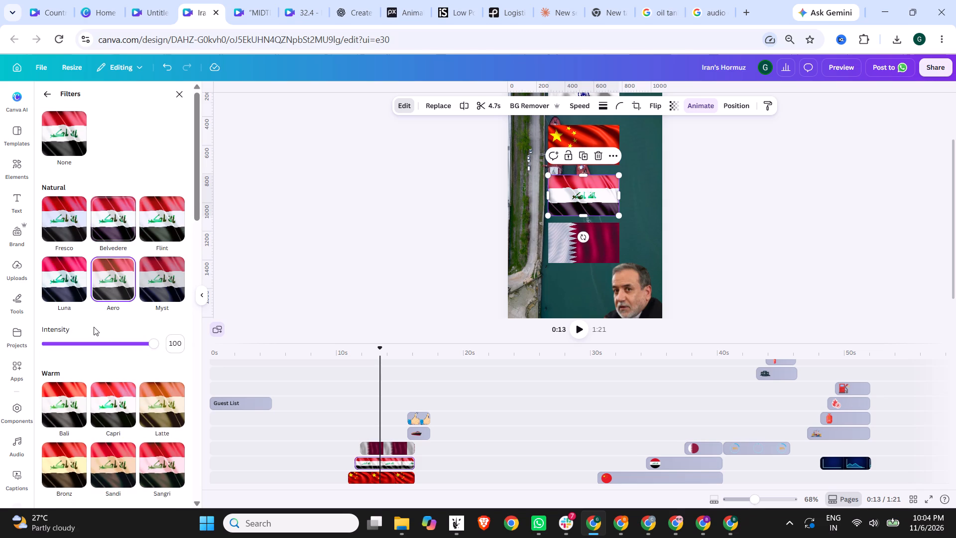
{"action": "left_click", "coordinate": [81, 223]}
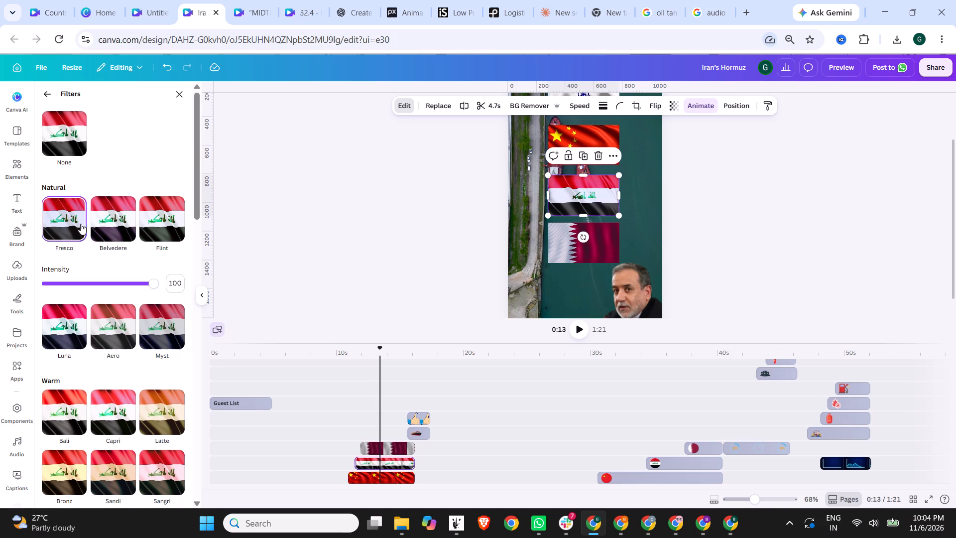
Look over the filter options for the China flag clip and play the flags scene from 0:13 to 0:16.
{"action": "left_click", "coordinate": [570, 132]}
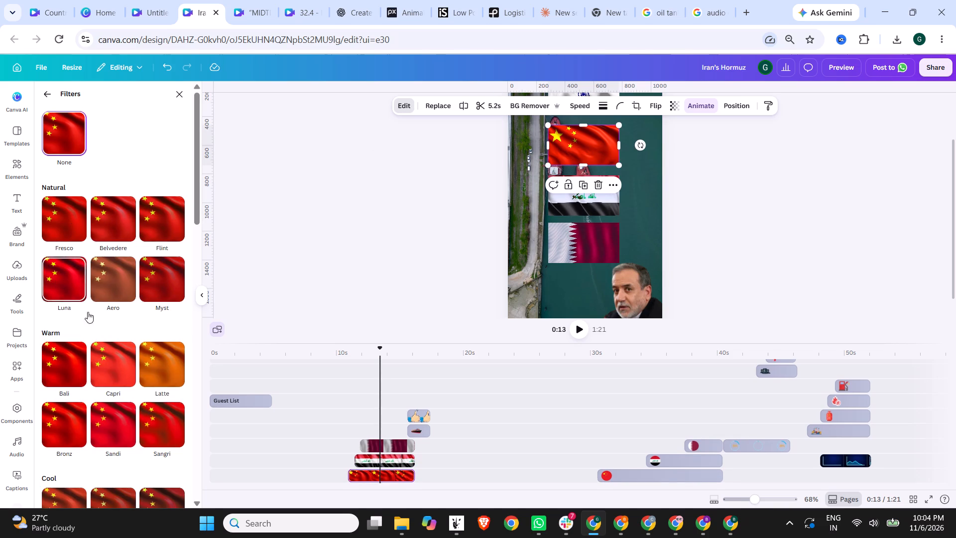
{"action": "scroll", "coordinate": [565, 252], "scroll_direction": "up", "scroll_amount": 3}
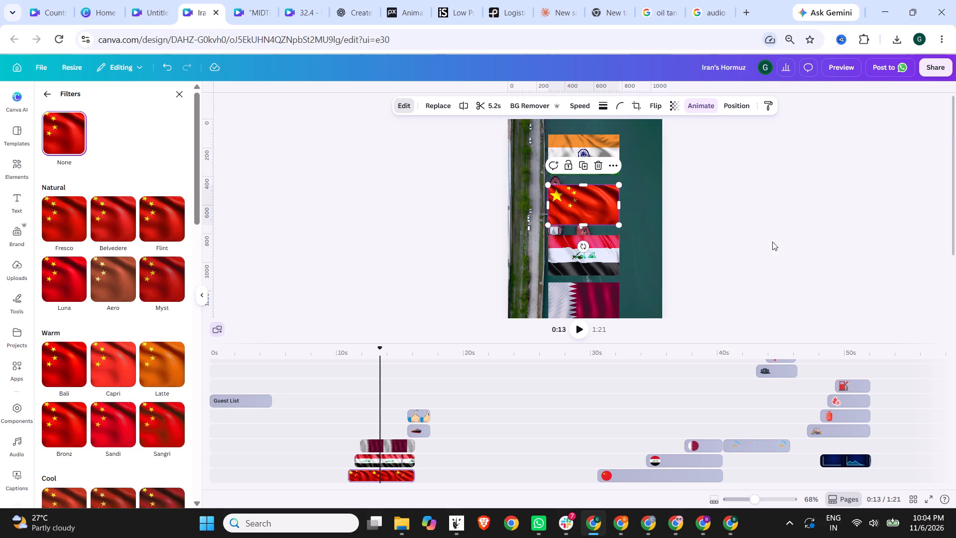
{"action": "left_click", "coordinate": [787, 241]}
{"action": "scroll", "coordinate": [362, 206], "scroll_direction": "down", "scroll_amount": 2}
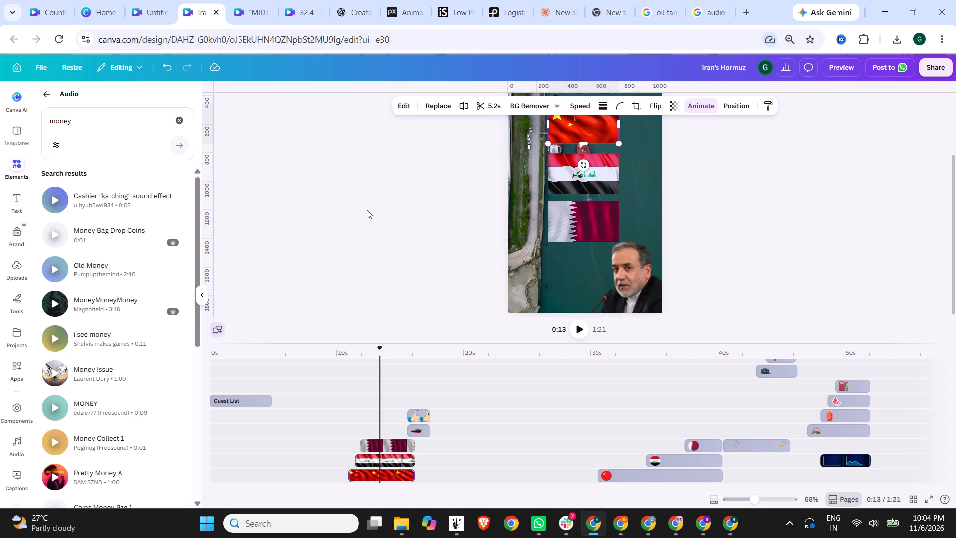
{"action": "left_click", "coordinate": [573, 323]}
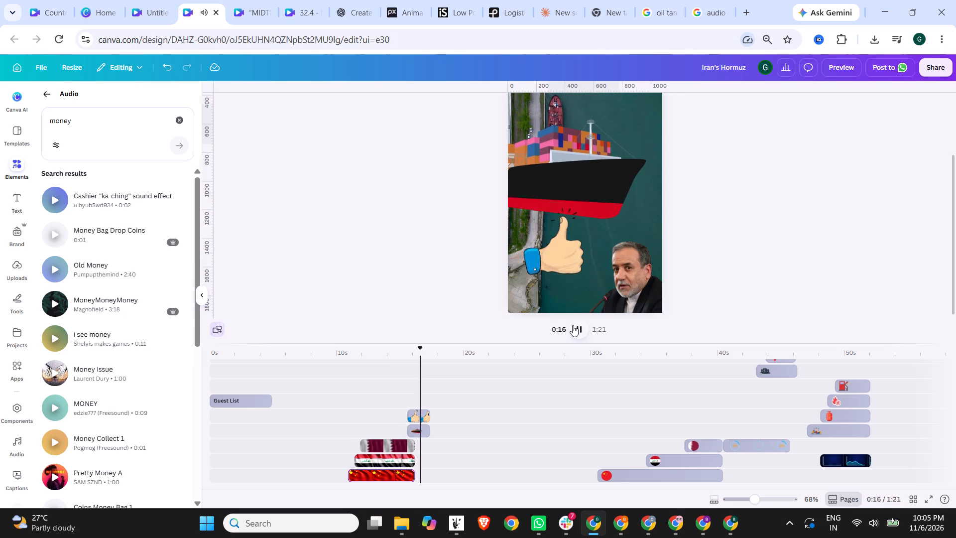
{"action": "left_click", "coordinate": [573, 325]}
Preview the video at full size, rechecking the flags at 0:14 and the run up to the India imports scene around 0:26.
{"action": "left_click", "coordinate": [850, 75]}
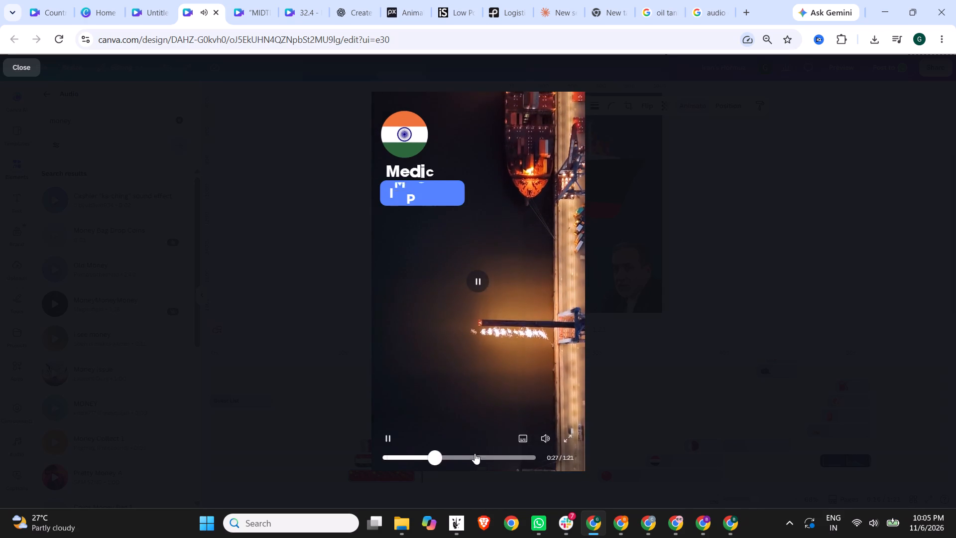
{"action": "left_click", "coordinate": [420, 456]}
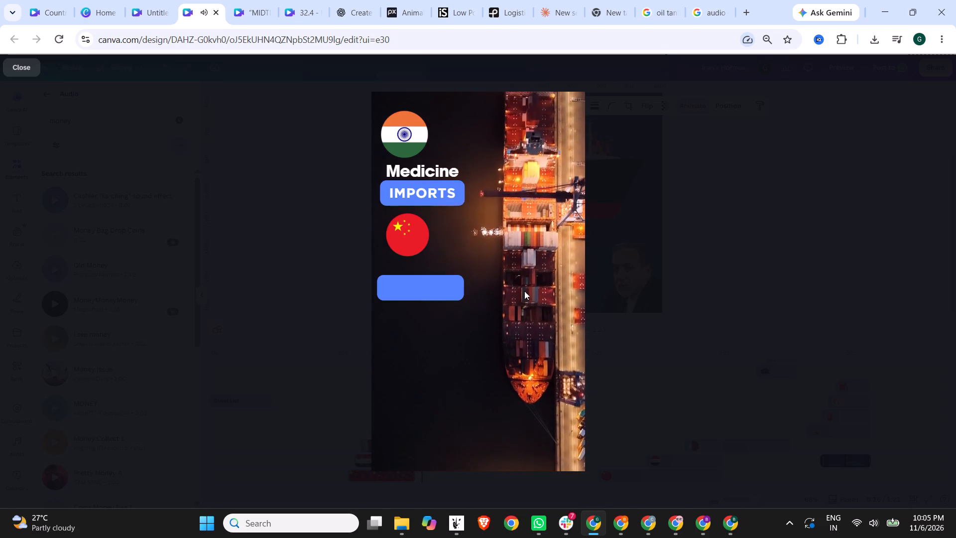
{"action": "left_click", "coordinate": [502, 289]}
{"action": "left_click", "coordinate": [432, 464]}
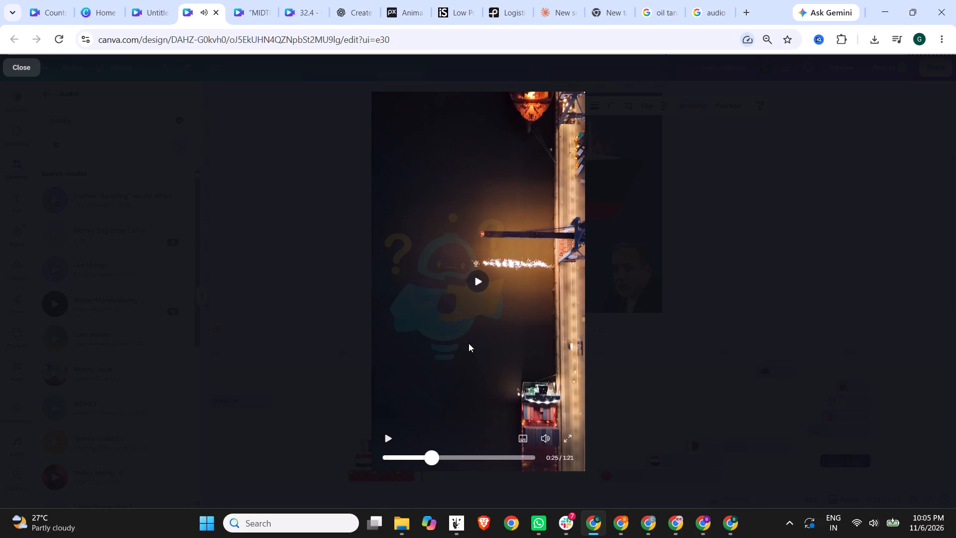
{"action": "left_click", "coordinate": [477, 279]}
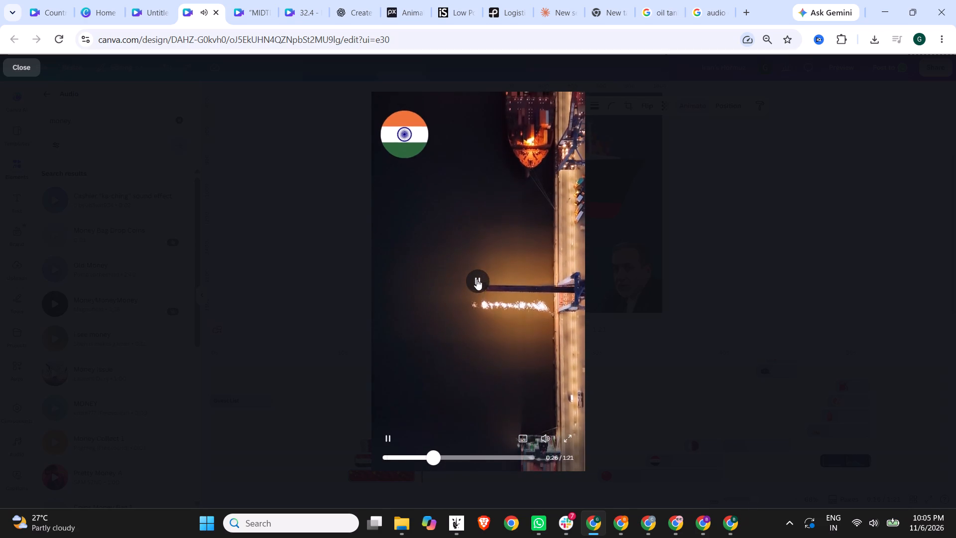
{"action": "left_click", "coordinate": [412, 463]}
{"action": "left_click", "coordinate": [483, 315]}
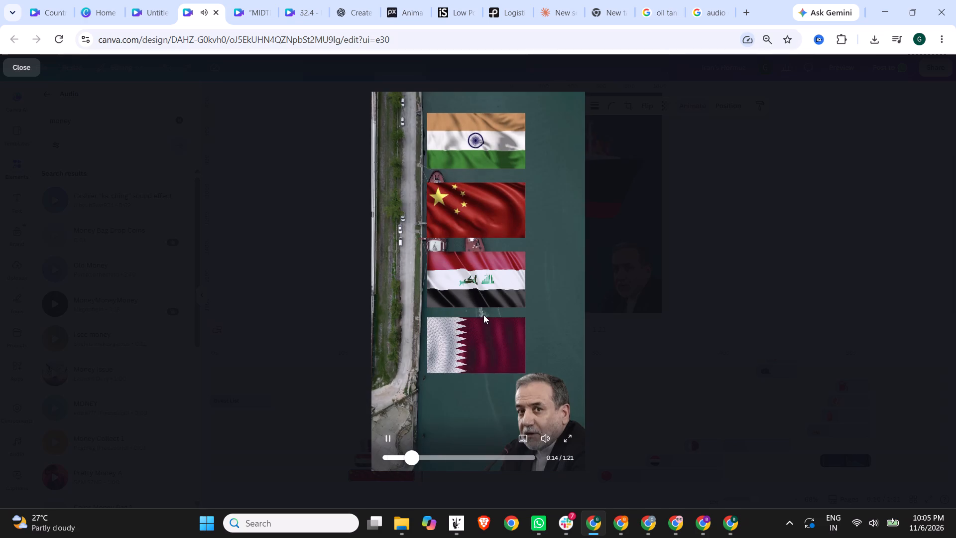
{"action": "left_click", "coordinate": [482, 303]}
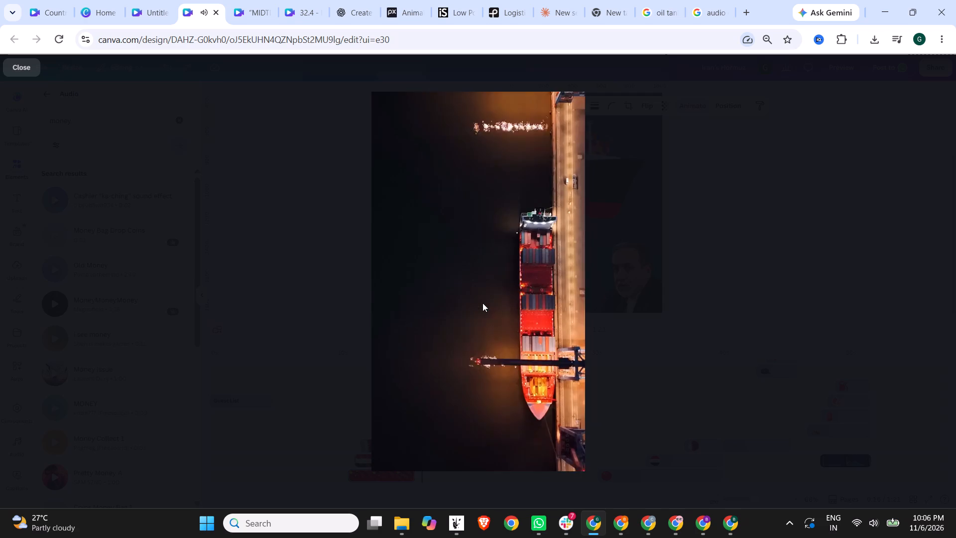
{"action": "left_click", "coordinate": [482, 303]}
{"action": "left_click", "coordinate": [482, 302]}
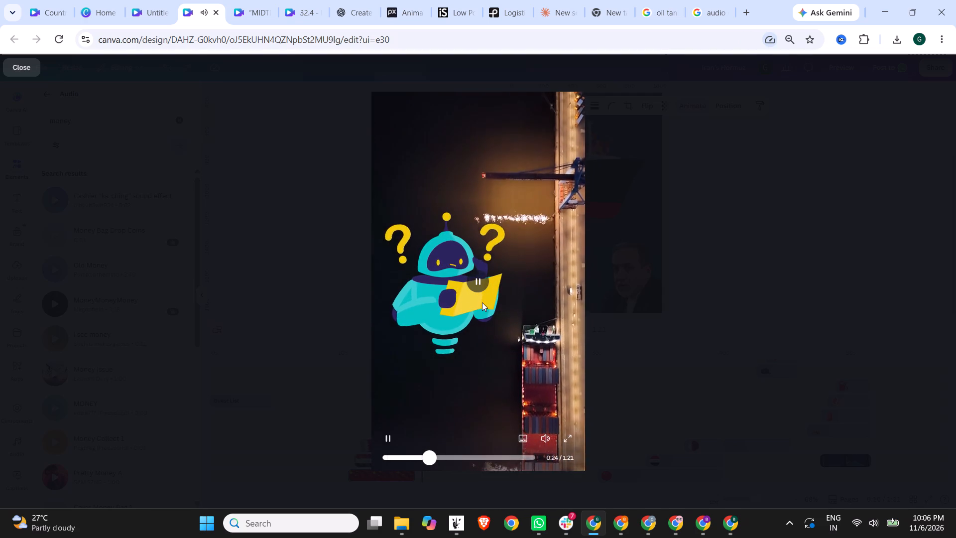
{"action": "left_click", "coordinate": [482, 302]}
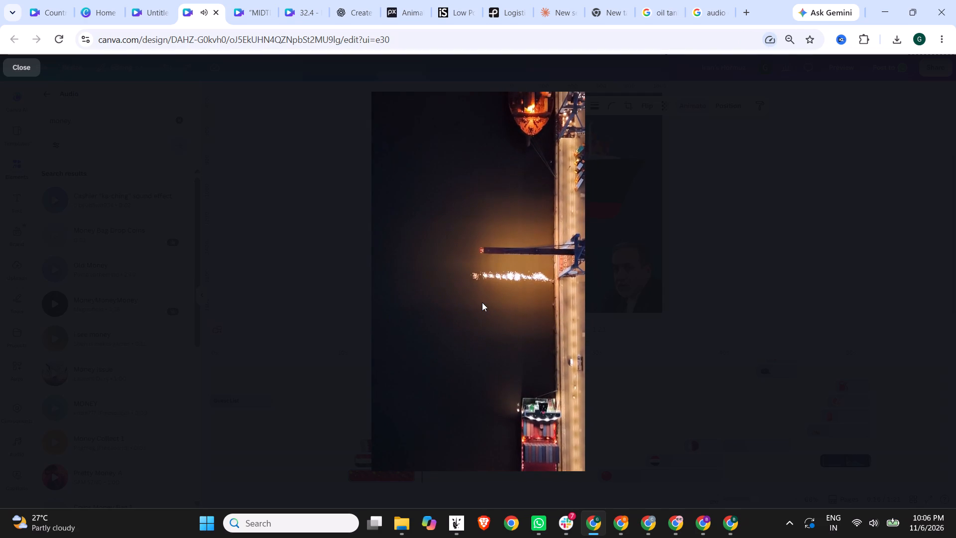
{"action": "left_click", "coordinate": [612, 306]}
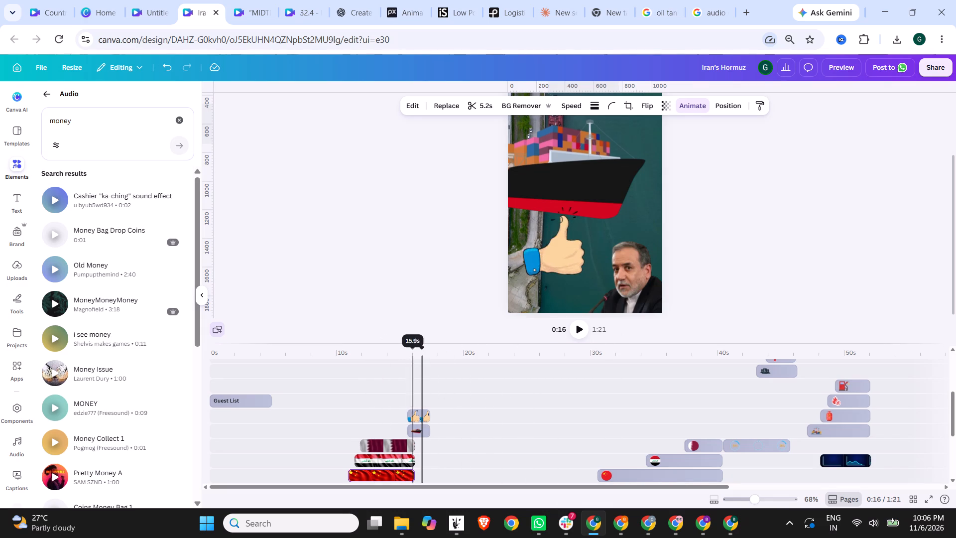
Play from 0:14 to 0:17 to check how the flags and the thumbs-up ship graphics end.
{"action": "left_click", "coordinate": [396, 350]}
{"action": "left_click", "coordinate": [580, 322]}
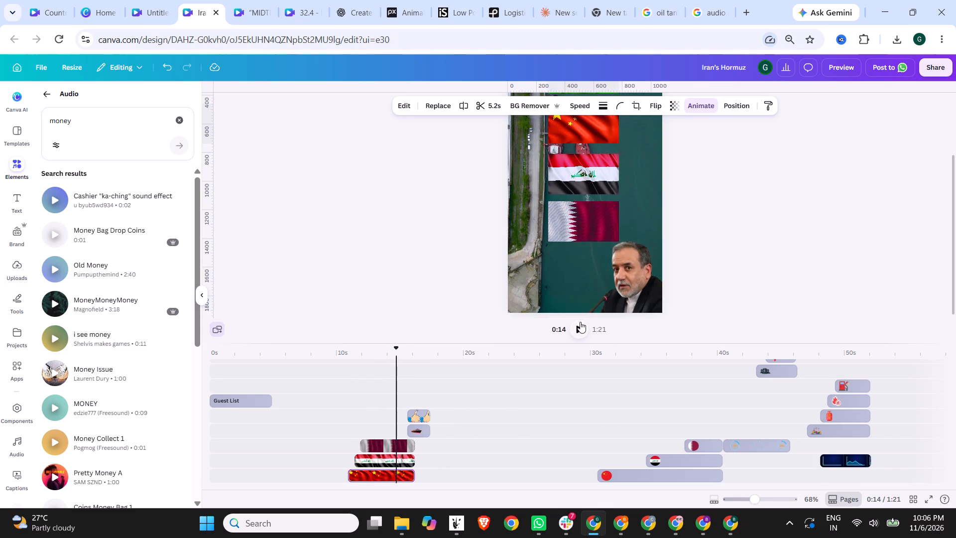
{"action": "left_click", "coordinate": [581, 329]}
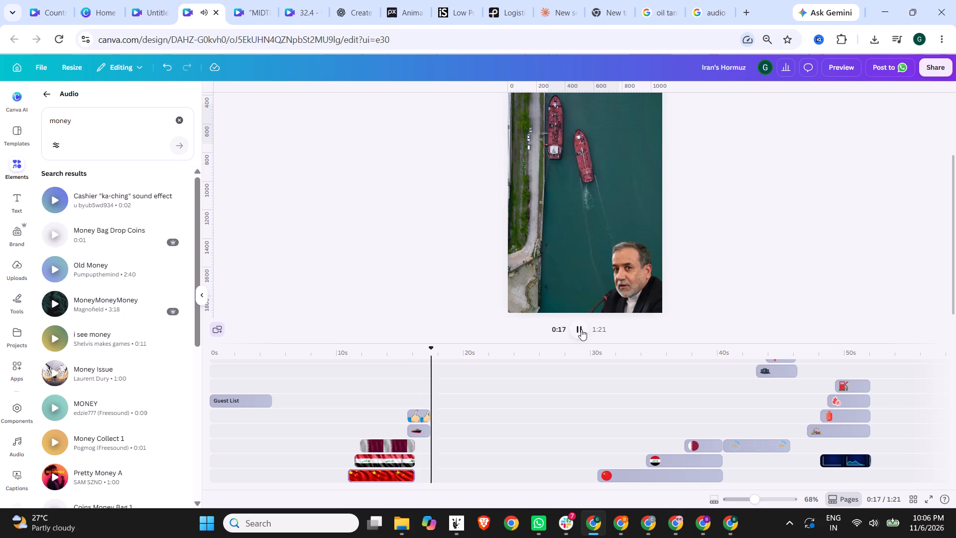
{"action": "left_click", "coordinate": [581, 329]}
Split the voiceover audio at 0:18 and delete the 1.0-second piece before the cut.
{"action": "scroll", "coordinate": [476, 380], "scroll_direction": "down", "scroll_amount": 5}
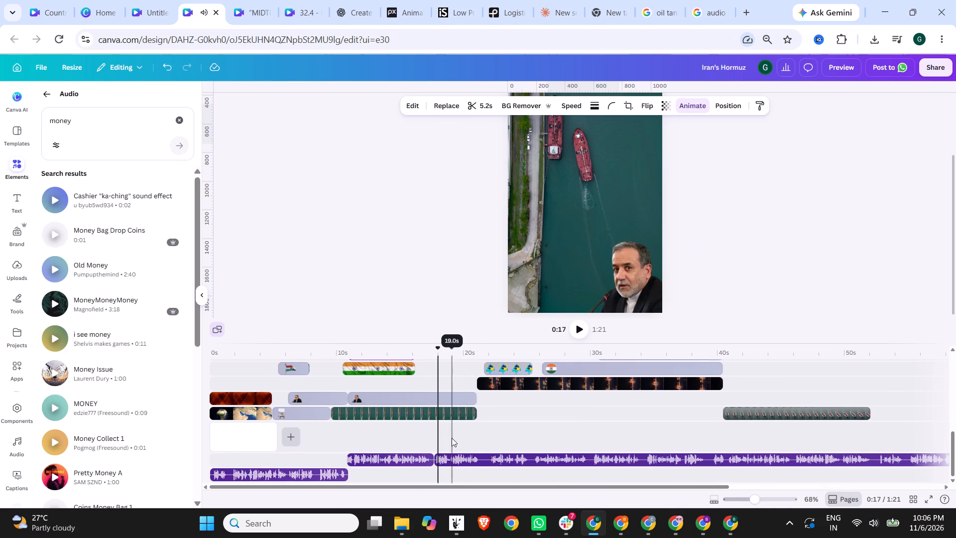
{"action": "left_click", "coordinate": [450, 352]}
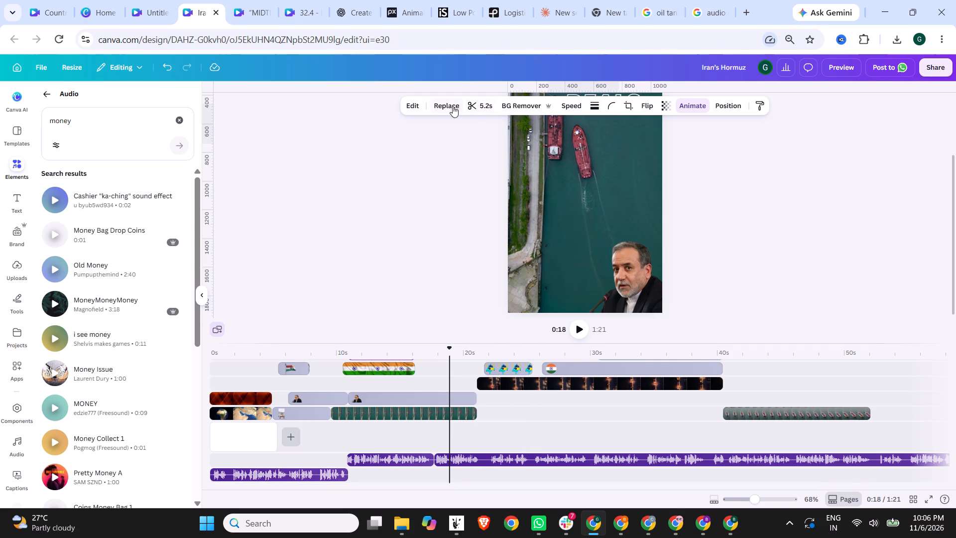
{"action": "left_click", "coordinate": [447, 456]}
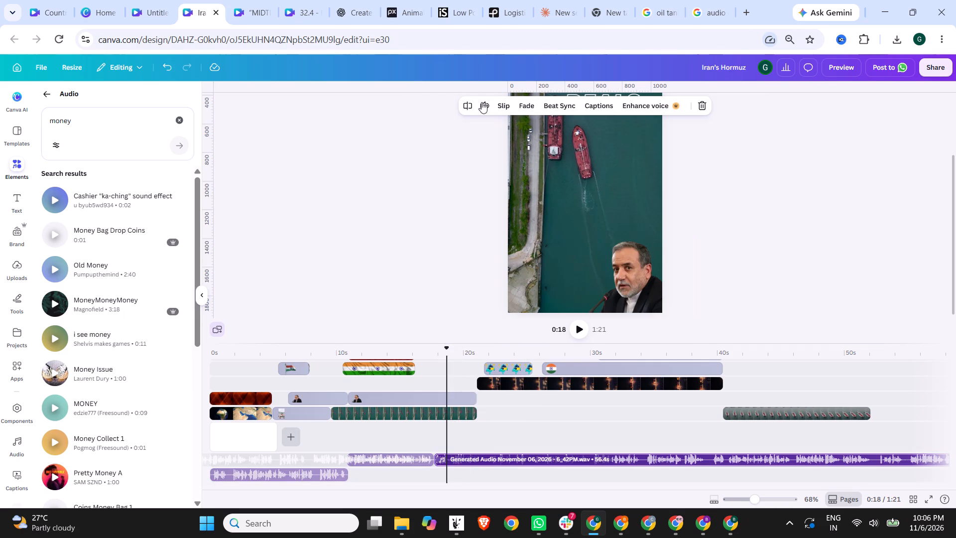
{"action": "left_click", "coordinate": [464, 104]}
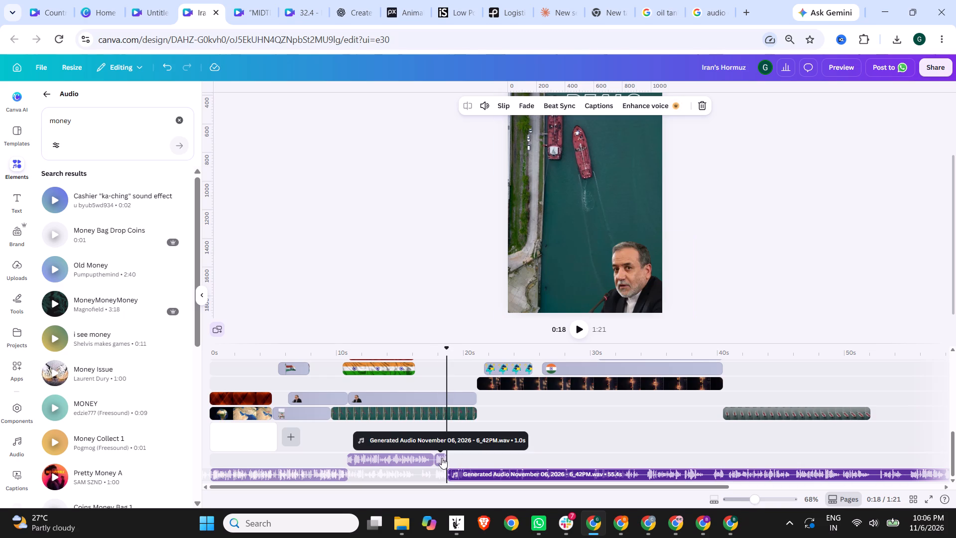
{"action": "left_click", "coordinate": [438, 460]}
{"action": "key", "text": "Delete"}
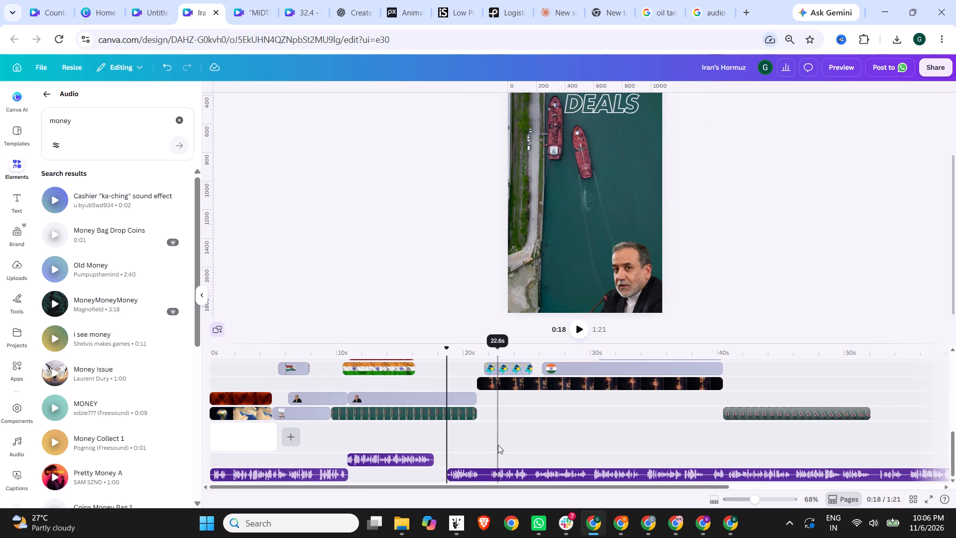
Trim the aerial ships clip to 7.8 s and the speaker cutout to 6.4 s so both end with the thumbs-up graphic around 0:17.
{"action": "left_click_drag", "start_coordinate": [472, 414], "coordinate": [468, 413]}
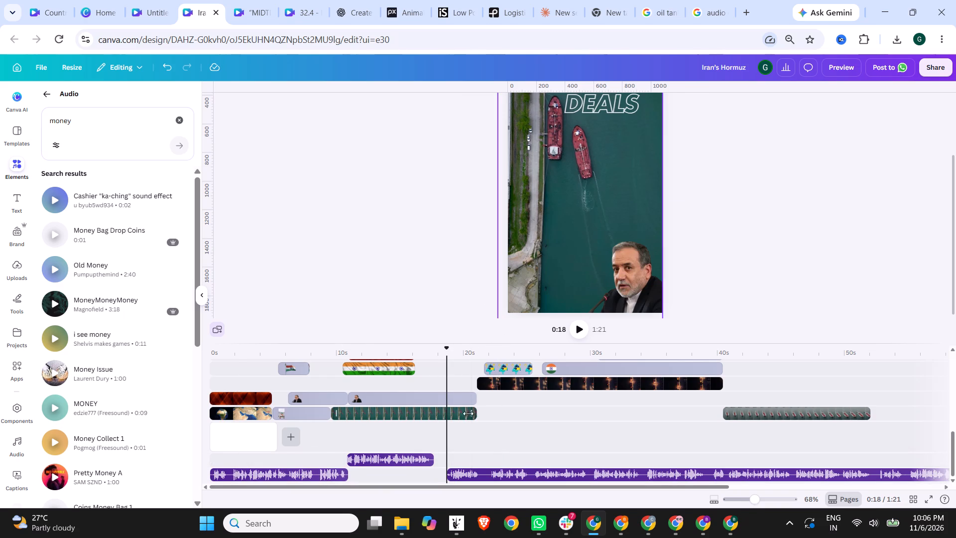
{"action": "left_click_drag", "start_coordinate": [468, 413], "coordinate": [445, 413]}
{"action": "left_click_drag", "start_coordinate": [473, 399], "coordinate": [468, 399]}
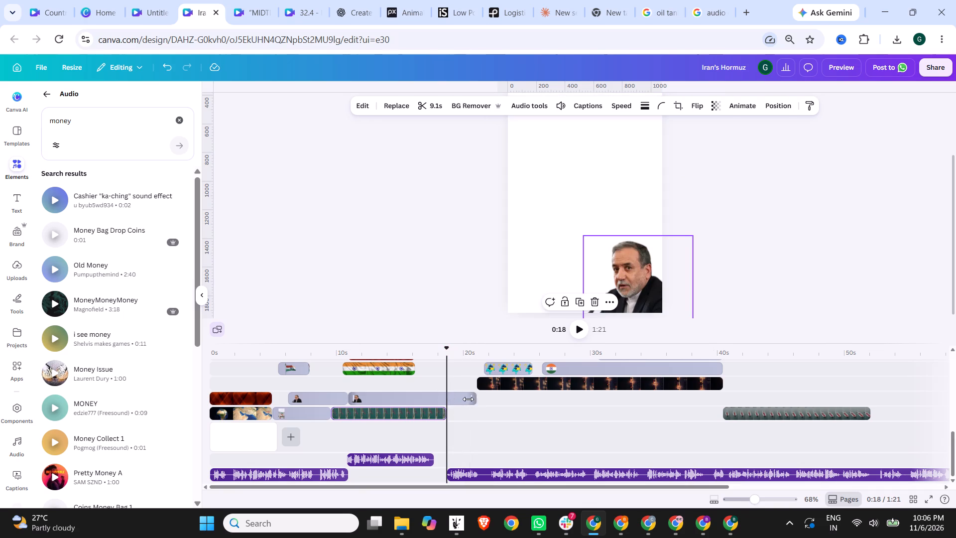
{"action": "left_click_drag", "start_coordinate": [468, 399], "coordinate": [446, 399]}
{"action": "scroll", "coordinate": [461, 405], "scroll_direction": "up", "scroll_amount": 3}
{"action": "scroll", "coordinate": [461, 405], "scroll_direction": "down", "scroll_amount": 1}
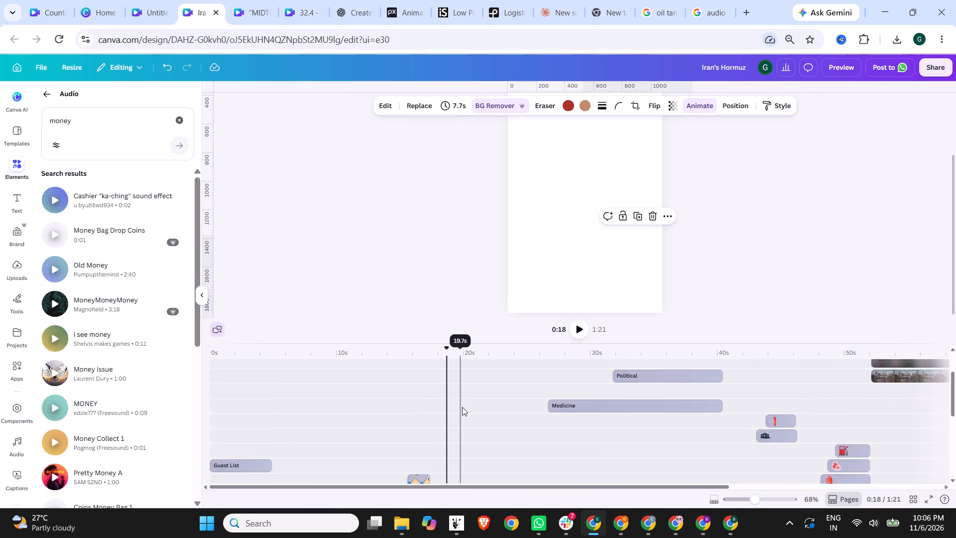
{"action": "scroll", "coordinate": [462, 407], "scroll_direction": "down", "scroll_amount": 2}
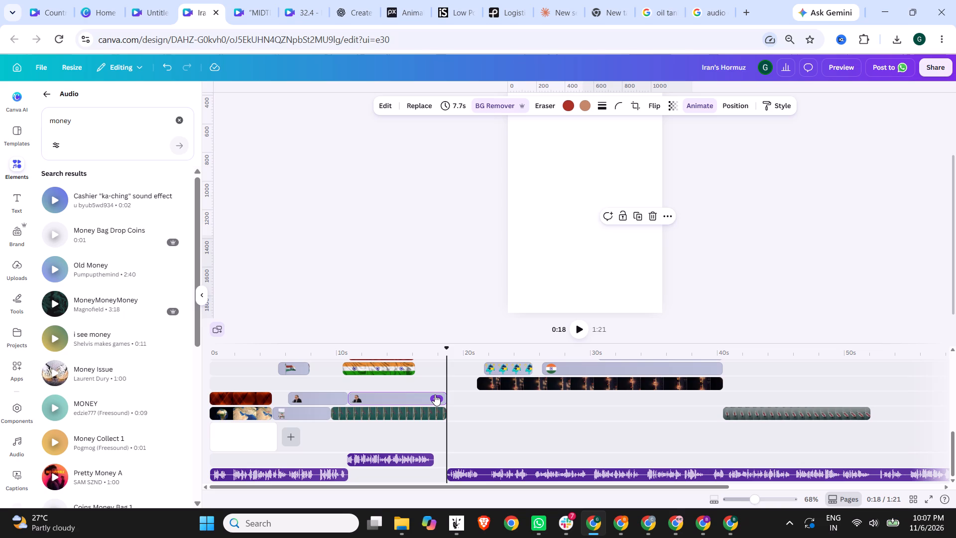
{"action": "left_click", "coordinate": [421, 401]}
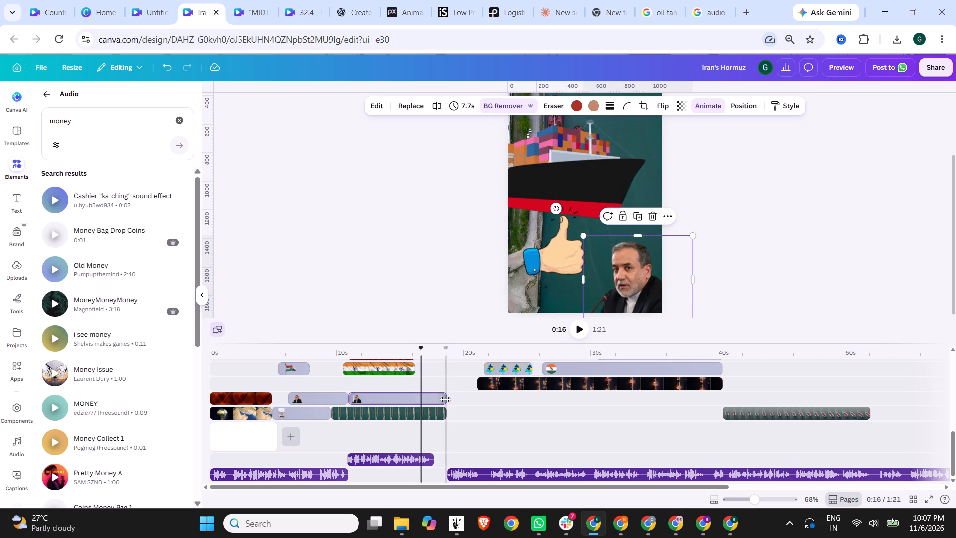
{"action": "left_click_drag", "start_coordinate": [445, 399], "coordinate": [430, 399]}
{"action": "left_click_drag", "start_coordinate": [445, 414], "coordinate": [445, 414]}
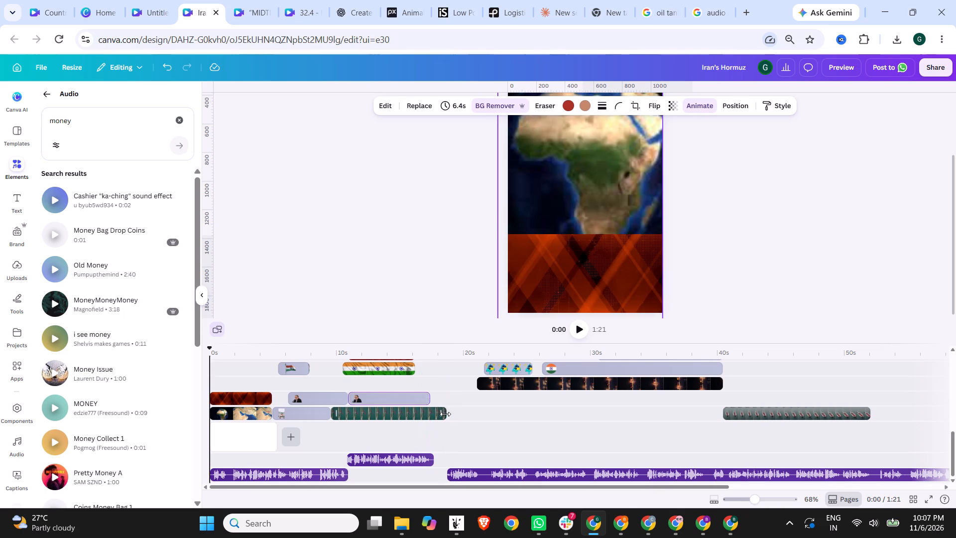
{"action": "left_click_drag", "start_coordinate": [445, 414], "coordinate": [430, 414]}
{"action": "scroll", "coordinate": [432, 413], "scroll_direction": "up", "scroll_amount": 2}
{"action": "scroll", "coordinate": [432, 413], "scroll_direction": "down", "scroll_amount": 1}
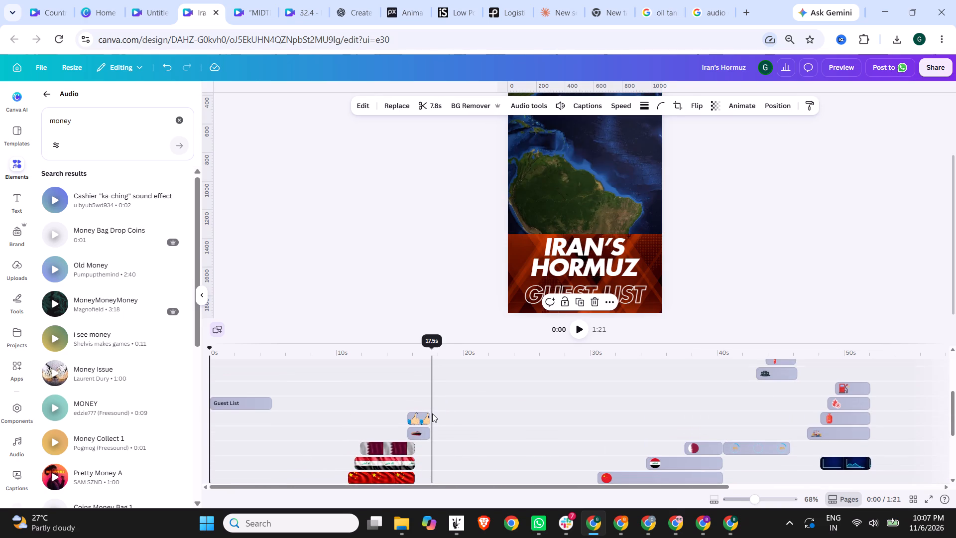
Move the 55.4-second voiceover piece earlier to start at 17.6 s, directly after the preceding audio piece.
{"action": "scroll", "coordinate": [456, 455], "scroll_direction": "down", "scroll_amount": 2}
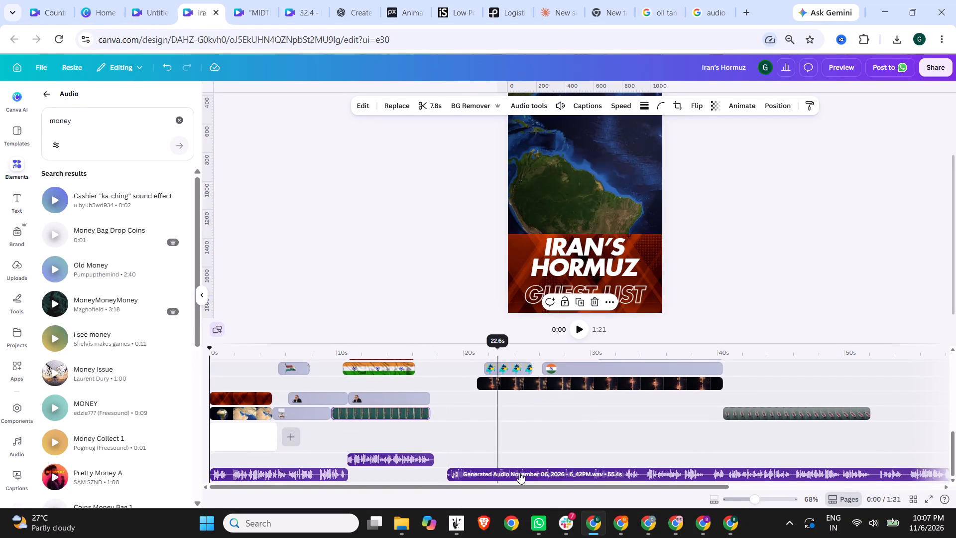
{"action": "left_click_drag", "start_coordinate": [519, 473], "coordinate": [505, 473]}
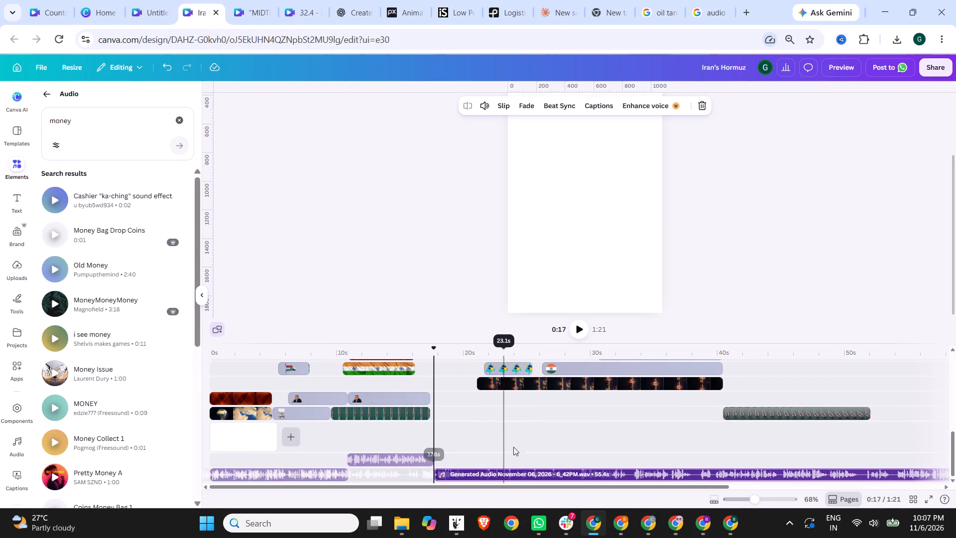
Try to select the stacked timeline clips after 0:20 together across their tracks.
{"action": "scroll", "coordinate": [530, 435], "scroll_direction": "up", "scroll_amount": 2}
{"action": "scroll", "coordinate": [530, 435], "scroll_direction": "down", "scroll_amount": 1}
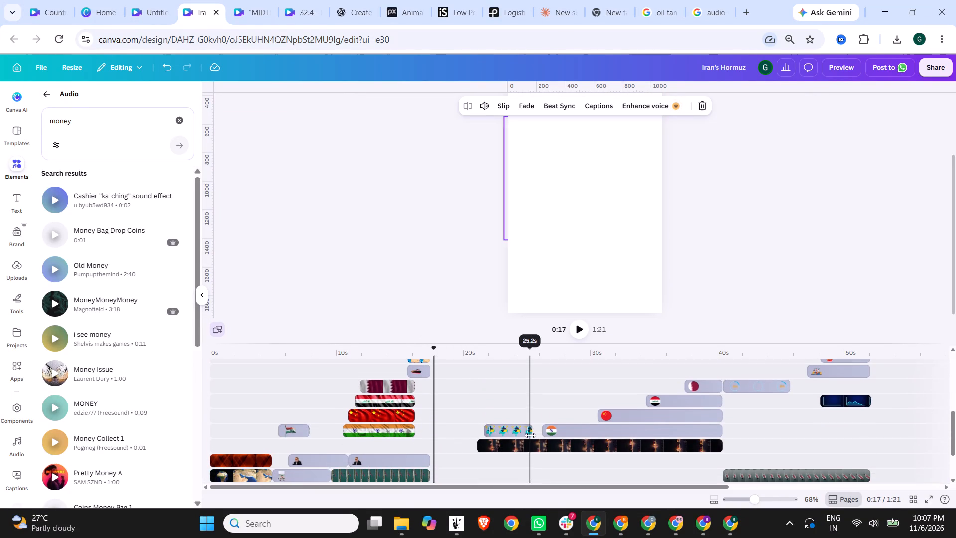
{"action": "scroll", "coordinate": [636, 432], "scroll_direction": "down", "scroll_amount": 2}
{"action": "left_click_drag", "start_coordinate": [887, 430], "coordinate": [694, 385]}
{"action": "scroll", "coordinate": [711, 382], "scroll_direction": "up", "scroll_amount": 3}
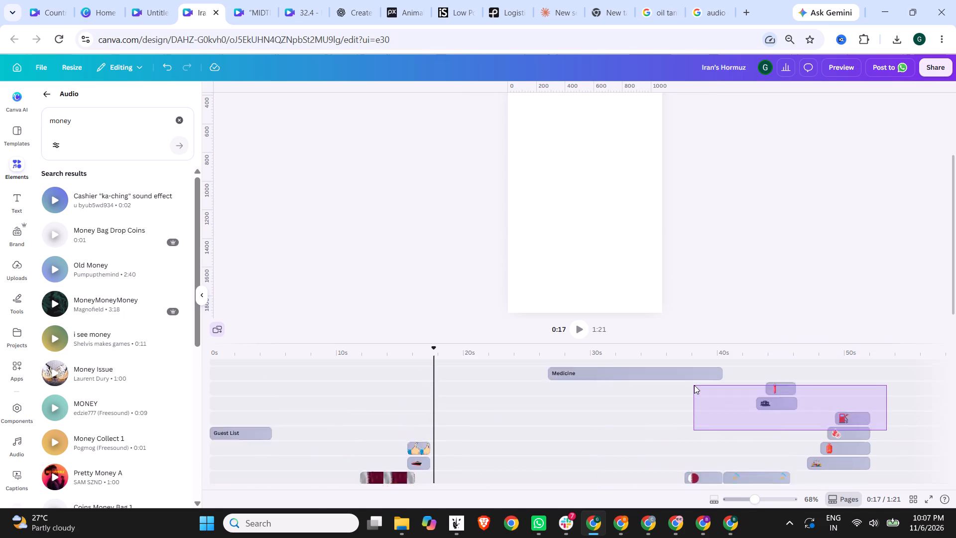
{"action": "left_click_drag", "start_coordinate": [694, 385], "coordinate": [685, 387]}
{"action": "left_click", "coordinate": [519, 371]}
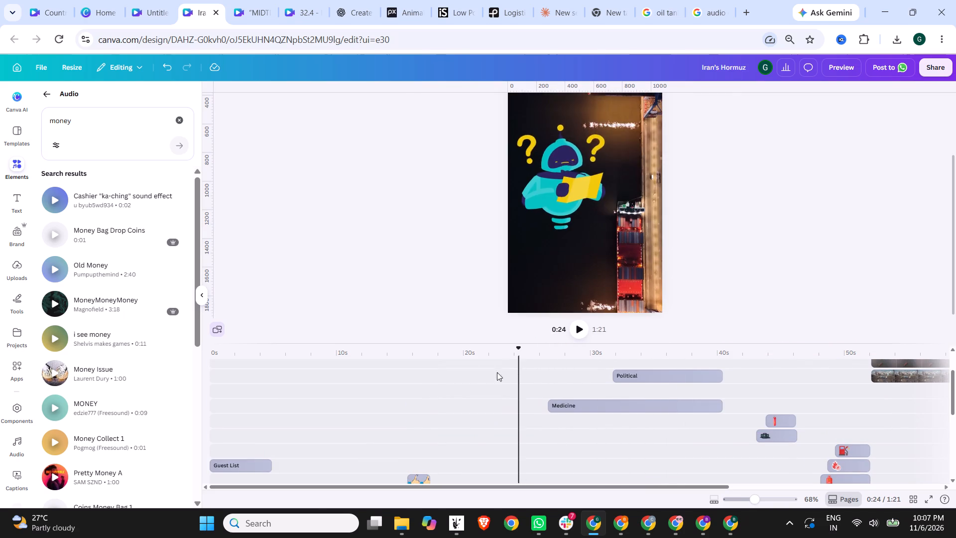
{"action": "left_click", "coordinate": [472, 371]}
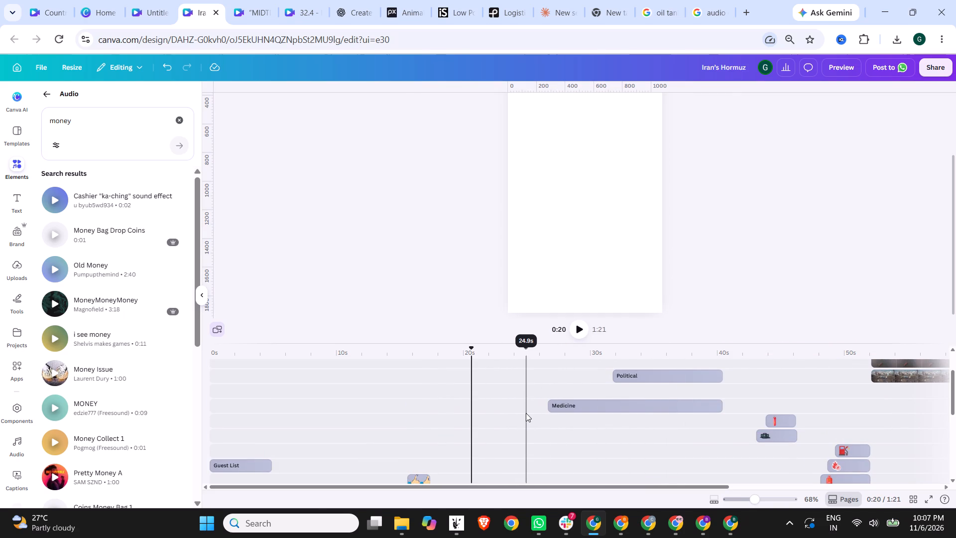
Select the "Already exempted" and "WHy This MATTER?" text clips together and move them down one track at the same times.
{"action": "scroll", "coordinate": [526, 413], "scroll_direction": "down", "scroll_amount": 3}
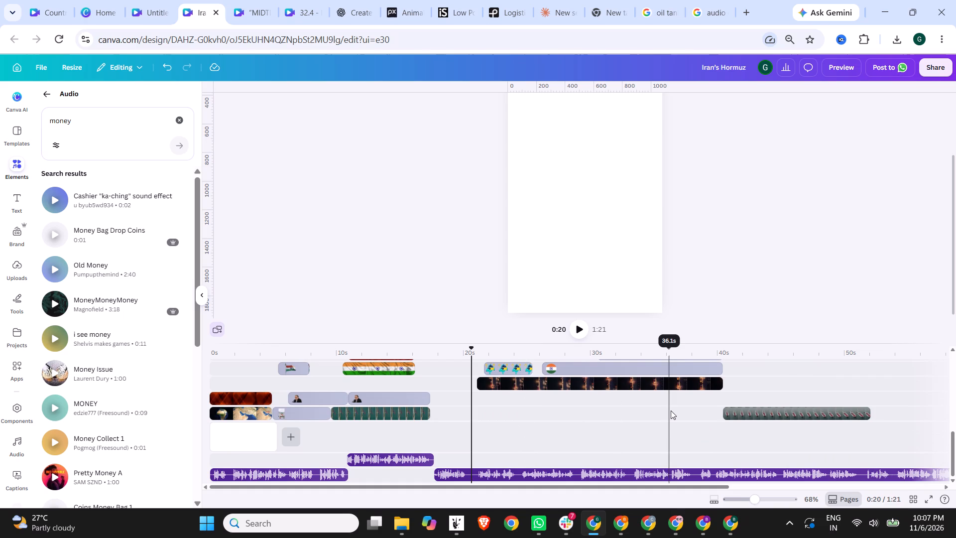
{"action": "scroll", "coordinate": [671, 410], "scroll_direction": "up", "scroll_amount": 1}
{"action": "scroll", "coordinate": [713, 403], "scroll_direction": "up", "scroll_amount": 2}
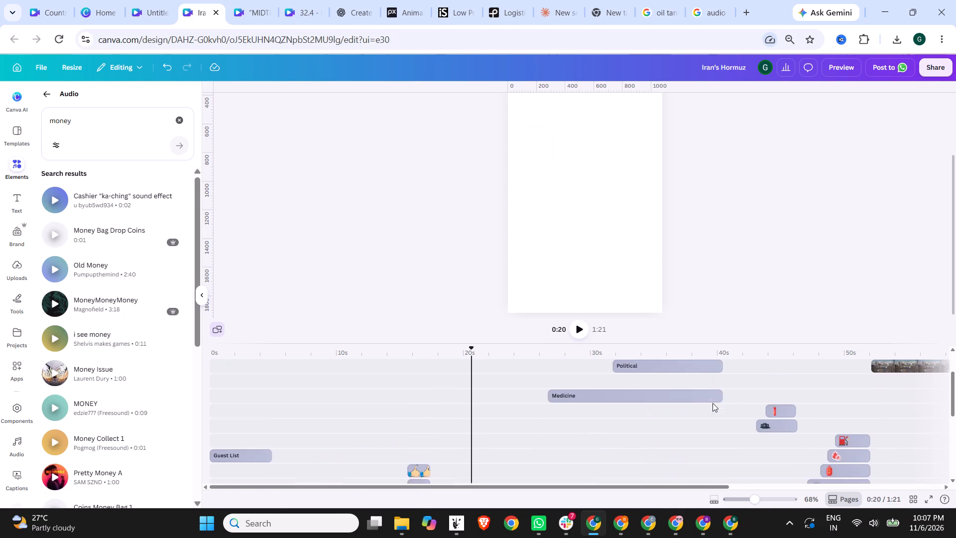
{"action": "scroll", "coordinate": [713, 403], "scroll_direction": "up", "scroll_amount": 2}
{"action": "scroll", "coordinate": [713, 403], "scroll_direction": "down", "scroll_amount": 4}
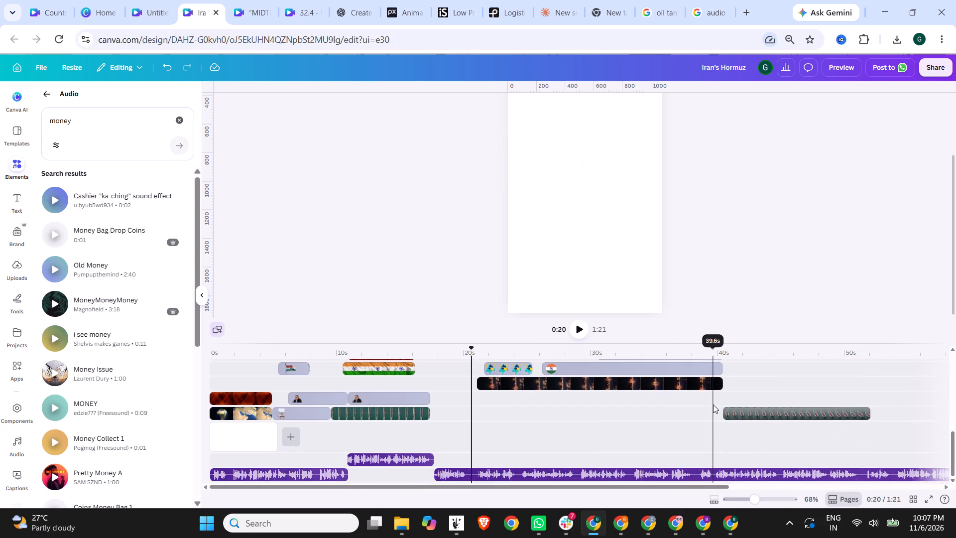
{"action": "scroll", "coordinate": [542, 405], "scroll_direction": "up", "scroll_amount": 4}
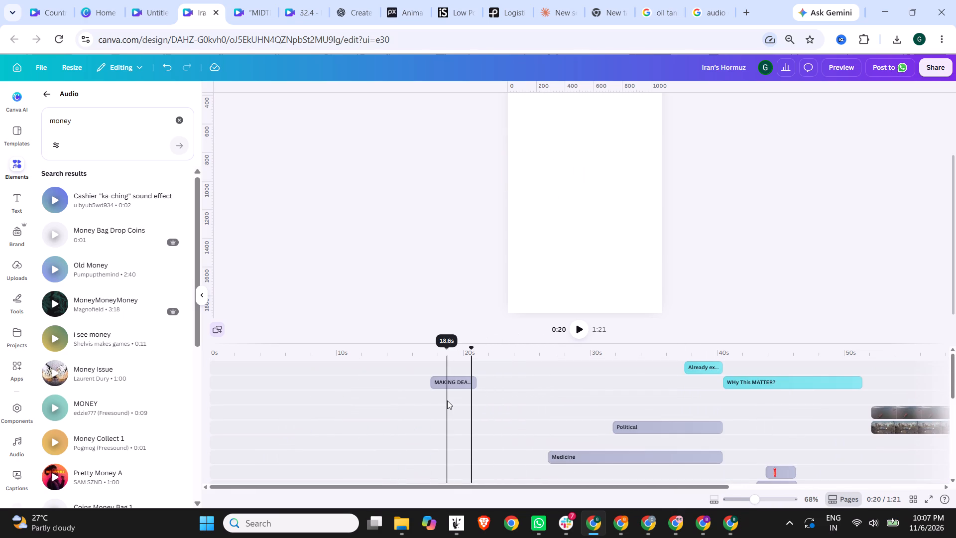
{"action": "left_click", "coordinate": [711, 367]}
{"action": "left_click", "coordinate": [748, 379], "text": "ctrl"}
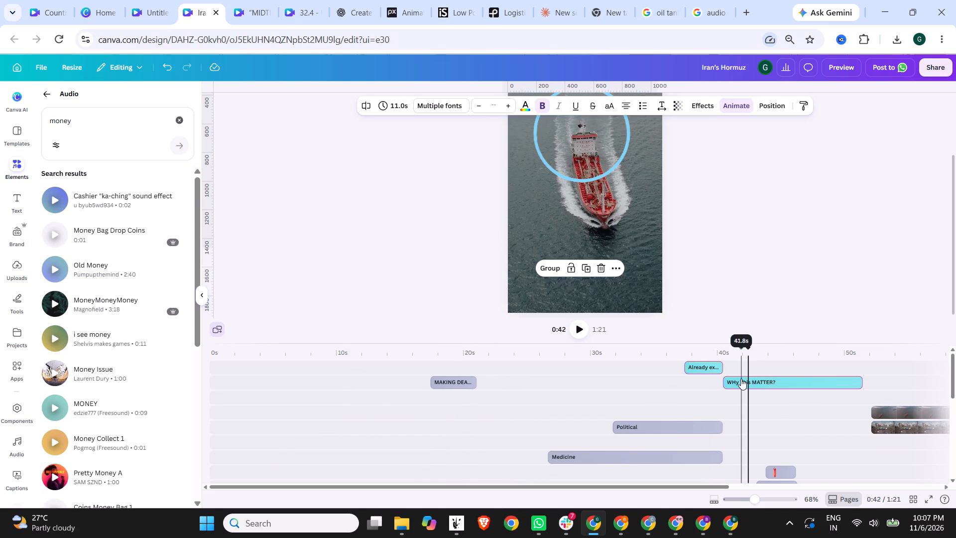
{"action": "left_click_drag", "start_coordinate": [741, 379], "coordinate": [740, 394]}
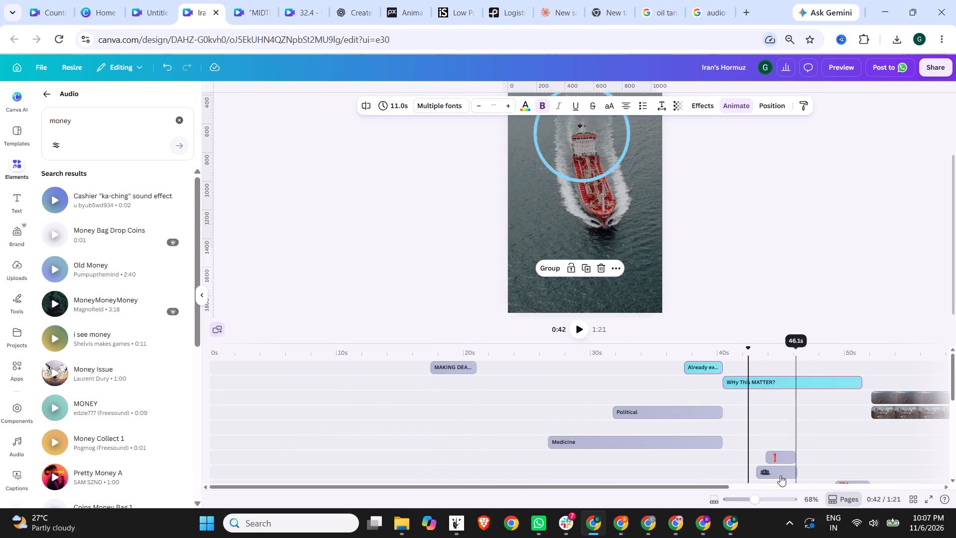
Move the "CONFIRMATION" and "CLAIM" text clips together down two tracks, keeping their start around 1:09.
{"action": "left_click_drag", "start_coordinate": [715, 485], "coordinate": [822, 483]}
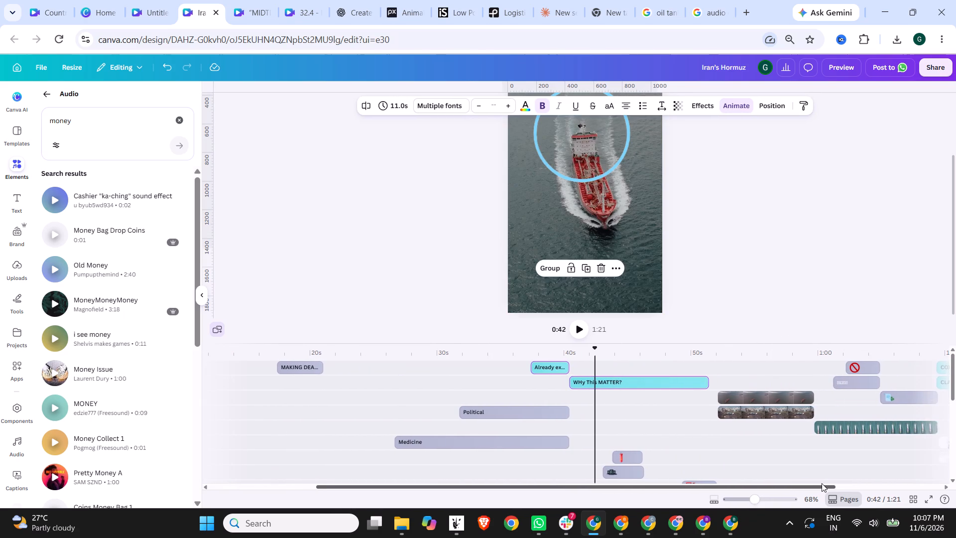
{"action": "left_click_drag", "start_coordinate": [822, 483], "coordinate": [824, 483]}
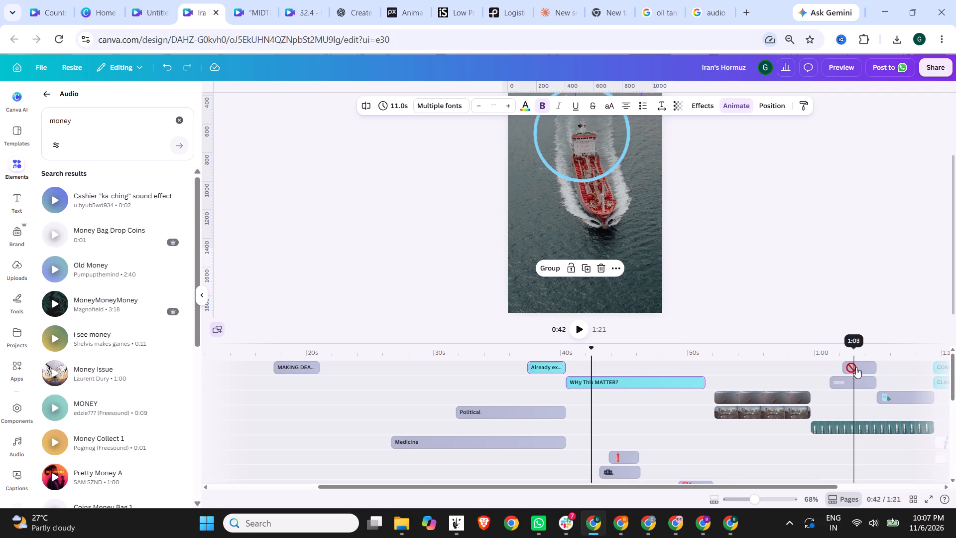
{"action": "left_click_drag", "start_coordinate": [821, 485], "coordinate": [854, 483]}
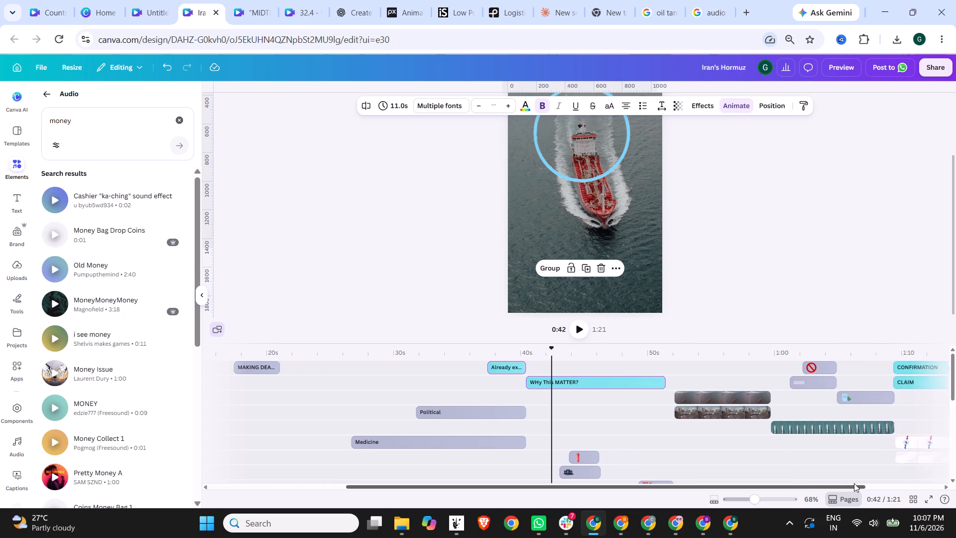
{"action": "left_click_drag", "start_coordinate": [854, 483], "coordinate": [884, 482]}
{"action": "left_click", "coordinate": [870, 365]}
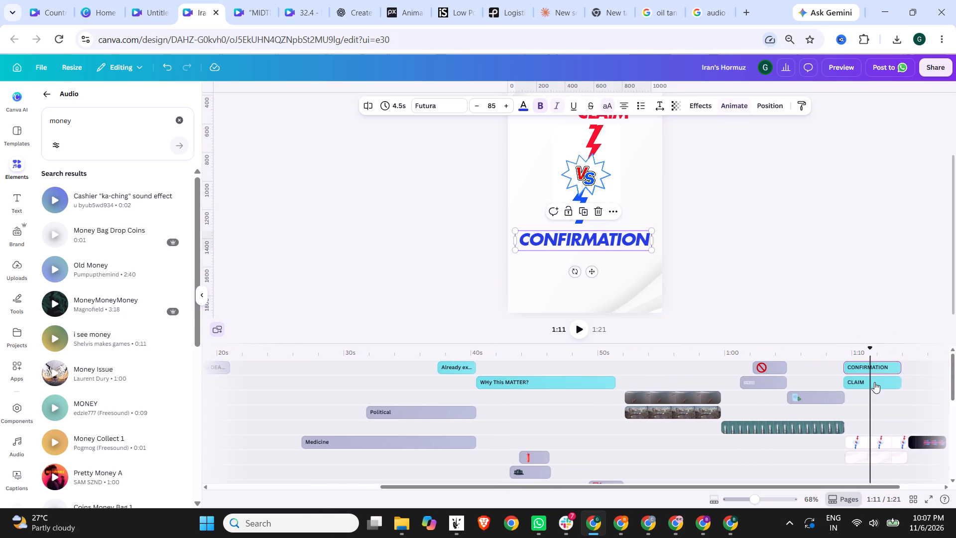
{"action": "left_click", "coordinate": [875, 382], "text": "ctrl"}
{"action": "left_click_drag", "start_coordinate": [876, 382], "coordinate": [843, 406]}
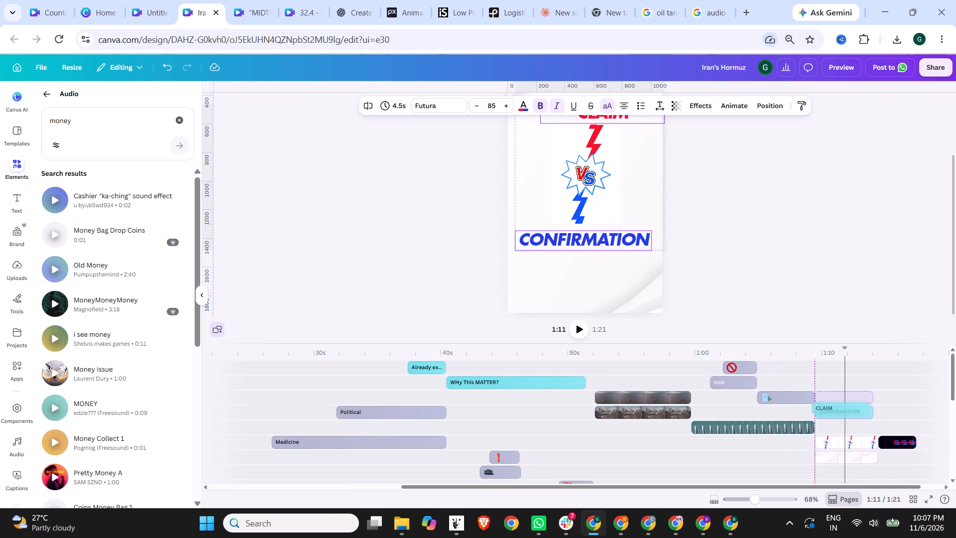
{"action": "left_click_drag", "start_coordinate": [843, 406], "coordinate": [845, 406]}
Move the prohibition sign and the graphic clip below it, around 1:03, together down two tracks.
{"action": "left_click", "coordinate": [742, 365]}
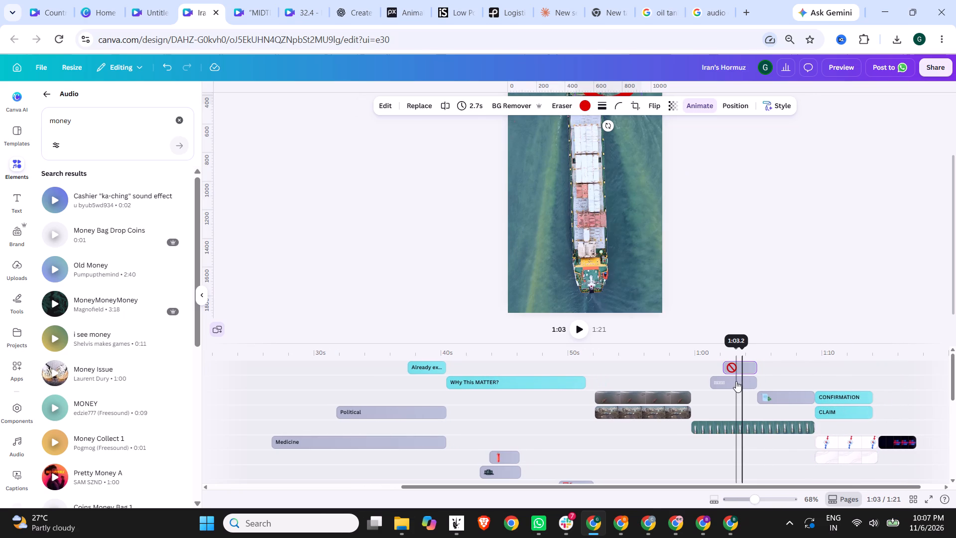
{"action": "left_click", "coordinate": [736, 381], "text": "ctrl"}
{"action": "left_click_drag", "start_coordinate": [730, 384], "coordinate": [729, 411]}
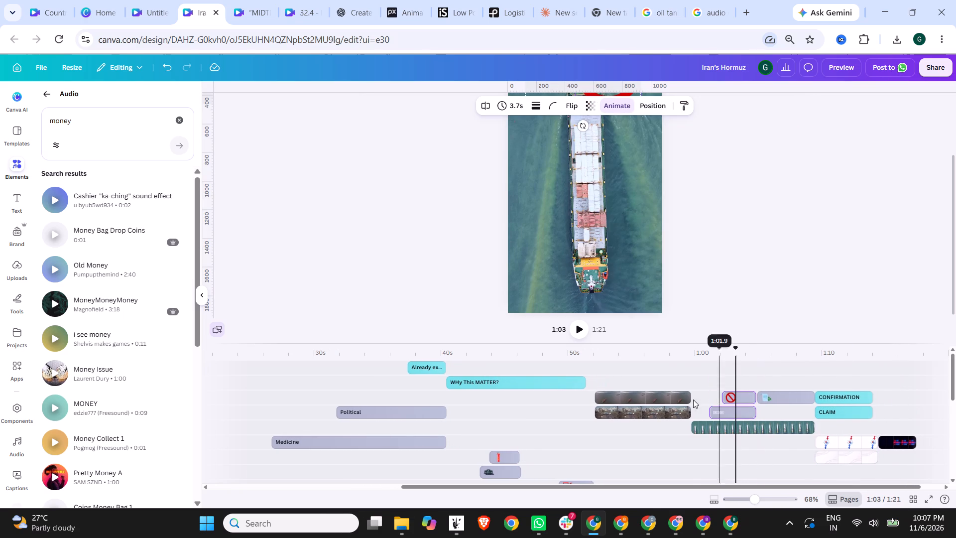
Move the "Already exempted", "WHy This MATTER?" and "MAKING DEA..." text clips down so they share one track with the video clip after 0:51.
{"action": "left_click", "coordinate": [430, 369]}
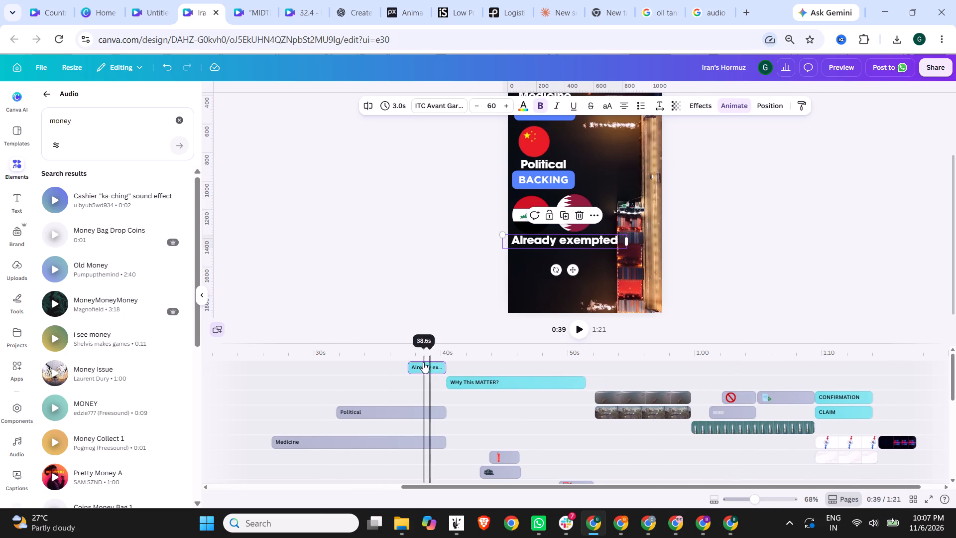
{"action": "left_click_drag", "start_coordinate": [423, 362], "coordinate": [422, 390]}
{"action": "left_click_drag", "start_coordinate": [478, 382], "coordinate": [476, 395]}
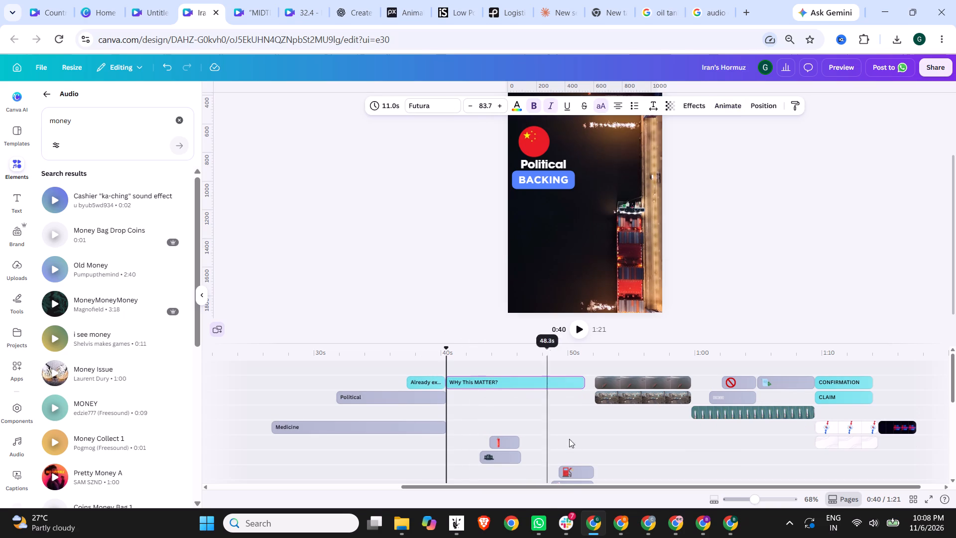
{"action": "left_click_drag", "start_coordinate": [544, 486], "coordinate": [296, 487]}
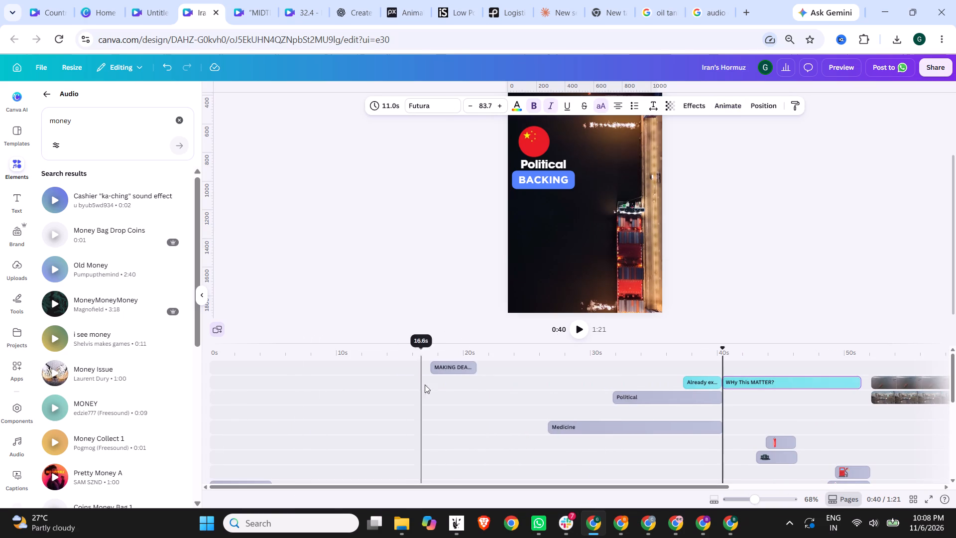
{"action": "left_click_drag", "start_coordinate": [455, 365], "coordinate": [454, 377]}
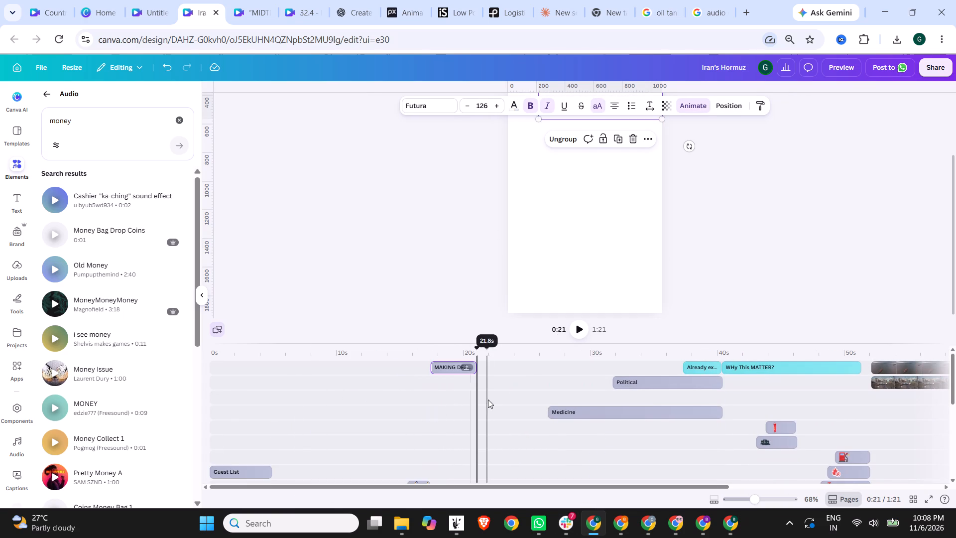
Play from about 0:17 to check the gap before the robot scene against the moved voiceover.
{"action": "scroll", "coordinate": [566, 408], "scroll_direction": "down", "scroll_amount": 4}
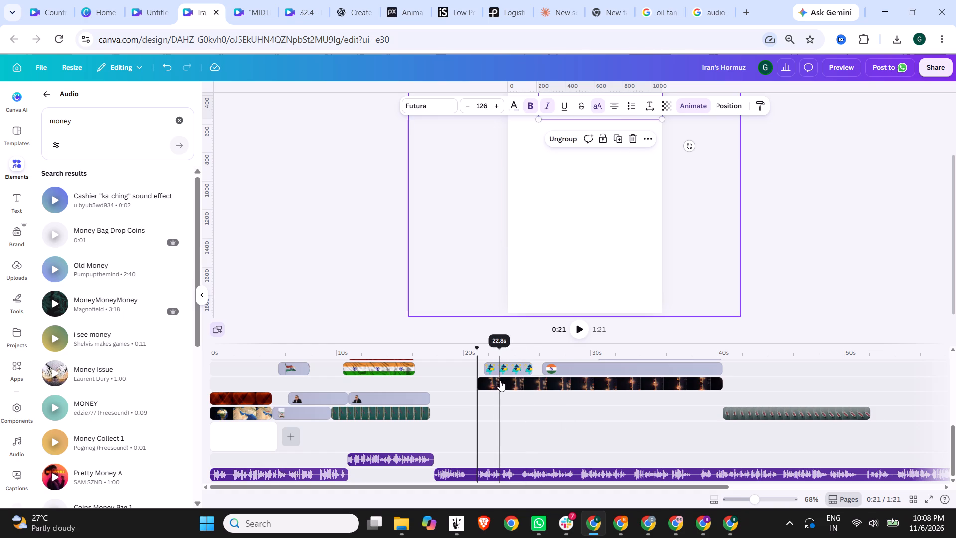
{"action": "left_click", "coordinate": [437, 355]}
{"action": "left_click", "coordinate": [580, 324]}
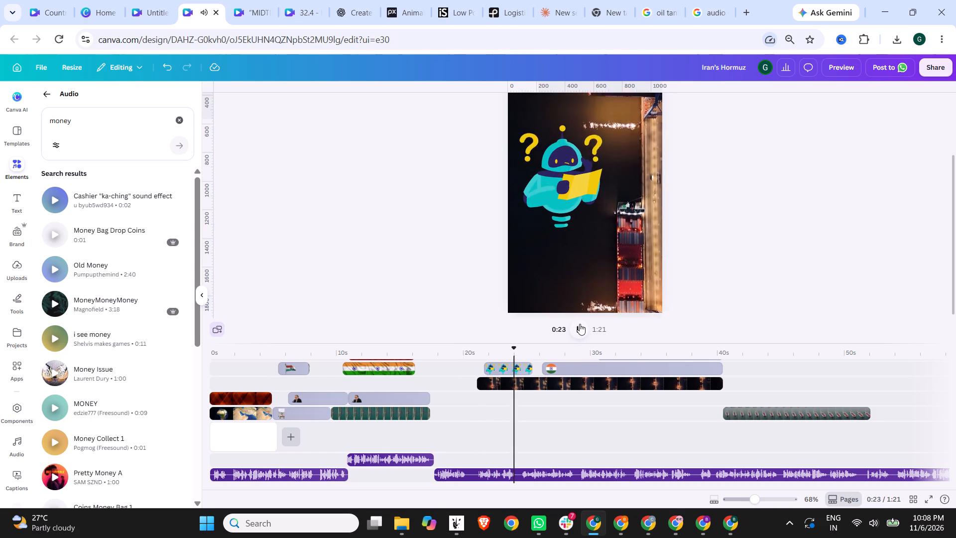
{"action": "left_click", "coordinate": [459, 414]}
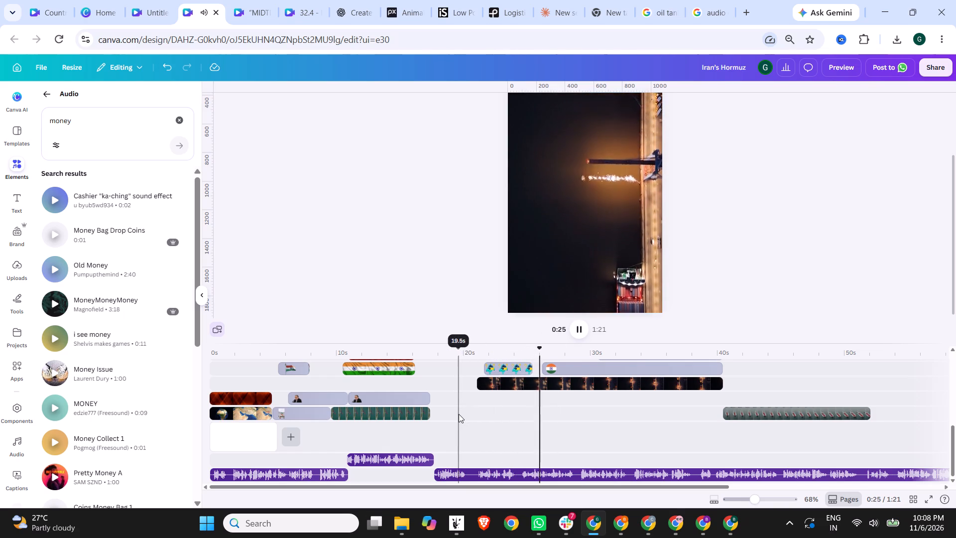
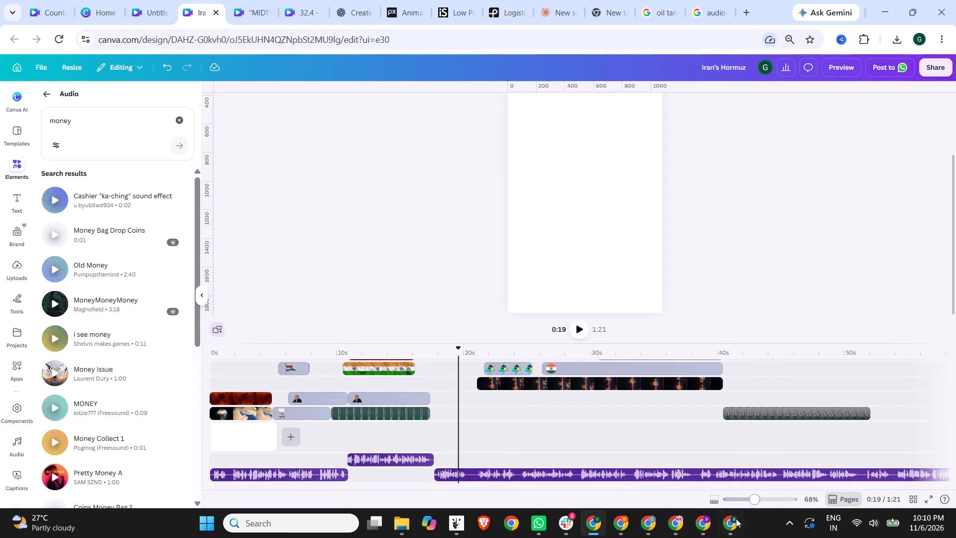
Switch to the Zimyo HRMS dashboard, clock out of work, and return to the Canva design.
{"action": "left_click", "coordinate": [726, 523]}
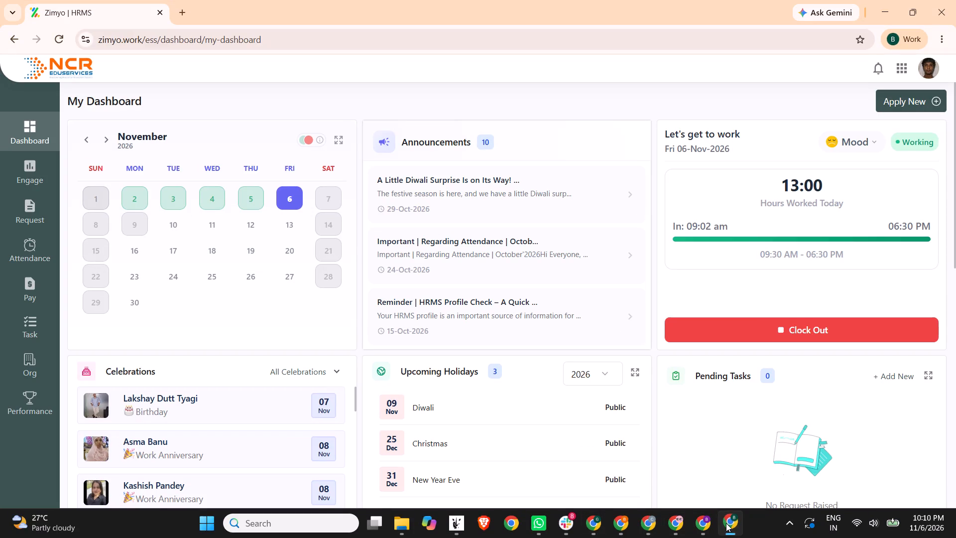
{"action": "left_click", "coordinate": [766, 333]}
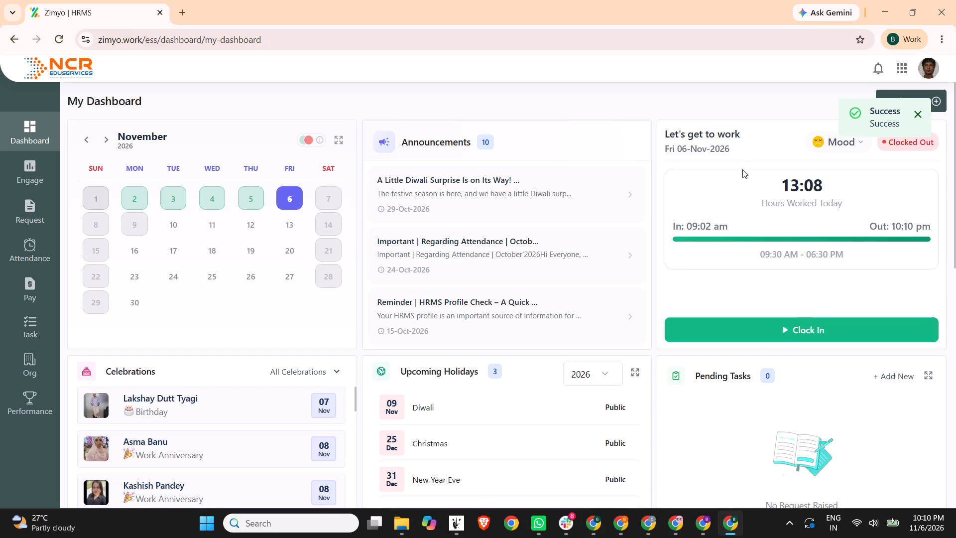
{"action": "left_click", "coordinate": [877, 0]}
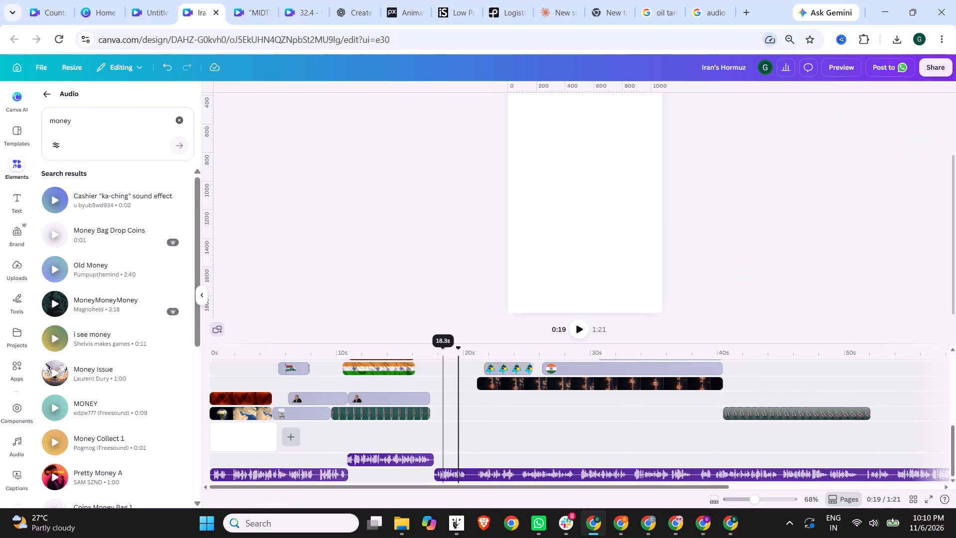
Shift the long voiceover clip after 0:17 forward on its audio track so it starts at about 18.5 s.
{"action": "left_click", "coordinate": [433, 352]}
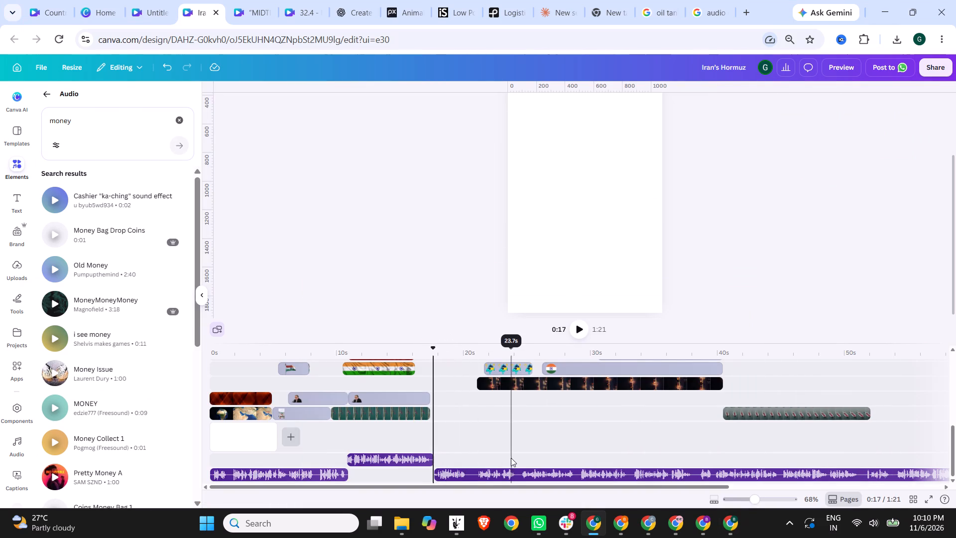
{"action": "left_click_drag", "start_coordinate": [502, 475], "coordinate": [514, 475]}
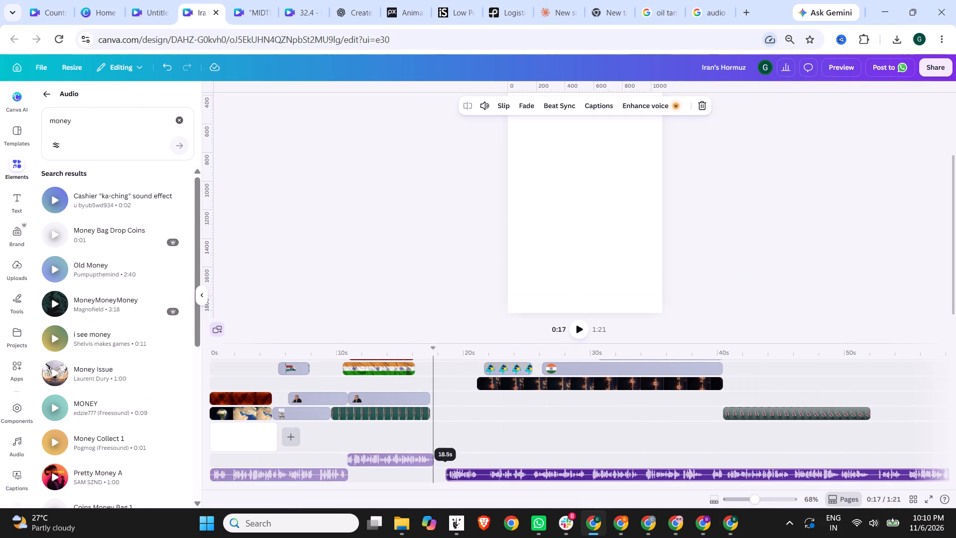
Move the long voiceover clip slightly later on the timeline so it starts at about 18.9 s.
{"action": "left_click_drag", "start_coordinate": [514, 475], "coordinate": [521, 474]}
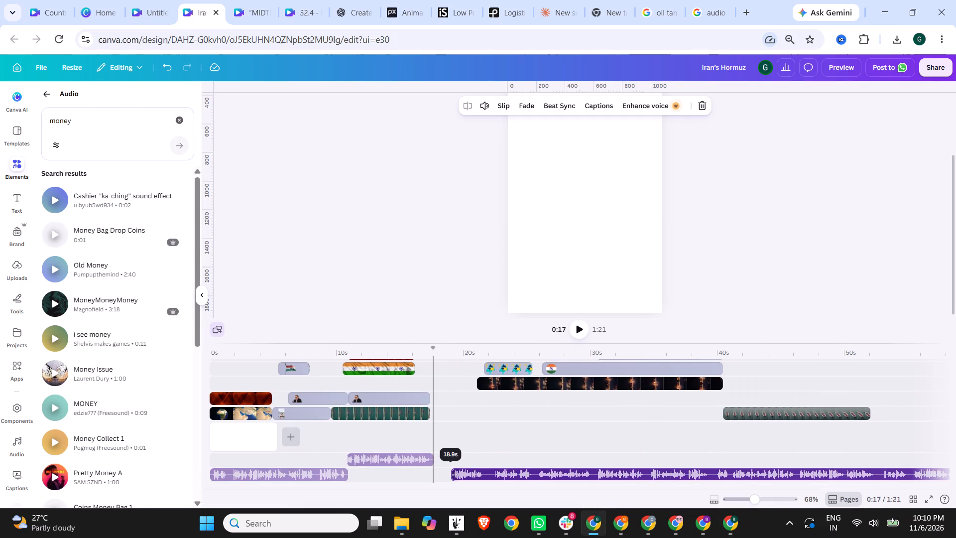
{"action": "left_click_drag", "start_coordinate": [517, 484], "coordinate": [713, 484]}
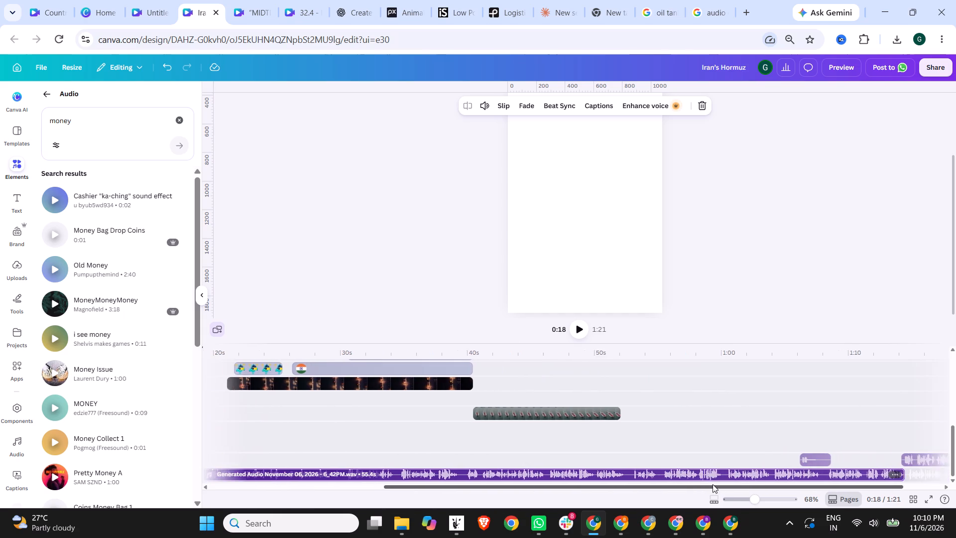
{"action": "left_click_drag", "start_coordinate": [713, 484], "coordinate": [751, 482]}
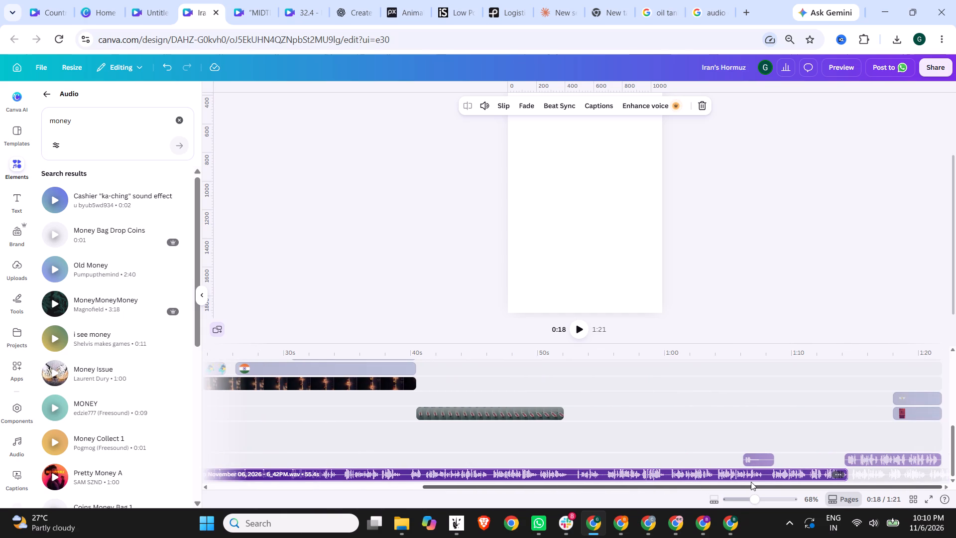
{"action": "left_click_drag", "start_coordinate": [751, 482], "coordinate": [515, 496]}
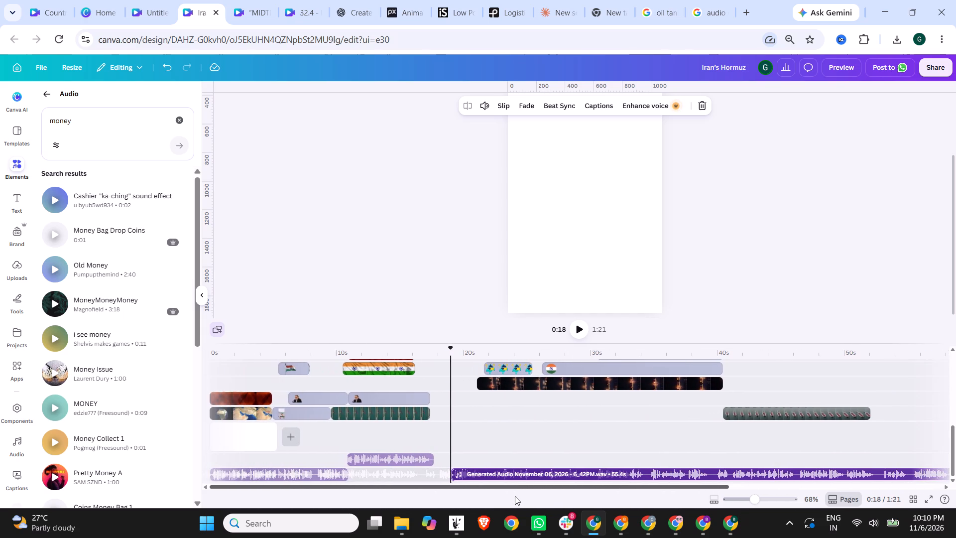
{"action": "left_click_drag", "start_coordinate": [515, 496], "coordinate": [510, 496]}
Trim the start of the long voiceover clip to the night ship video's start, about 0:21, making it 53.3 s long.
{"action": "left_click_drag", "start_coordinate": [452, 472], "coordinate": [457, 473]}
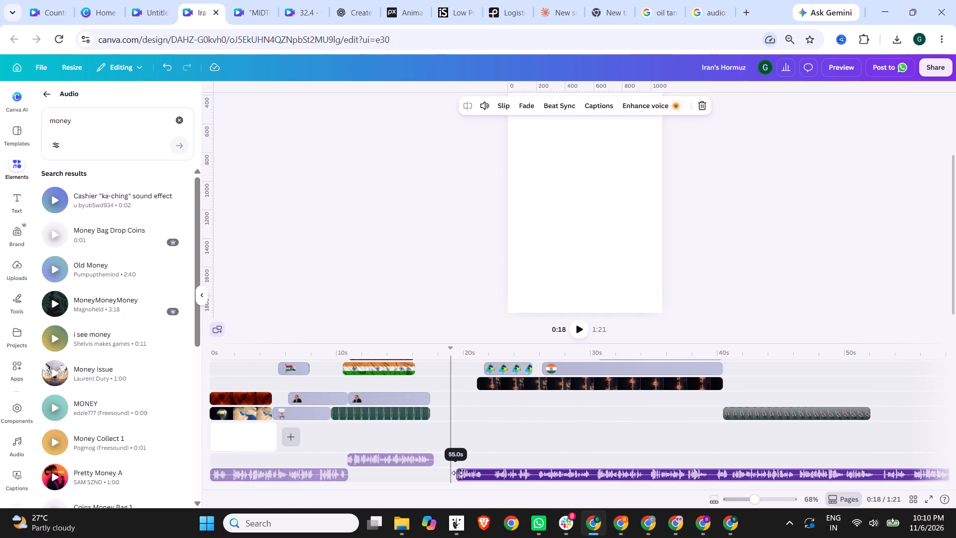
{"action": "left_click_drag", "start_coordinate": [457, 473], "coordinate": [485, 472]}
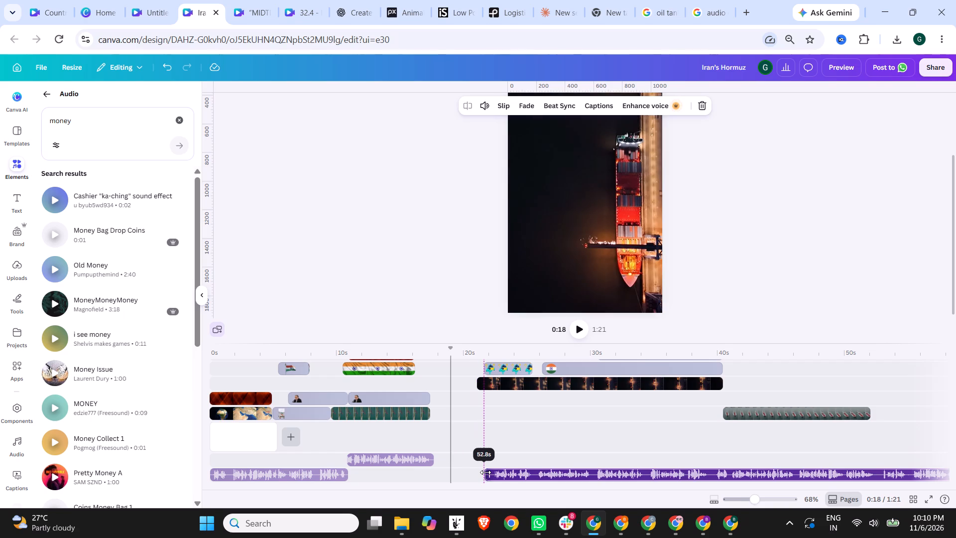
{"action": "left_click_drag", "start_coordinate": [485, 472], "coordinate": [475, 472]}
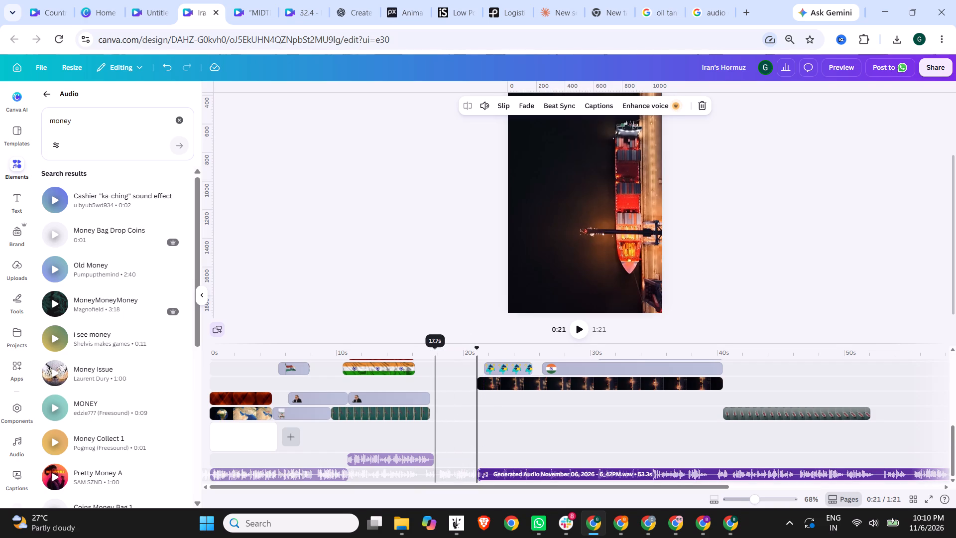
Examine the empty stretch between about 0:17 and 0:21 and the clips on the tracks above it.
{"action": "scroll", "coordinate": [463, 425], "scroll_direction": "down", "scroll_amount": 8}
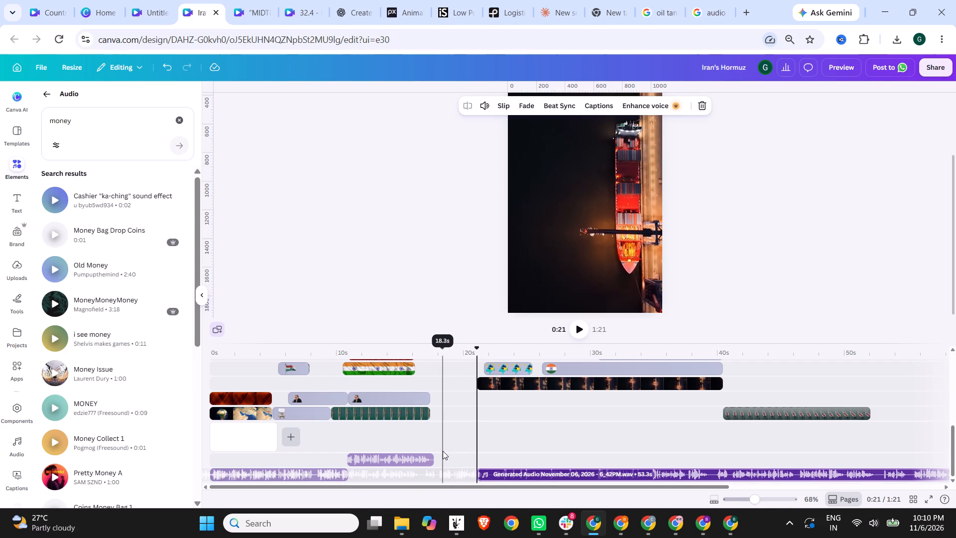
{"action": "left_click", "coordinate": [434, 450]}
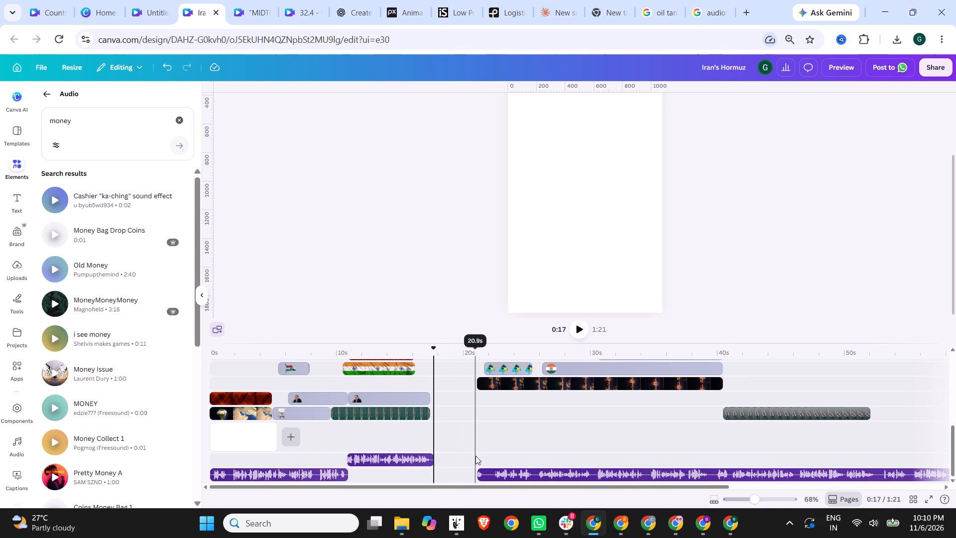
{"action": "right_click", "coordinate": [447, 356]}
{"action": "left_click", "coordinate": [461, 356]}
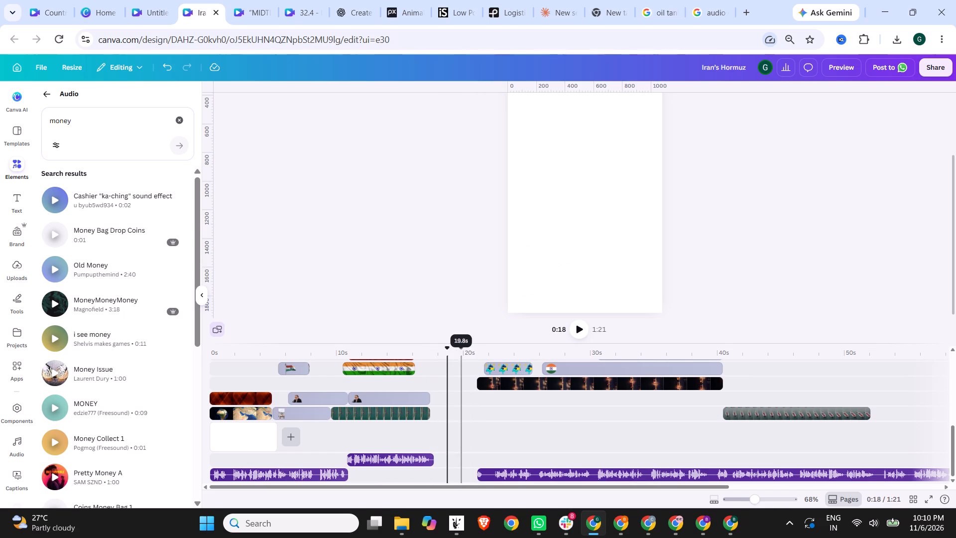
{"action": "left_click_drag", "start_coordinate": [478, 356], "coordinate": [454, 357]}
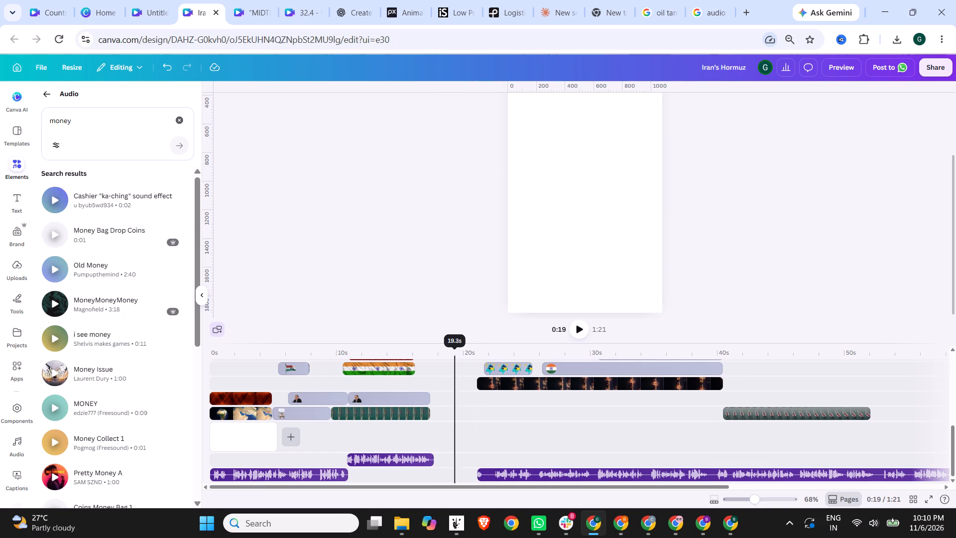
{"action": "left_click_drag", "start_coordinate": [454, 357], "coordinate": [447, 357]}
{"action": "scroll", "coordinate": [471, 410], "scroll_direction": "up", "scroll_amount": 9}
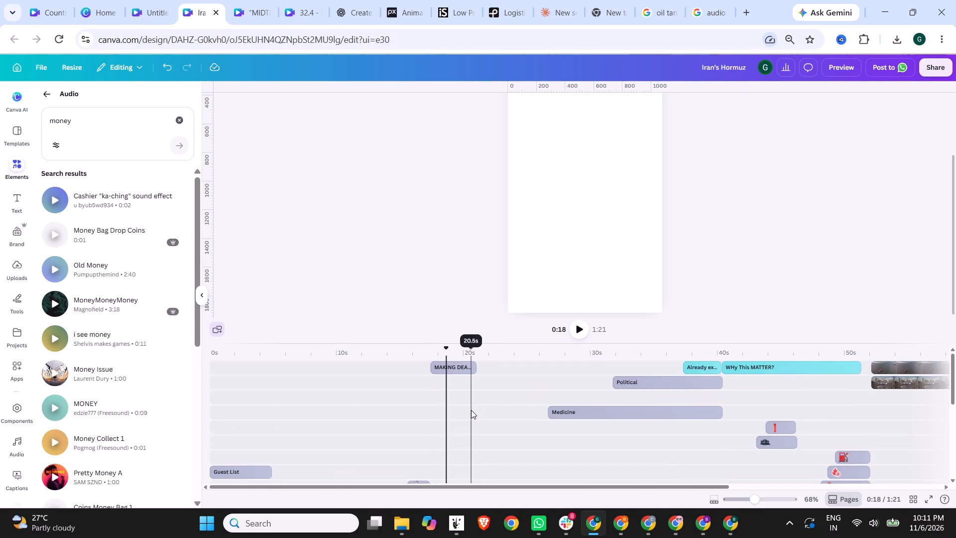
{"action": "scroll", "coordinate": [471, 410], "scroll_direction": "down", "scroll_amount": 4}
{"action": "scroll", "coordinate": [471, 410], "scroll_direction": "up", "scroll_amount": 9}
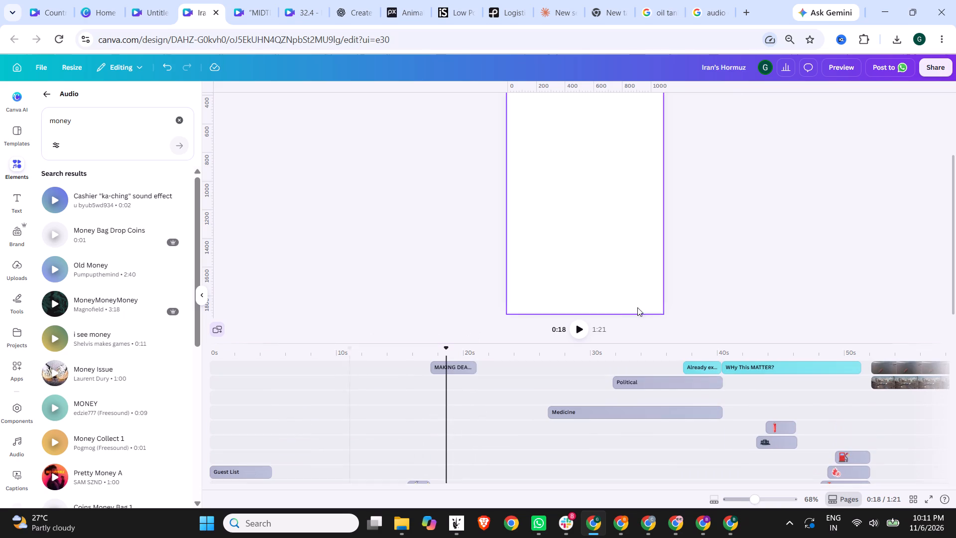
{"action": "scroll", "coordinate": [477, 421], "scroll_direction": "down", "scroll_amount": 2}
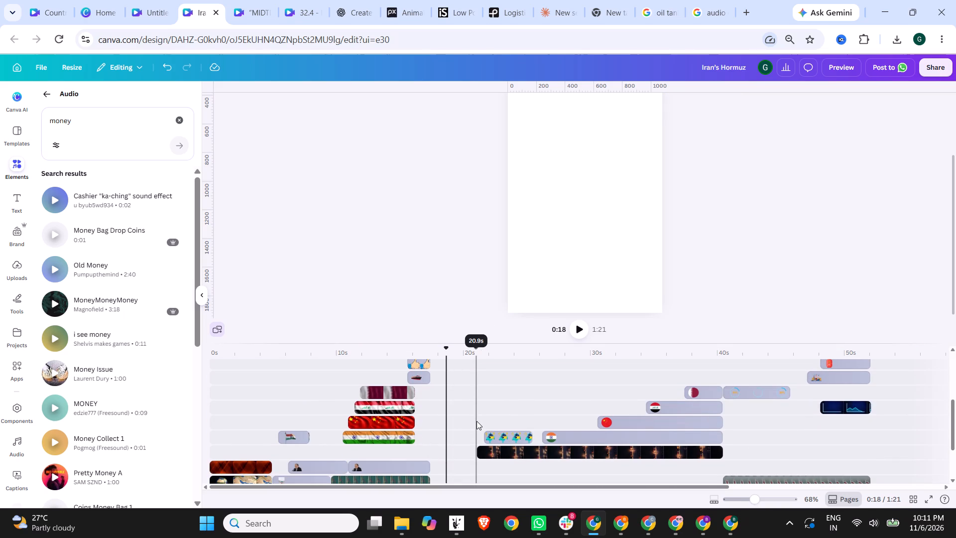
{"action": "scroll", "coordinate": [477, 421], "scroll_direction": "up", "scroll_amount": 3}
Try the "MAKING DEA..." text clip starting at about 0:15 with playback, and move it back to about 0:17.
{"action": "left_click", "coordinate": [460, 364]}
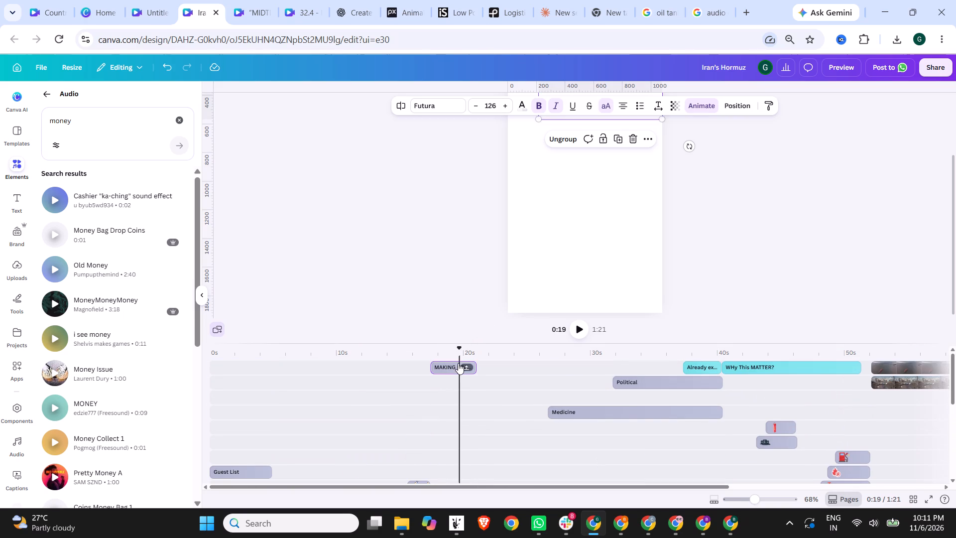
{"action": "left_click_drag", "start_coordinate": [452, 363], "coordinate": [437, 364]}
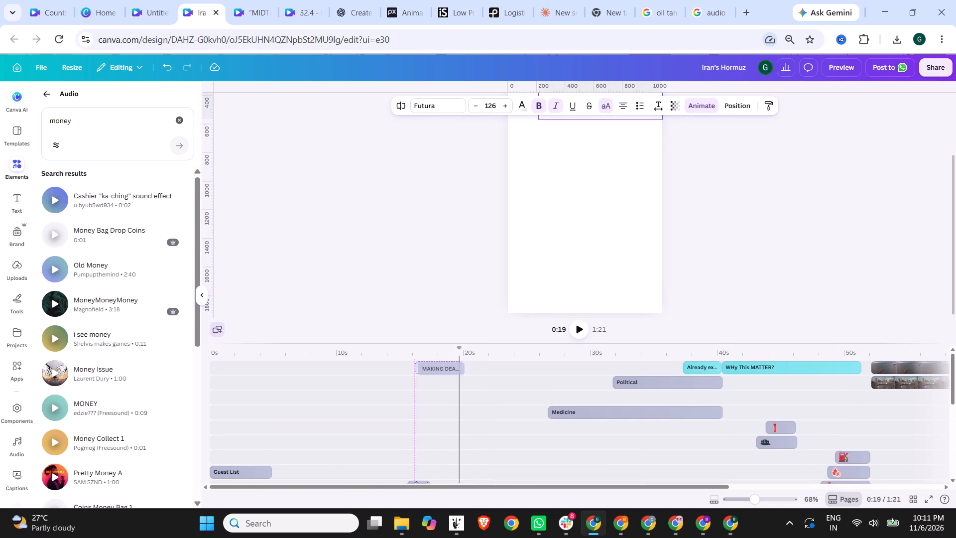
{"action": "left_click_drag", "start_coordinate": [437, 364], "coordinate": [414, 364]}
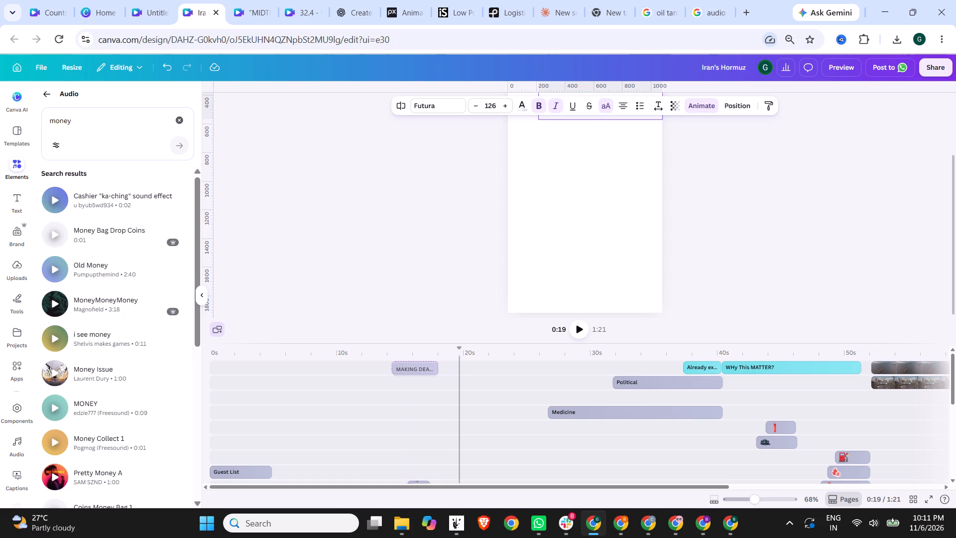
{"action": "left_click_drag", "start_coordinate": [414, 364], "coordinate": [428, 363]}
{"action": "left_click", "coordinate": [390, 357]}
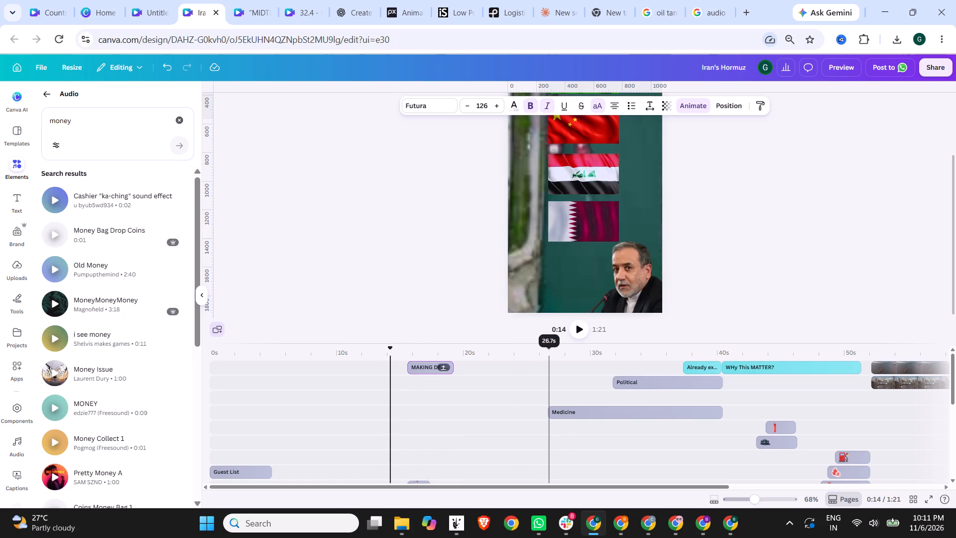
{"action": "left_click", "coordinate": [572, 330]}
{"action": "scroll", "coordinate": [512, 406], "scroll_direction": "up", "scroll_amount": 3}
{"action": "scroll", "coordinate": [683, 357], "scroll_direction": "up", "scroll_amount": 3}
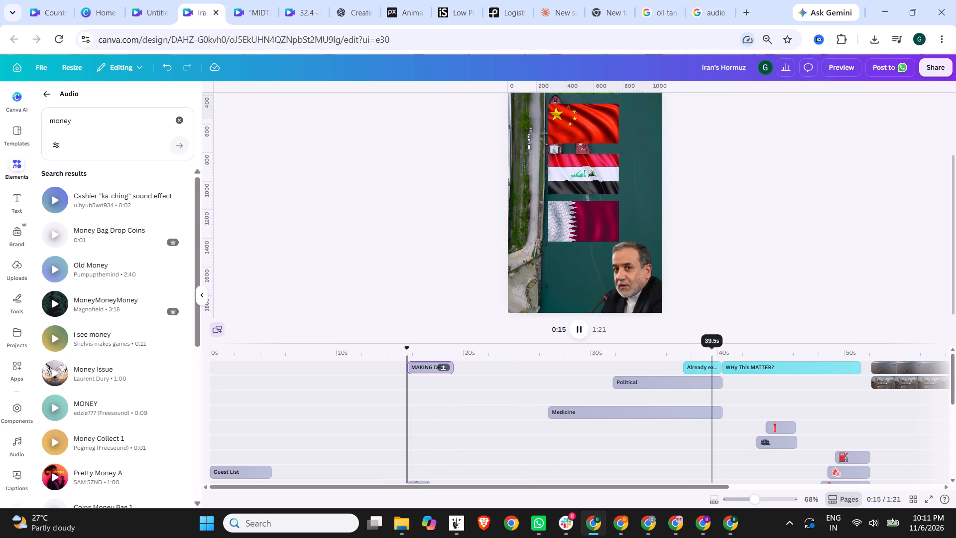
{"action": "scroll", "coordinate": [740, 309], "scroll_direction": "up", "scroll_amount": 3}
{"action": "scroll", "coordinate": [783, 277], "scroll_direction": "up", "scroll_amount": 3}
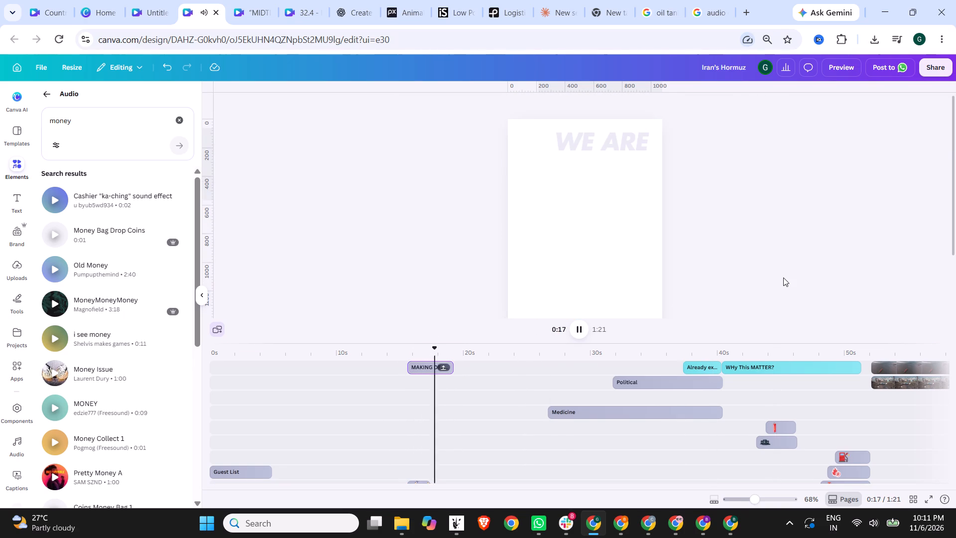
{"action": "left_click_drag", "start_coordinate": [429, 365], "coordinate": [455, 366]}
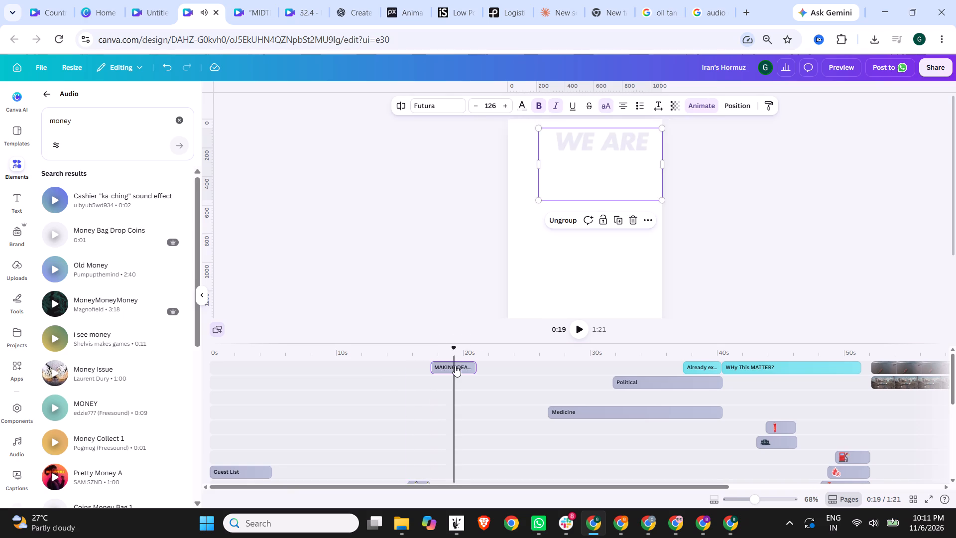
Play the narration from about 0:19, 0:14 and 0:06 to check how the voiceover clips follow one another.
{"action": "left_click", "coordinate": [426, 355]}
{"action": "left_click", "coordinate": [581, 327]}
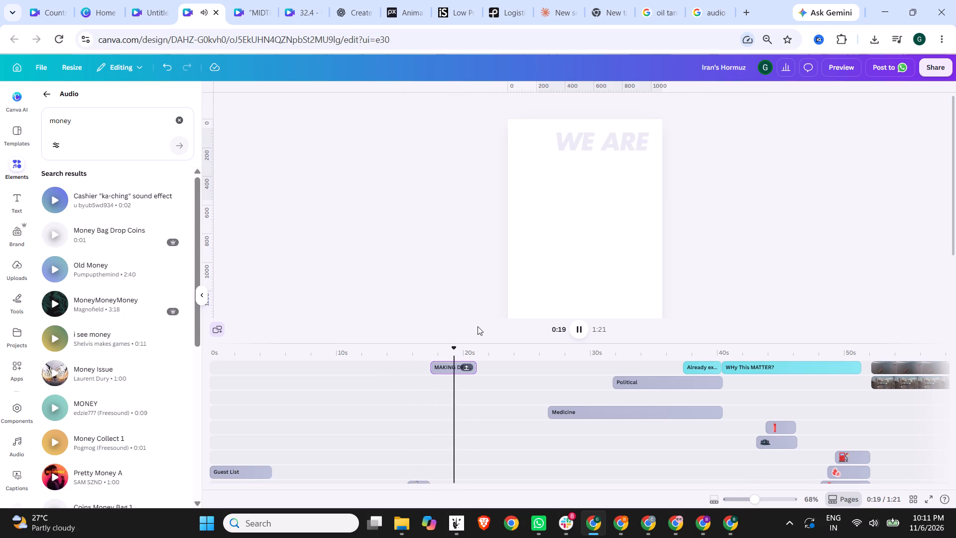
{"action": "scroll", "coordinate": [504, 383], "scroll_direction": "down", "scroll_amount": 9}
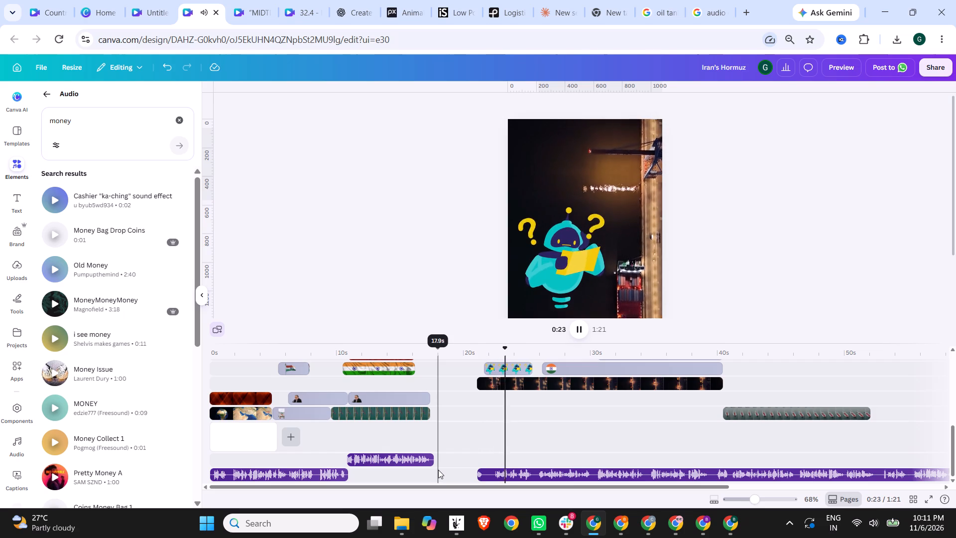
{"action": "left_click", "coordinate": [400, 454]}
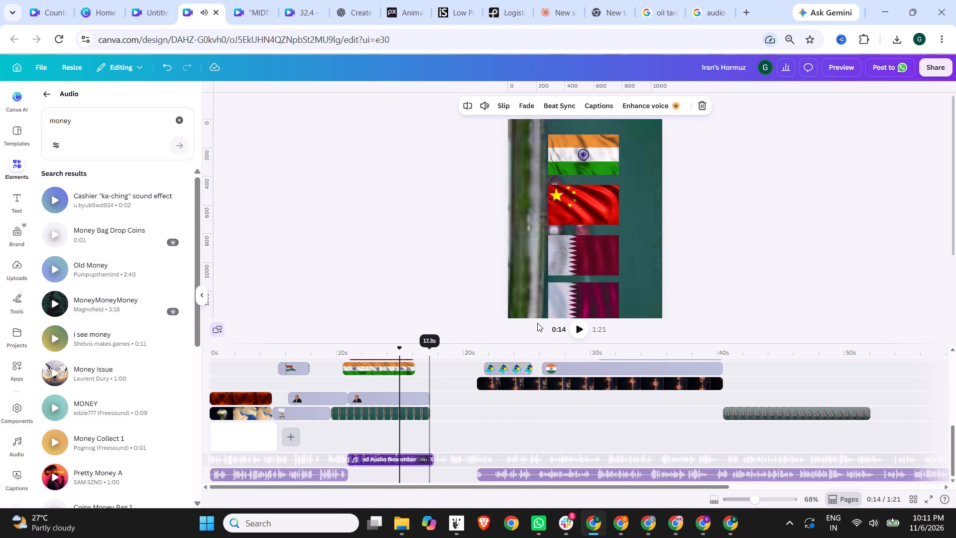
{"action": "left_click", "coordinate": [578, 330]}
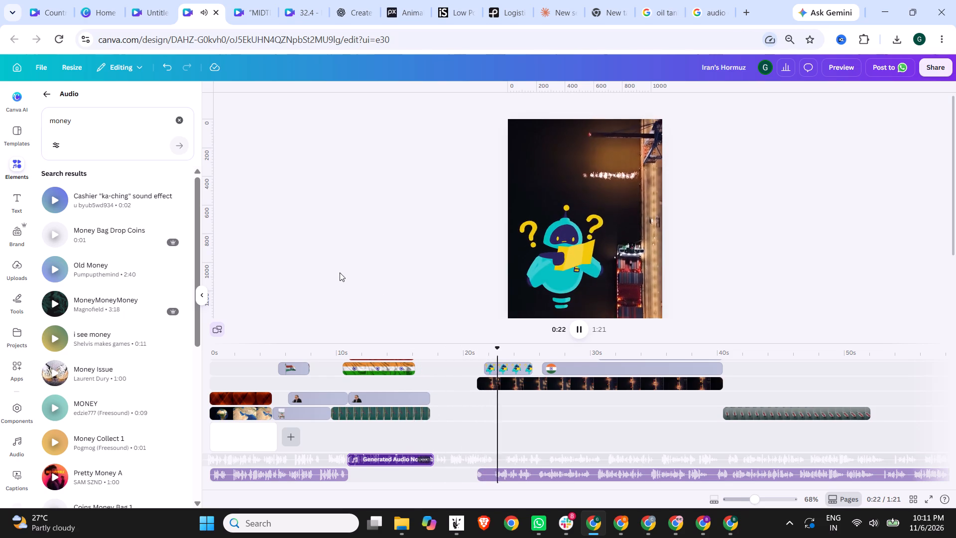
{"action": "left_click", "coordinate": [297, 354]}
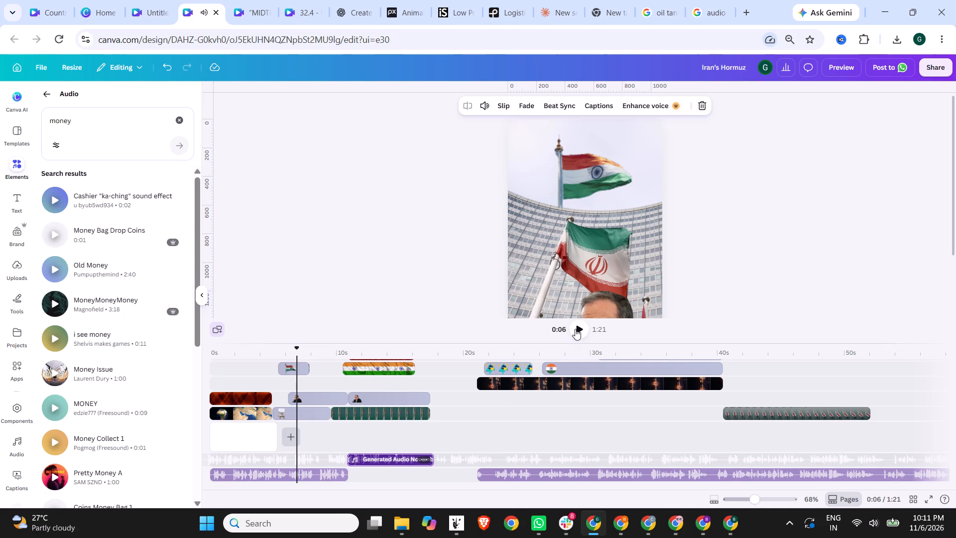
{"action": "left_click", "coordinate": [583, 328]}
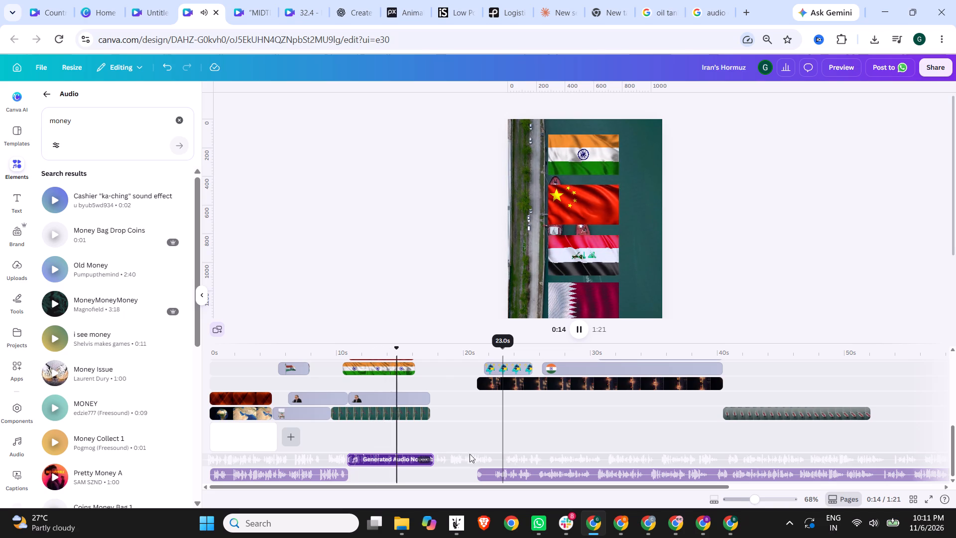
Extend the end of the middle voiceover clip to 10.2 s long, meeting the long voiceover clip at about 0:21.
{"action": "left_click_drag", "start_coordinate": [432, 459], "coordinate": [437, 459]}
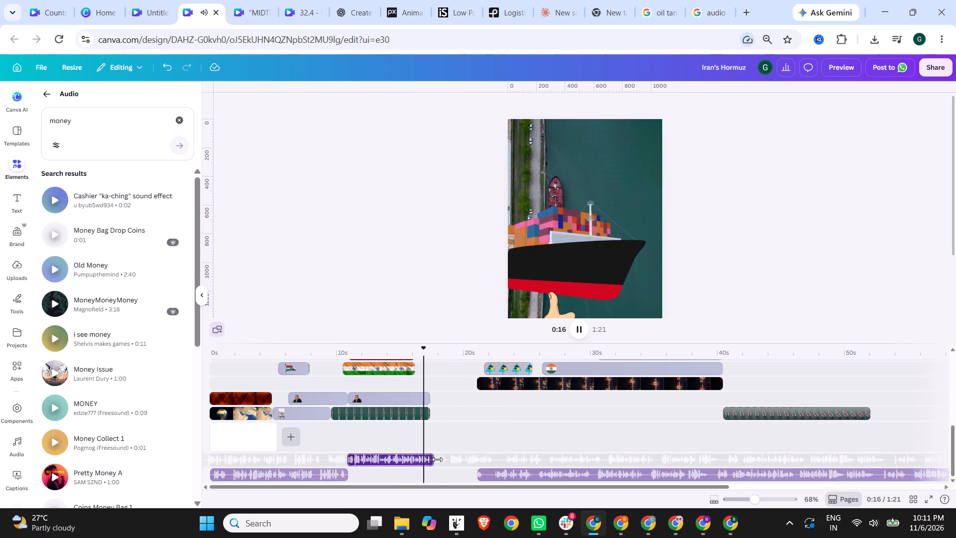
{"action": "left_click_drag", "start_coordinate": [437, 459], "coordinate": [472, 459]}
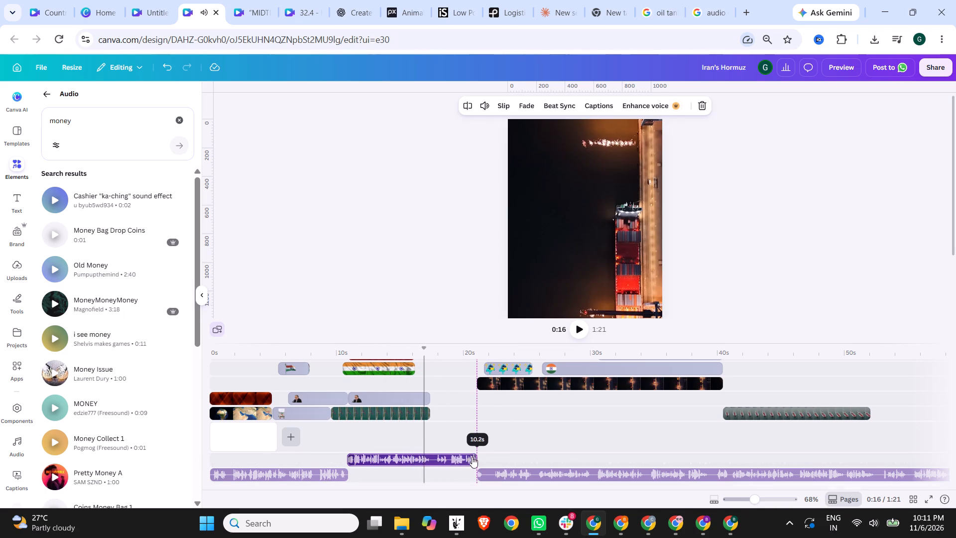
Play the extended voiceover clip from about 0:16 and again from about 0:17 to check its narration.
{"action": "left_click", "coordinate": [410, 363]}
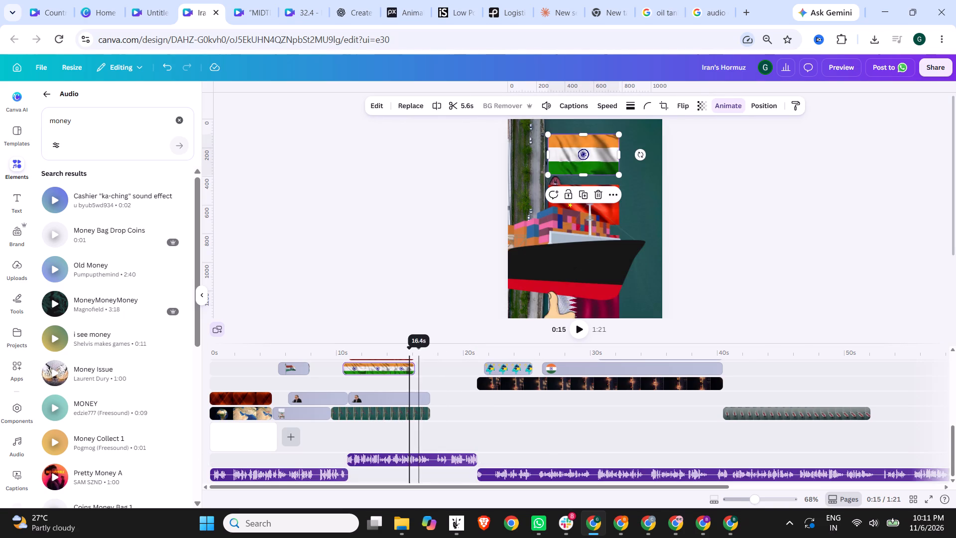
{"action": "left_click", "coordinate": [419, 353]}
{"action": "left_click", "coordinate": [584, 329]}
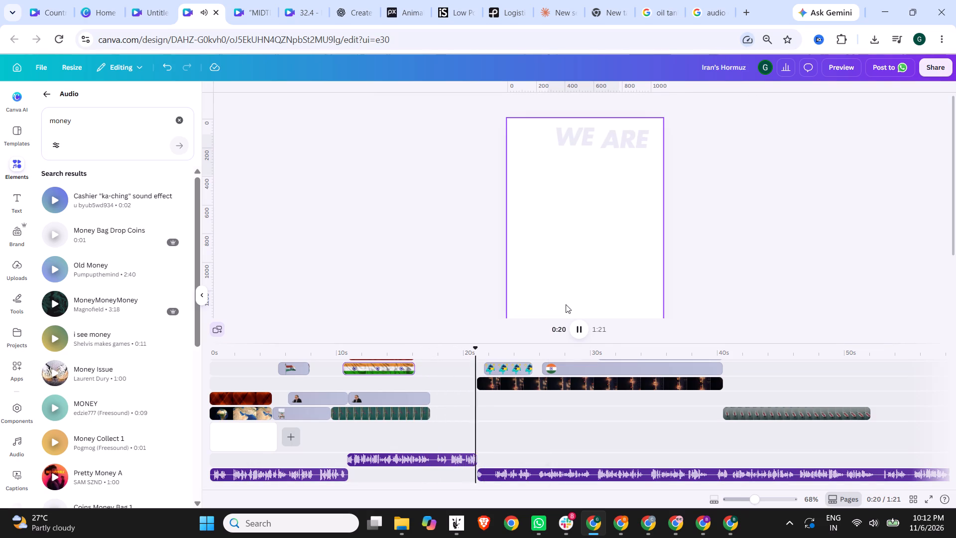
{"action": "left_click", "coordinate": [443, 458]}
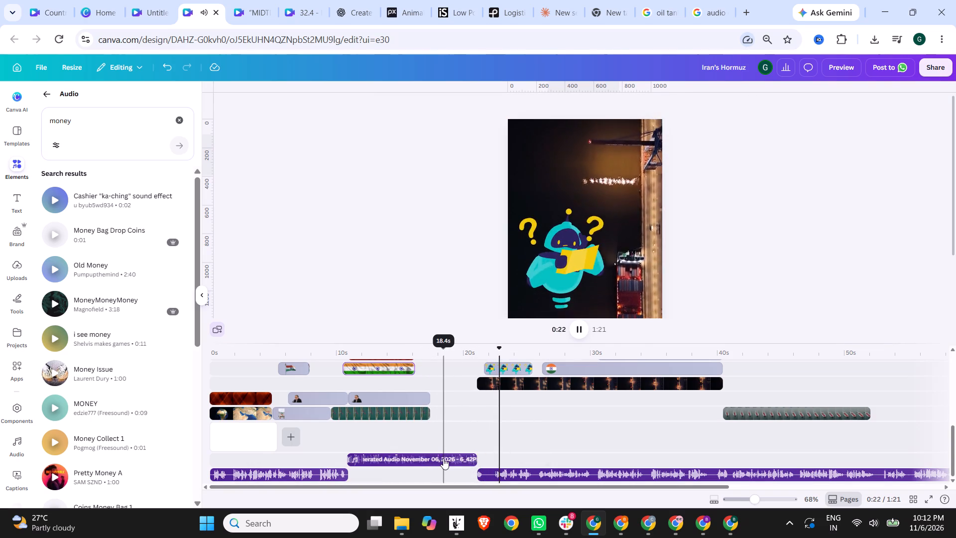
{"action": "left_click", "coordinate": [449, 350]}
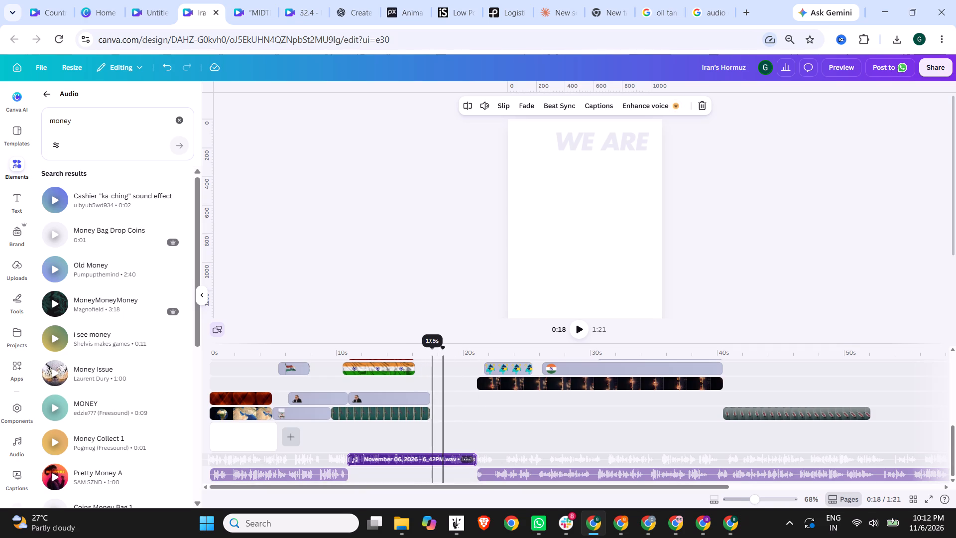
{"action": "left_click", "coordinate": [434, 354]}
{"action": "left_click", "coordinate": [579, 329]}
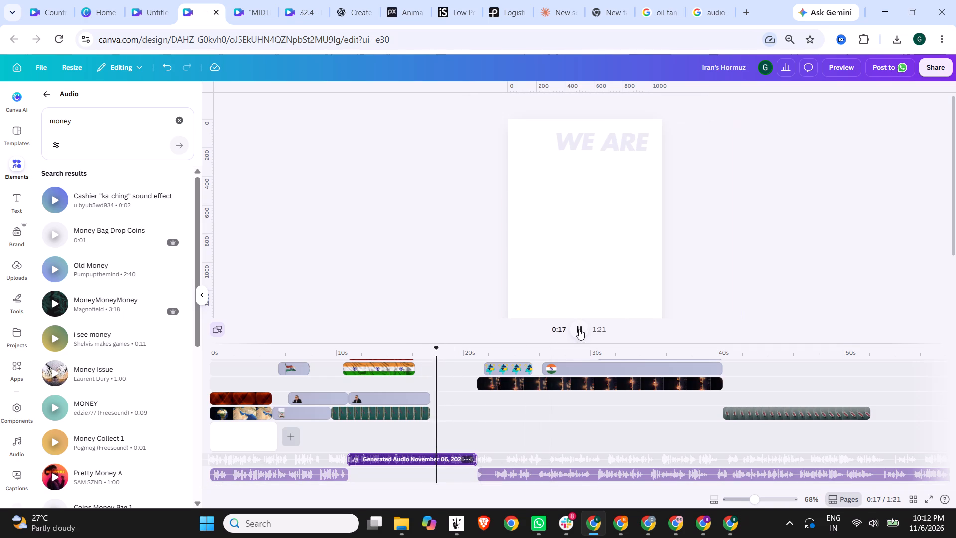
{"action": "left_click", "coordinate": [579, 329]}
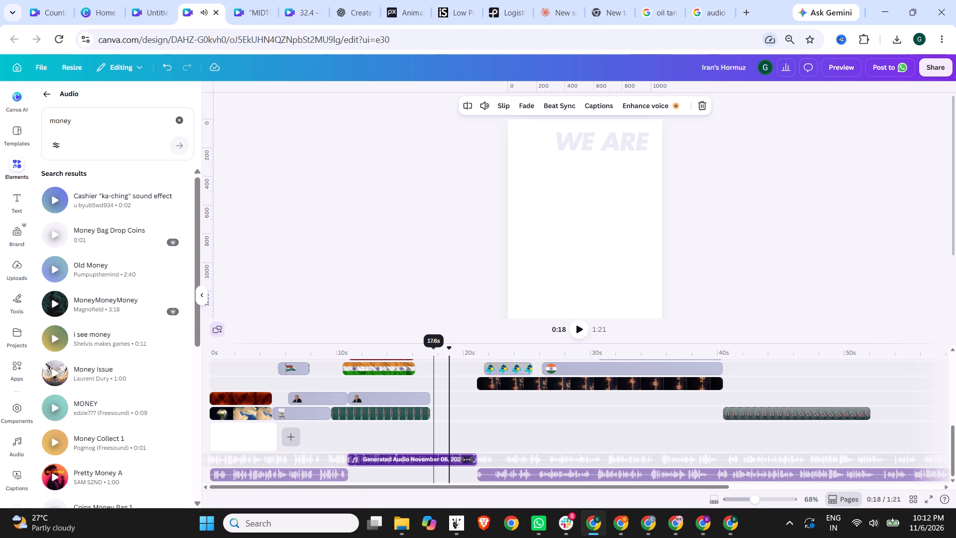
Split the middle voiceover clip at about 17.6 s and 18.3 s, and delete the short piece between the cuts.
{"action": "left_click", "coordinate": [434, 352]}
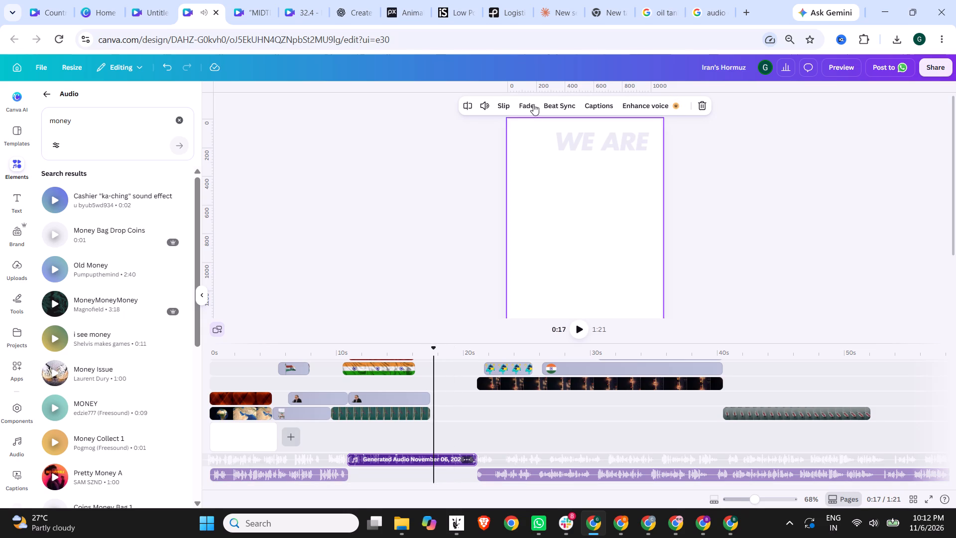
{"action": "left_click", "coordinate": [470, 101]}
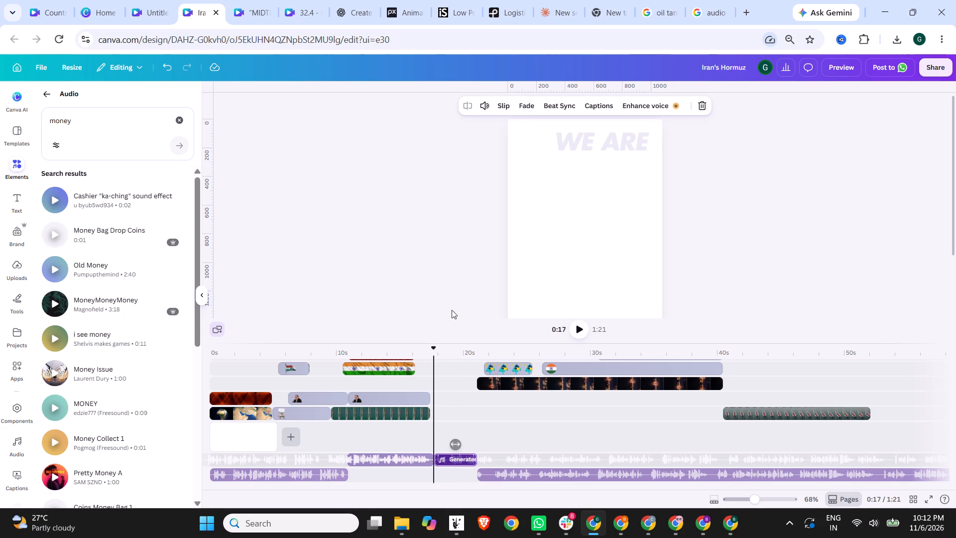
{"action": "left_click", "coordinate": [442, 352]}
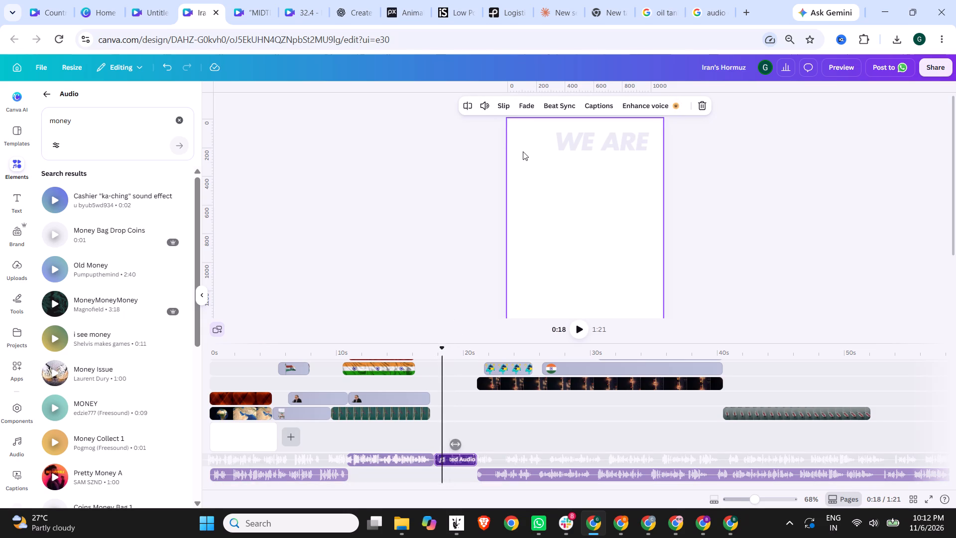
{"action": "left_click", "coordinate": [467, 109]}
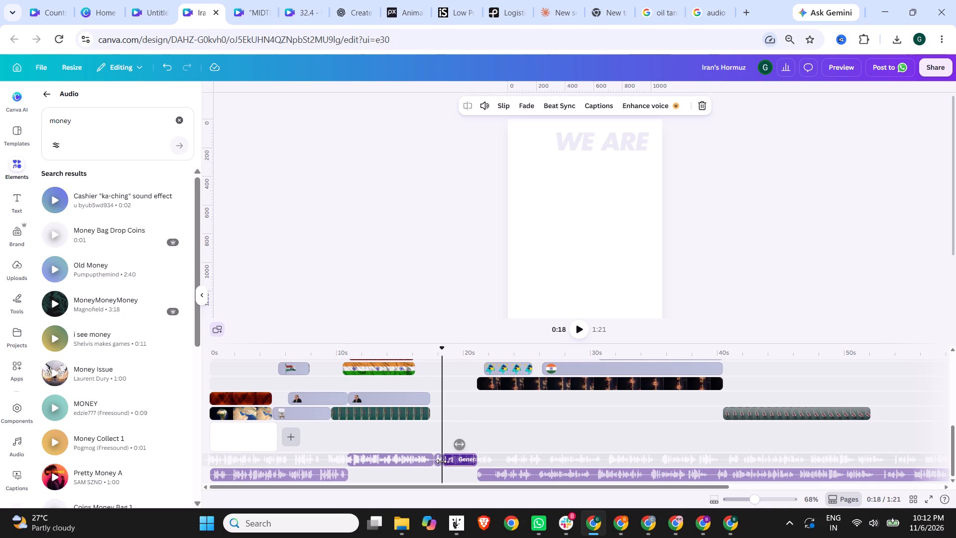
{"action": "left_click", "coordinate": [441, 461]}
{"action": "key", "text": "Delete"}
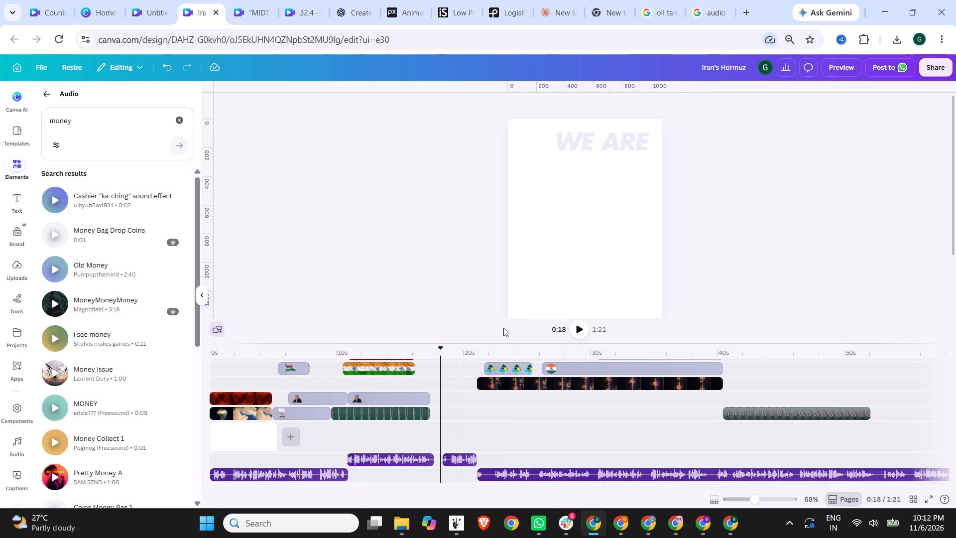
Check the narration around 0:18, split the last piece of the middle voiceover at about 18.8 s and delete the part before the cut.
{"action": "left_click", "coordinate": [574, 330]}
{"action": "left_click", "coordinate": [574, 330]}
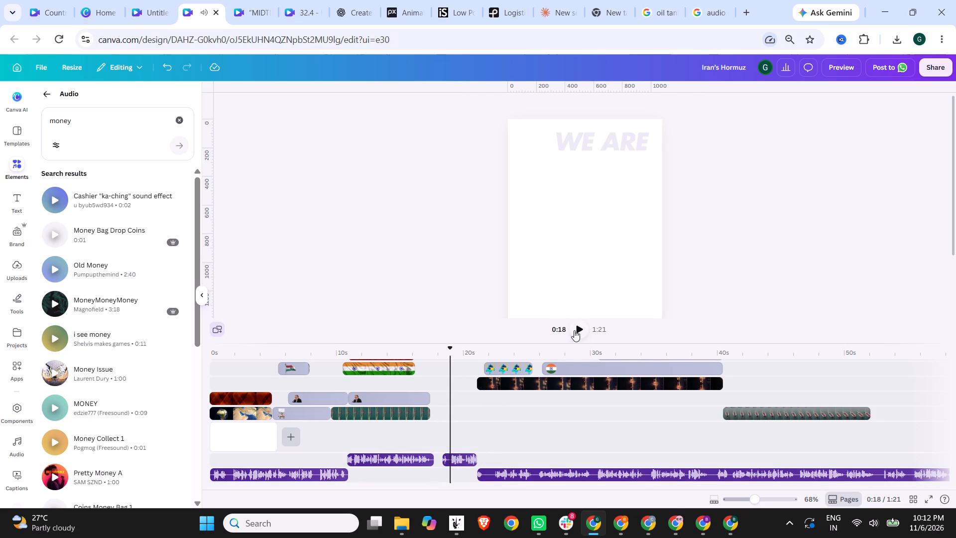
{"action": "left_click", "coordinate": [438, 357]}
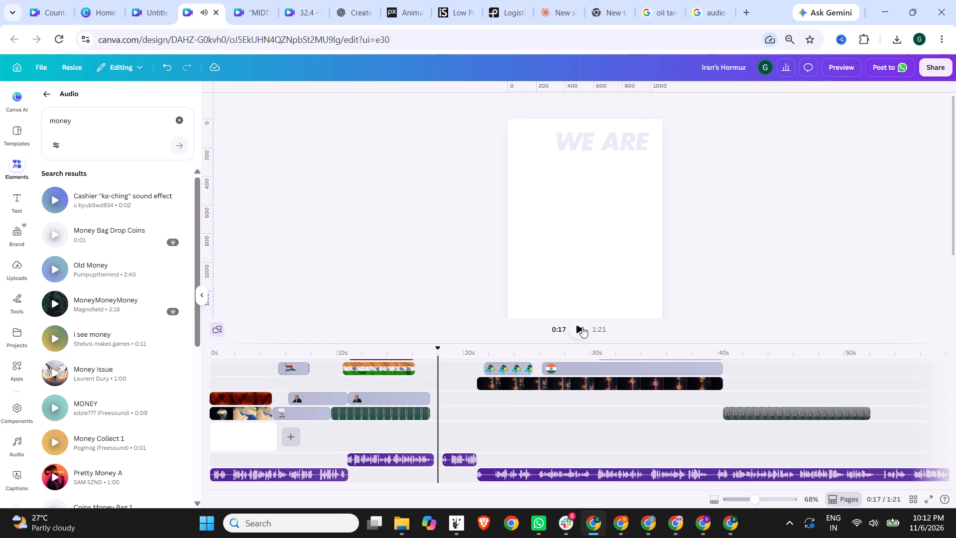
{"action": "left_click", "coordinate": [581, 327]}
{"action": "left_click", "coordinate": [581, 327]}
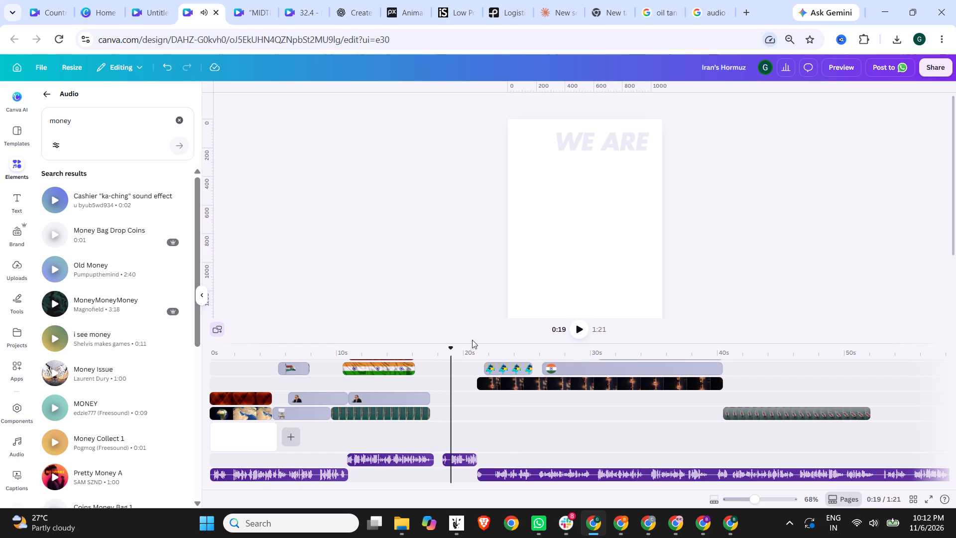
{"action": "left_click", "coordinate": [447, 356]}
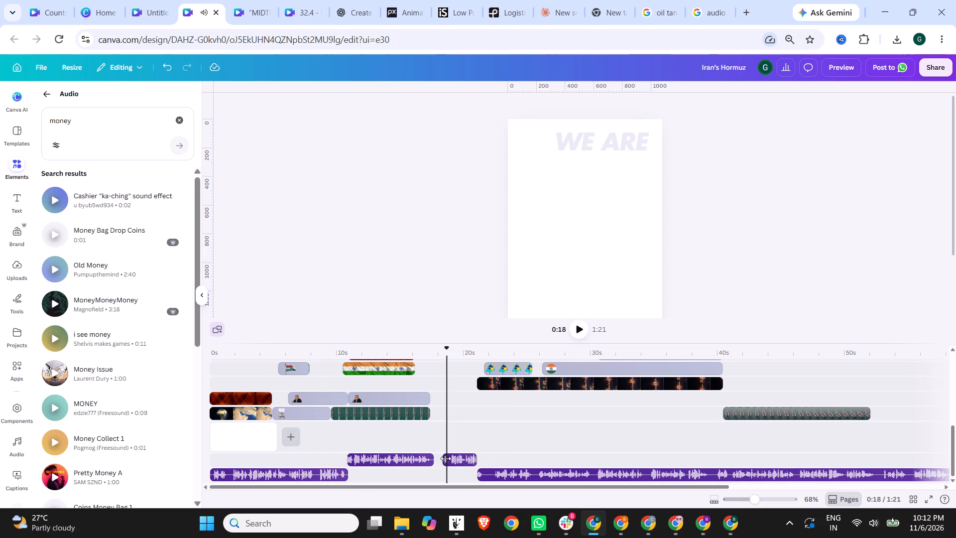
{"action": "left_click", "coordinate": [450, 459]}
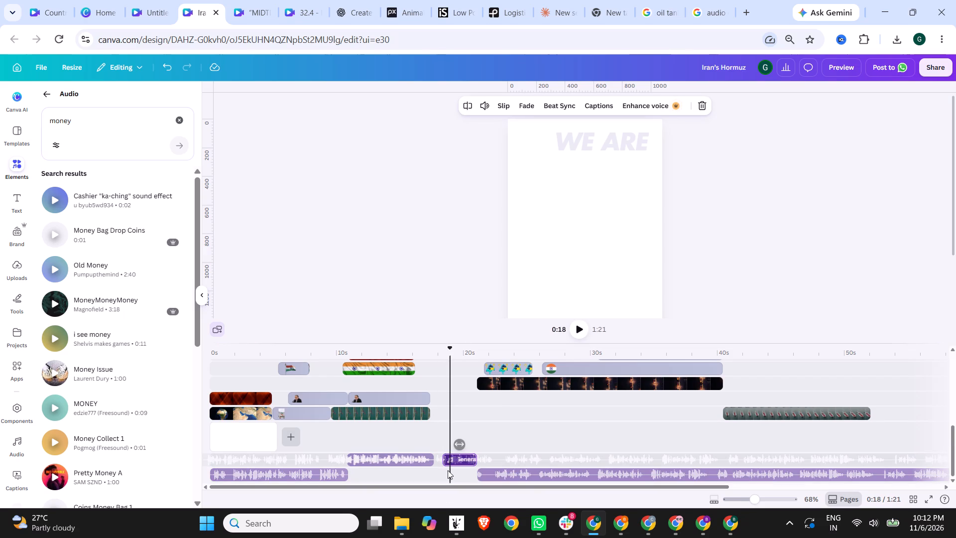
{"action": "left_click", "coordinate": [449, 353]}
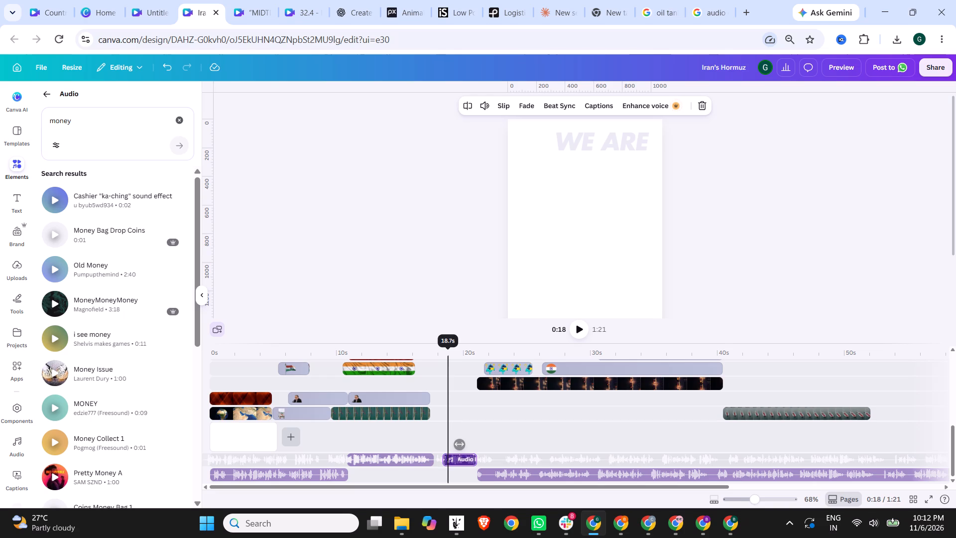
{"action": "left_click", "coordinate": [471, 103]}
{"action": "left_click", "coordinate": [446, 458]}
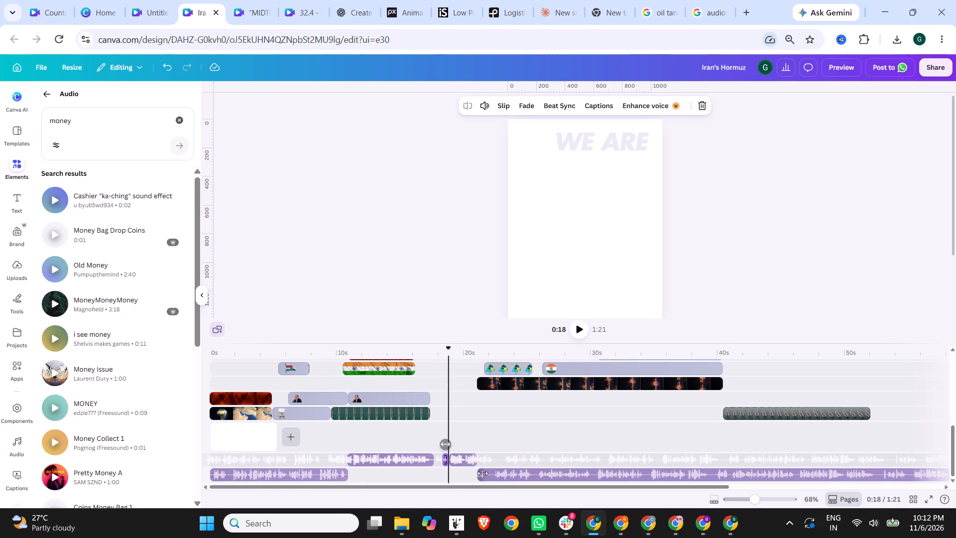
{"action": "key", "text": "Delete"}
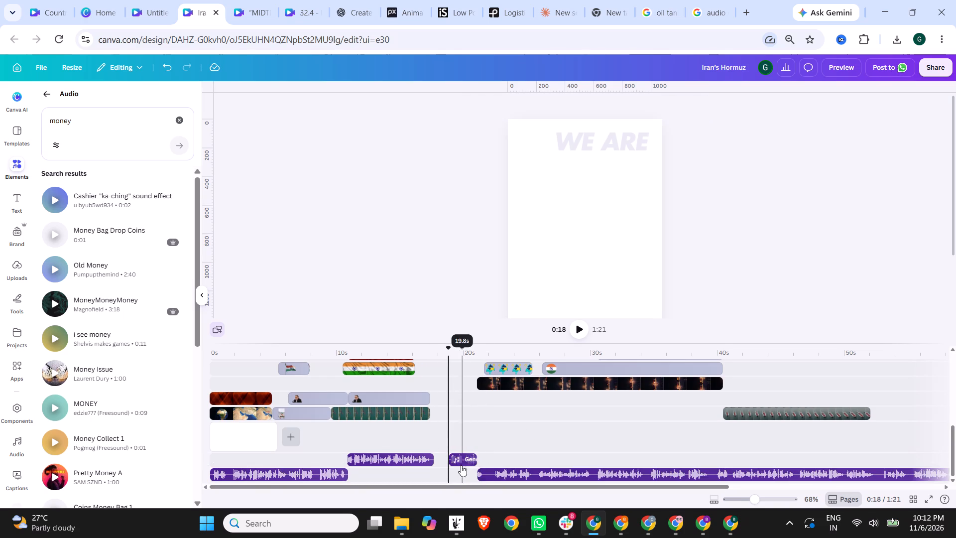
Move the remaining voiceover piece earlier to about 17.6 s so it meets the end of the middle voiceover clip.
{"action": "left_click_drag", "start_coordinate": [460, 459], "coordinate": [464, 428]}
{"action": "left_click_drag", "start_coordinate": [462, 456], "coordinate": [460, 439]}
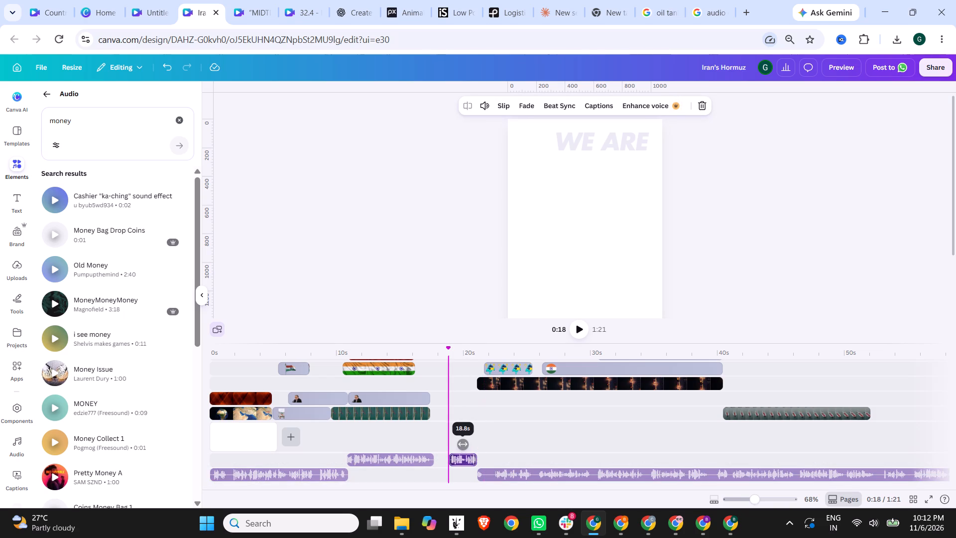
{"action": "left_click_drag", "start_coordinate": [460, 439], "coordinate": [460, 439]}
{"action": "left_click_drag", "start_coordinate": [465, 461], "coordinate": [449, 460]}
Play the narration from about 0:18 past 0:21 to check how the moved piece leads into the long voiceover clip.
{"action": "left_click", "coordinate": [584, 327]}
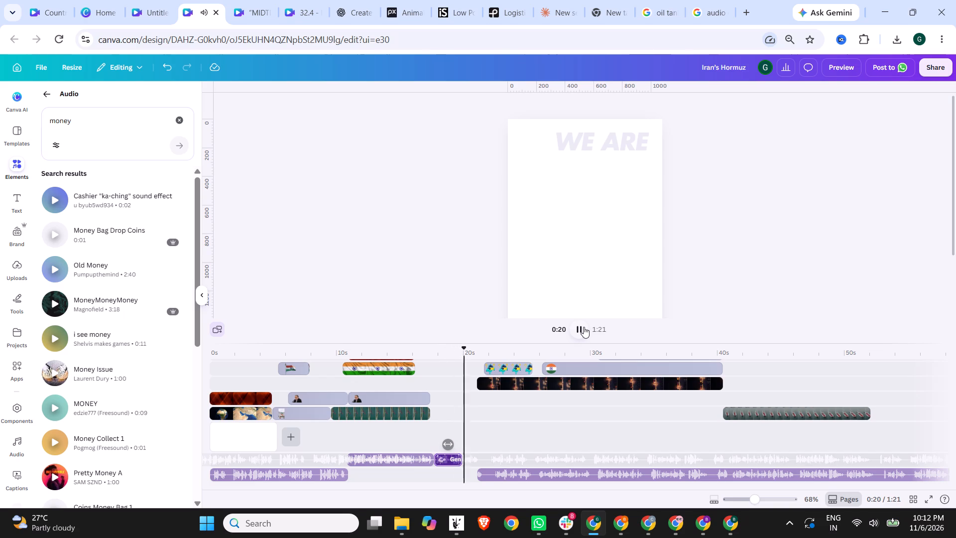
{"action": "left_click", "coordinate": [584, 327]}
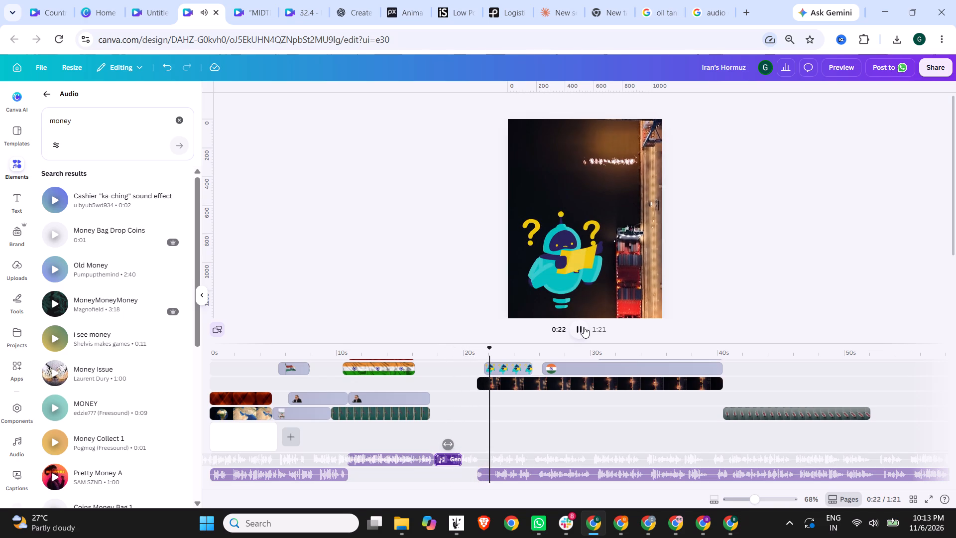
{"action": "left_click", "coordinate": [584, 327]}
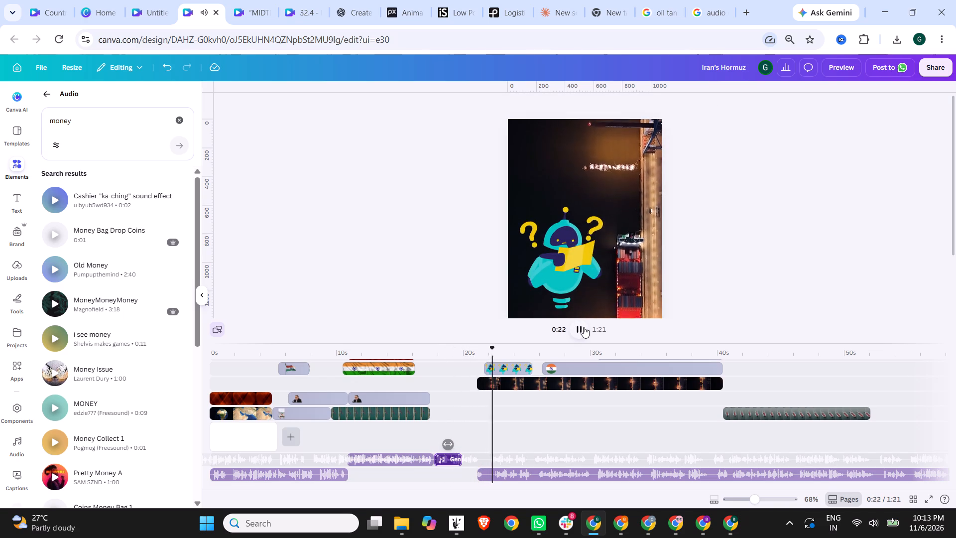
{"action": "left_click", "coordinate": [584, 327]}
{"action": "left_click", "coordinate": [447, 350]}
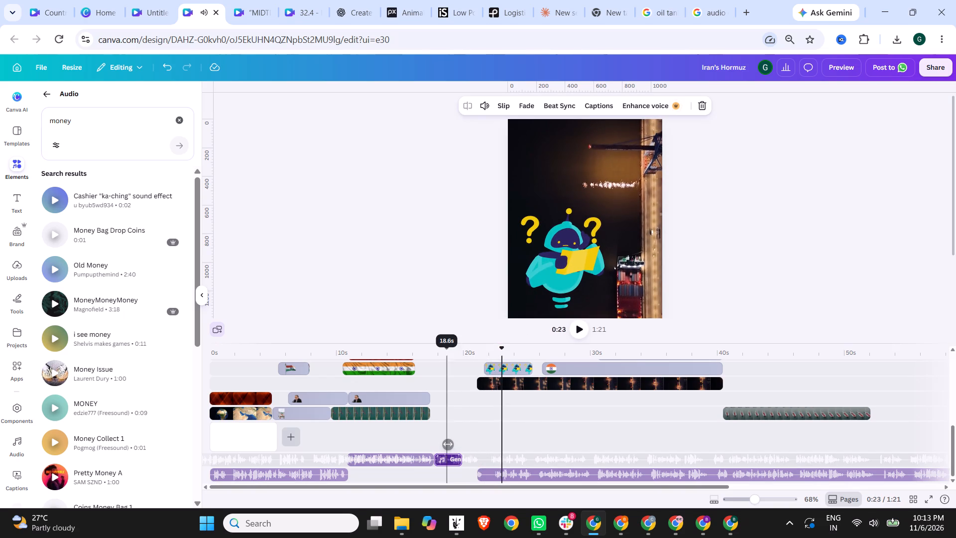
{"action": "left_click", "coordinate": [573, 330]}
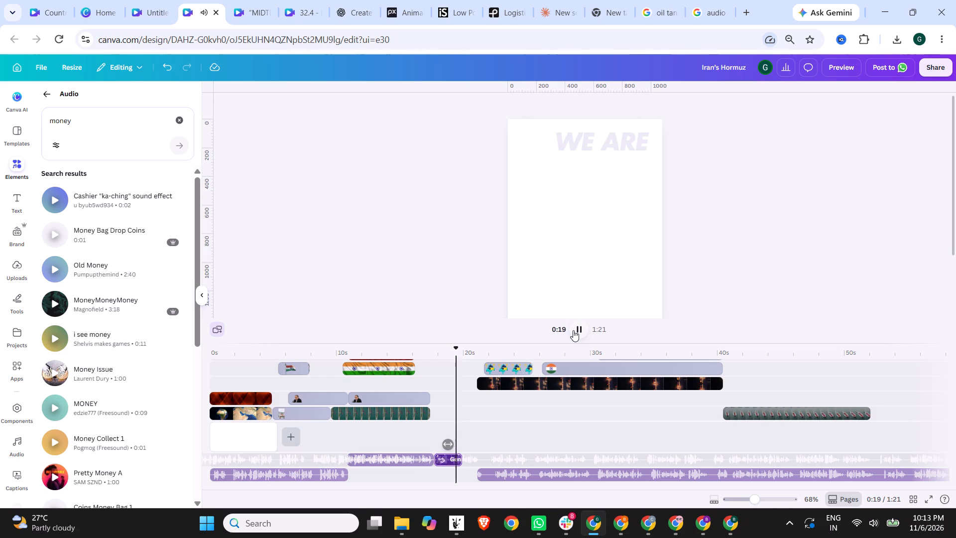
{"action": "left_click", "coordinate": [573, 330]}
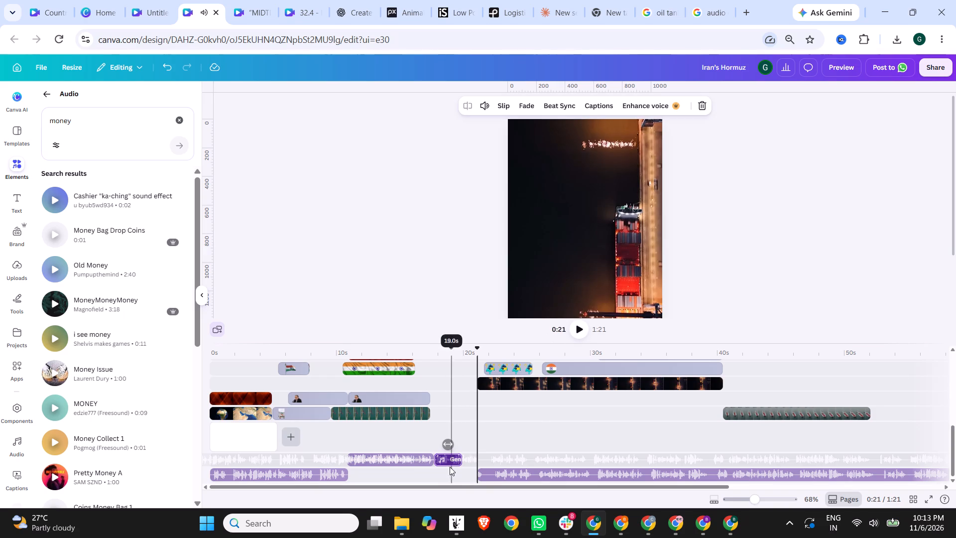
Extend the end of the moved voiceover piece to about 21.5 s, checking its narration with playback from about 0:18.
{"action": "left_click_drag", "start_coordinate": [460, 457], "coordinate": [472, 457]}
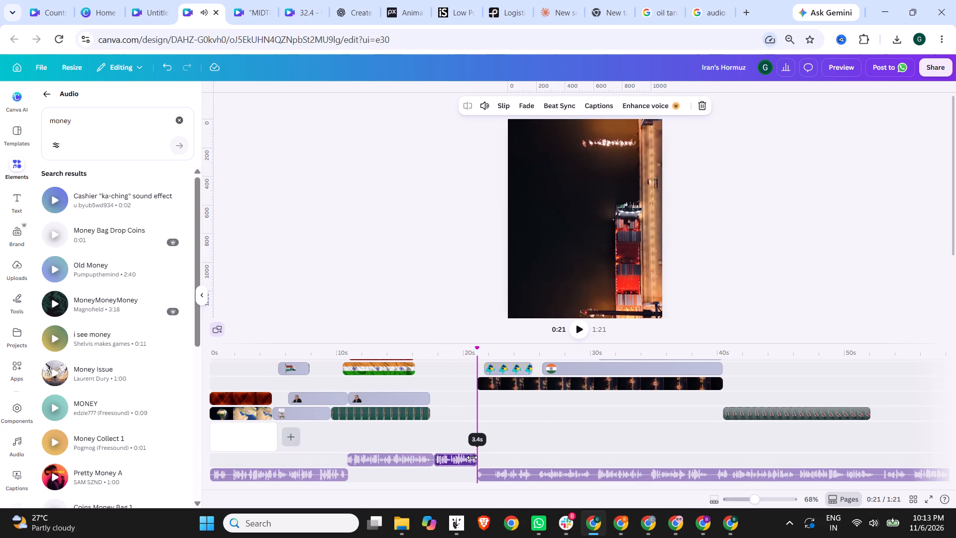
{"action": "left_click_drag", "start_coordinate": [472, 457], "coordinate": [467, 458]}
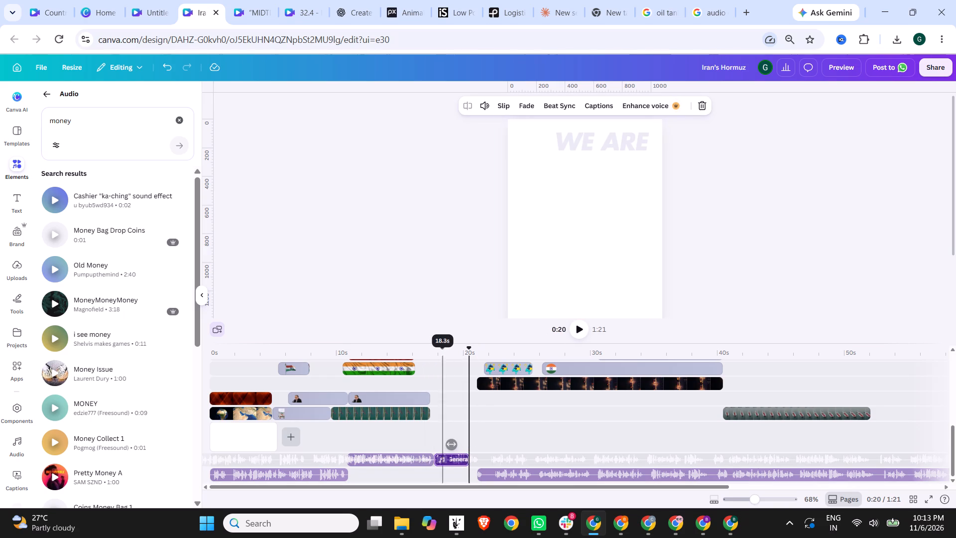
{"action": "left_click", "coordinate": [447, 354]}
{"action": "left_click", "coordinate": [577, 325]}
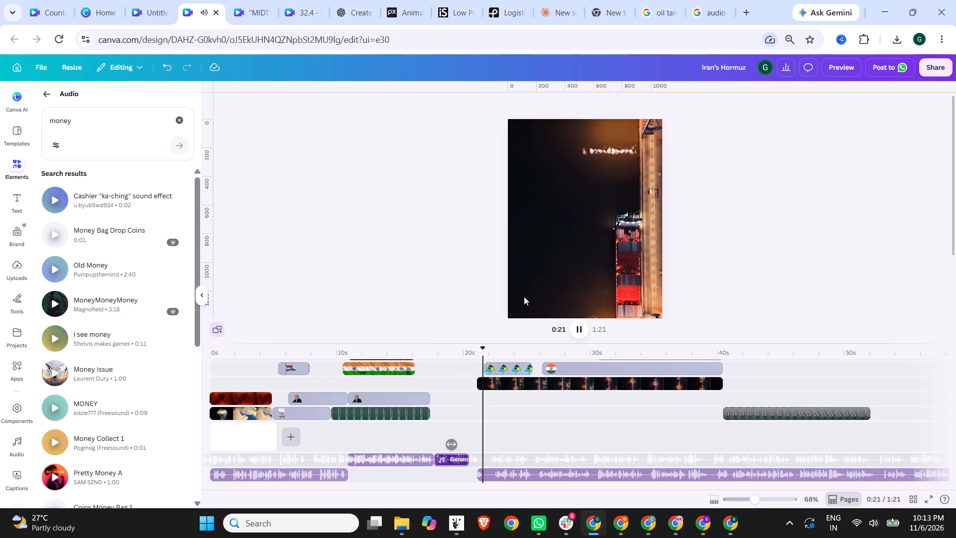
{"action": "left_click", "coordinate": [573, 333]}
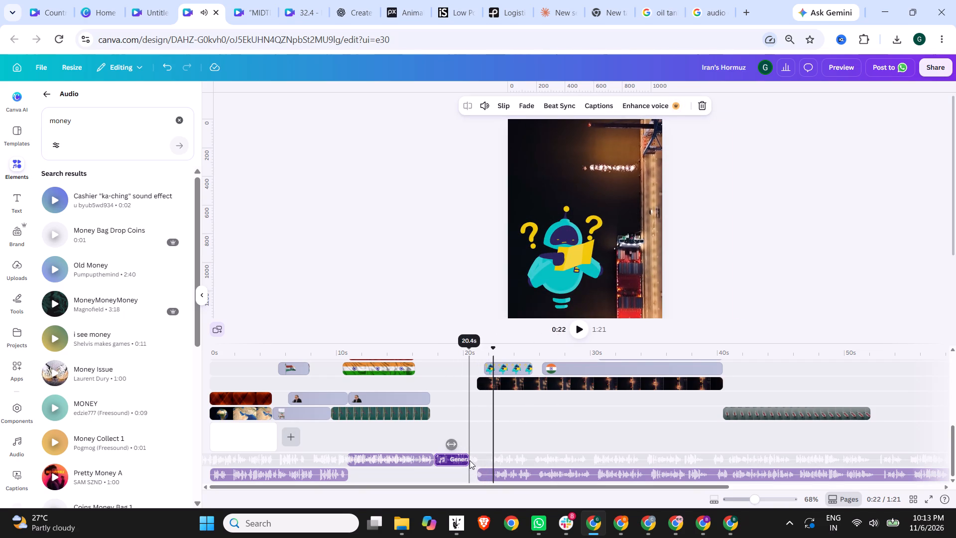
{"action": "left_click_drag", "start_coordinate": [466, 455], "coordinate": [478, 455]}
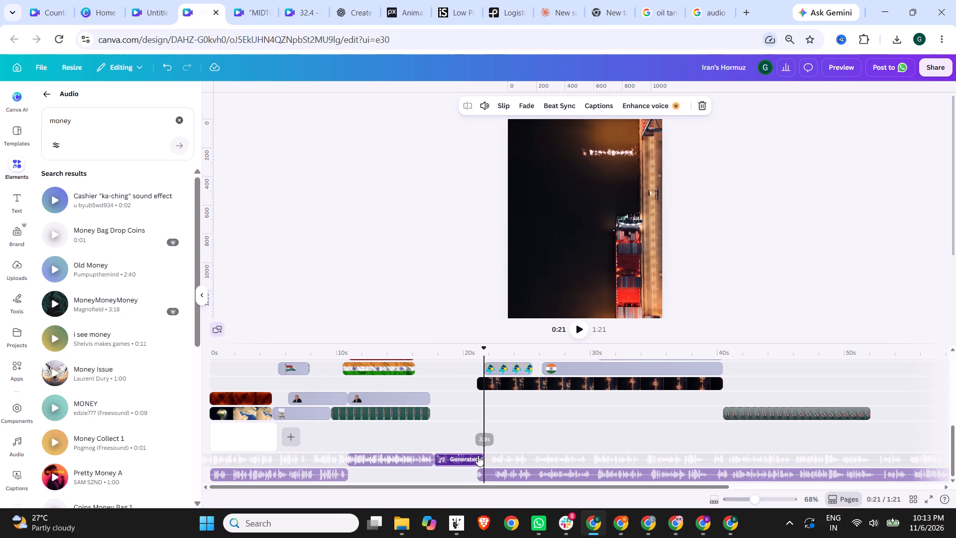
Check playback from about 0:19, split the long voiceover clip at about 21.8 s and delete its first 0.7 s piece.
{"action": "left_click", "coordinate": [450, 350]}
{"action": "left_click", "coordinate": [576, 325]}
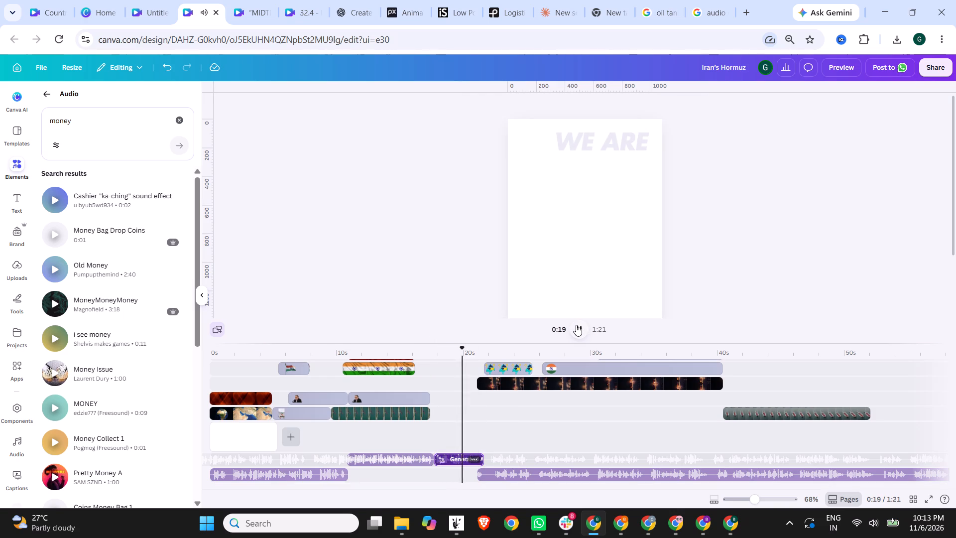
{"action": "left_click", "coordinate": [576, 325]}
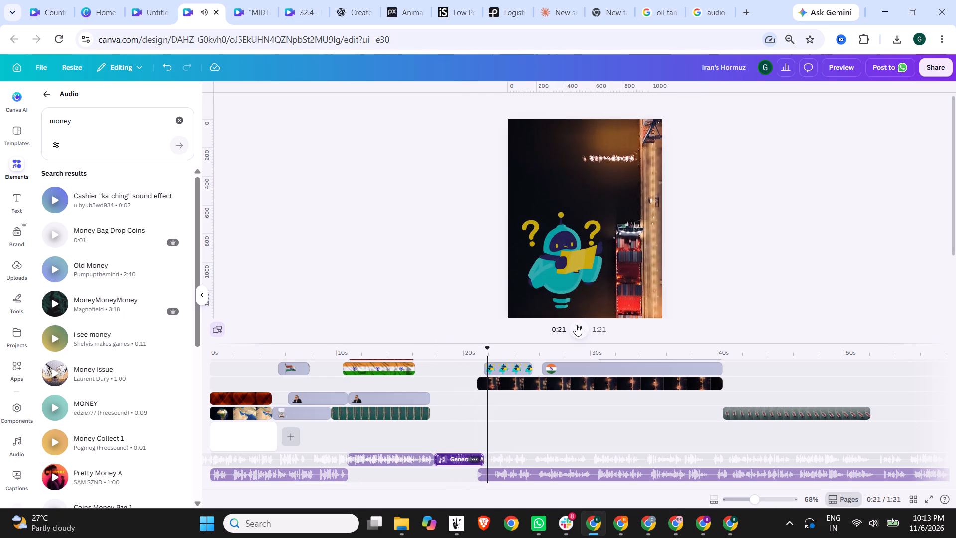
{"action": "left_click", "coordinate": [486, 475]}
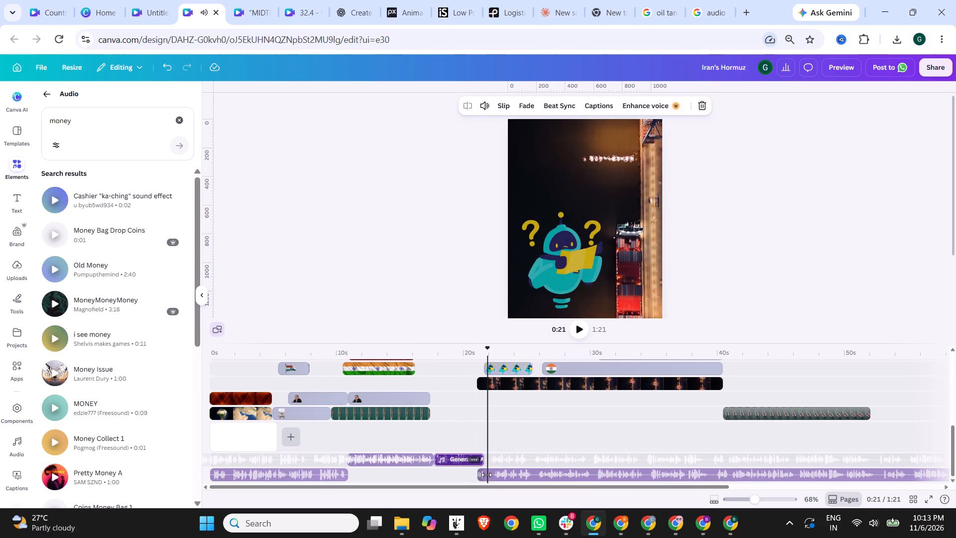
{"action": "left_click", "coordinate": [467, 103]}
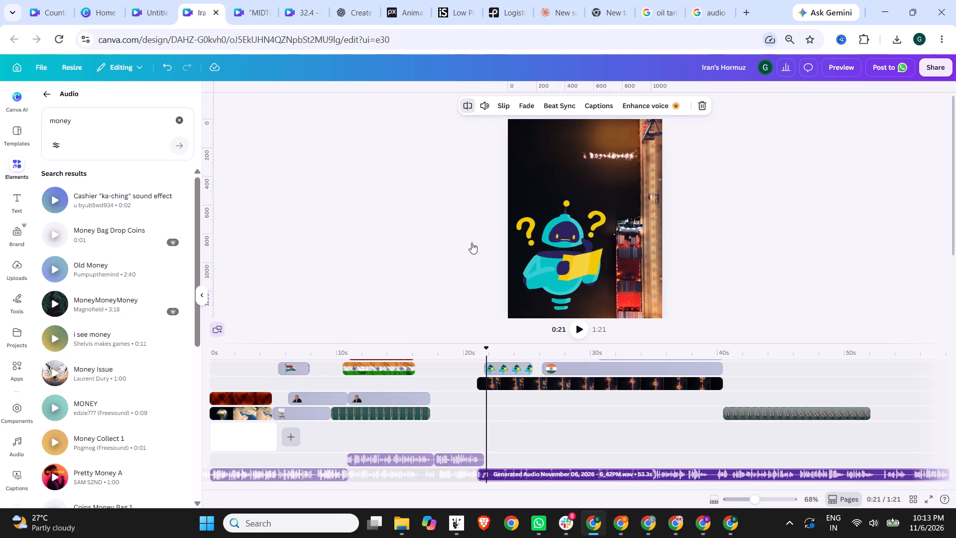
{"action": "left_click", "coordinate": [480, 473]}
{"action": "key", "text": "Delete"}
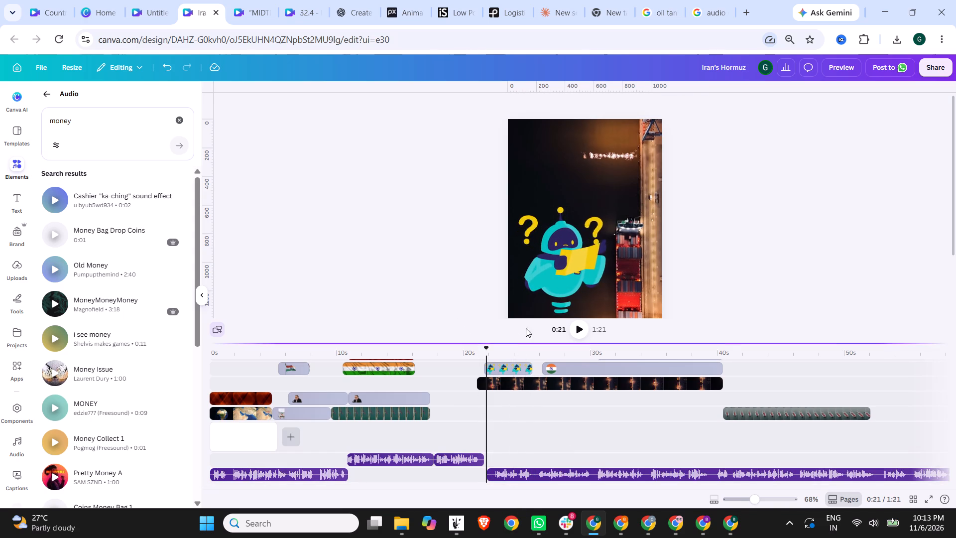
Check playback from about 0:21 to 0:26, split the long voiceover clip at about 24.2 s and delete its first 2.5 s piece.
{"action": "left_click", "coordinate": [580, 329]}
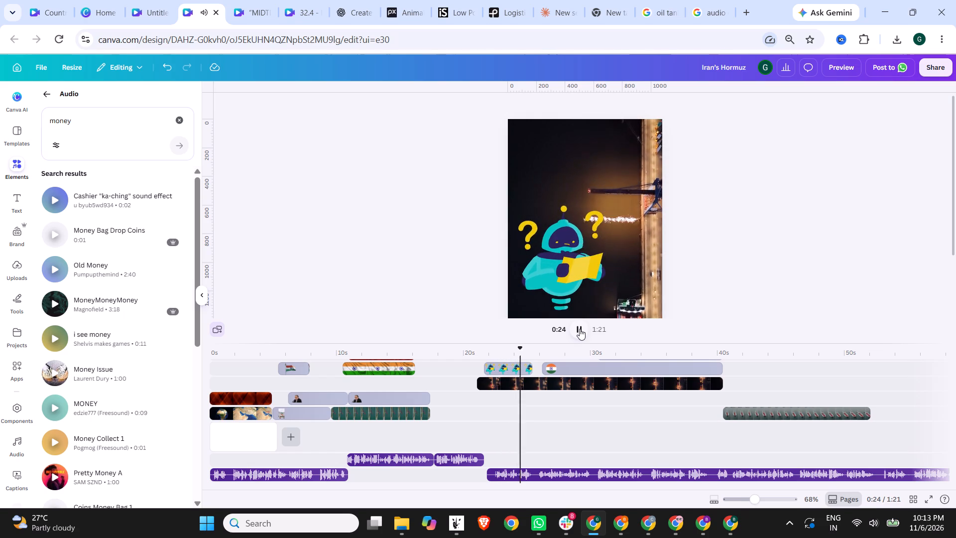
{"action": "left_click", "coordinate": [580, 329]}
{"action": "left_click", "coordinate": [580, 329]}
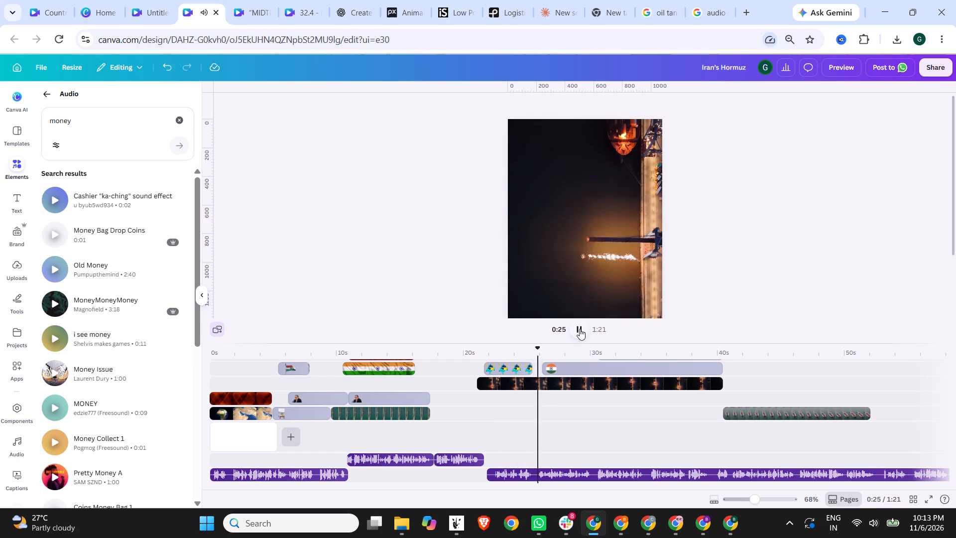
{"action": "left_click", "coordinate": [580, 329]}
{"action": "left_click", "coordinate": [580, 329]}
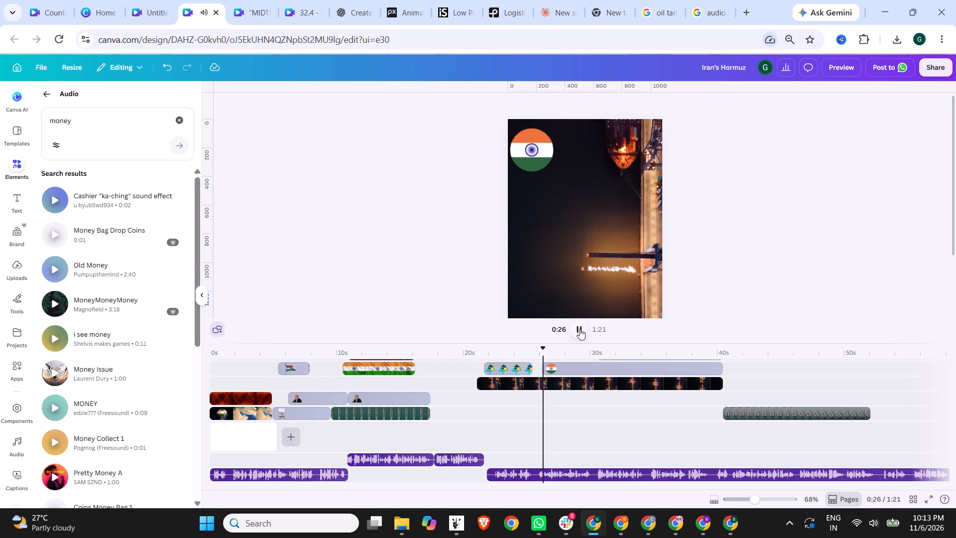
{"action": "left_click", "coordinate": [535, 347]}
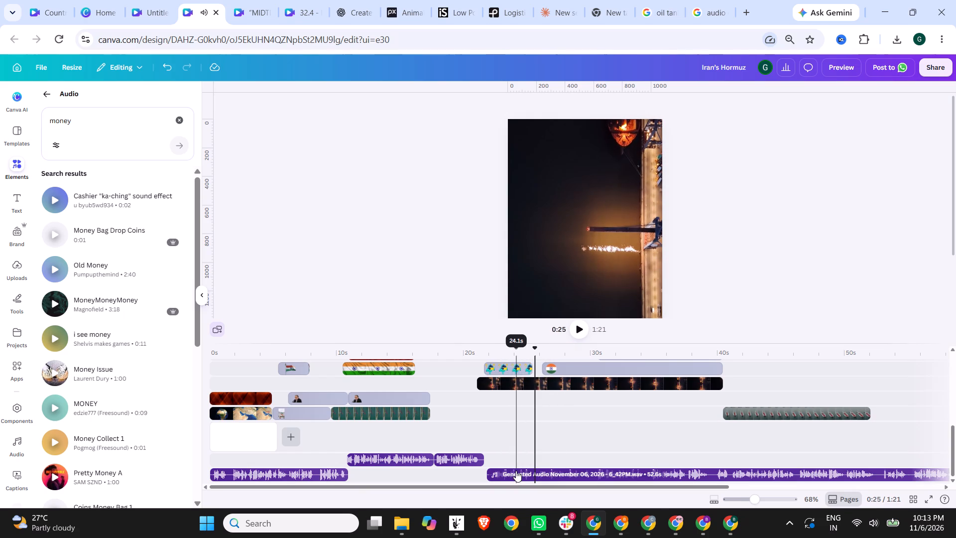
{"action": "left_click", "coordinate": [520, 474]}
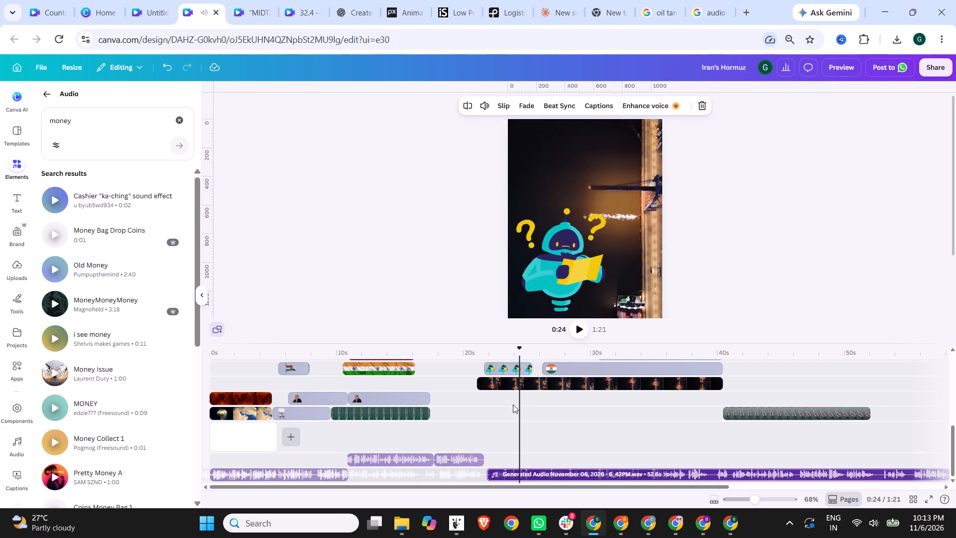
{"action": "left_click", "coordinate": [518, 353]}
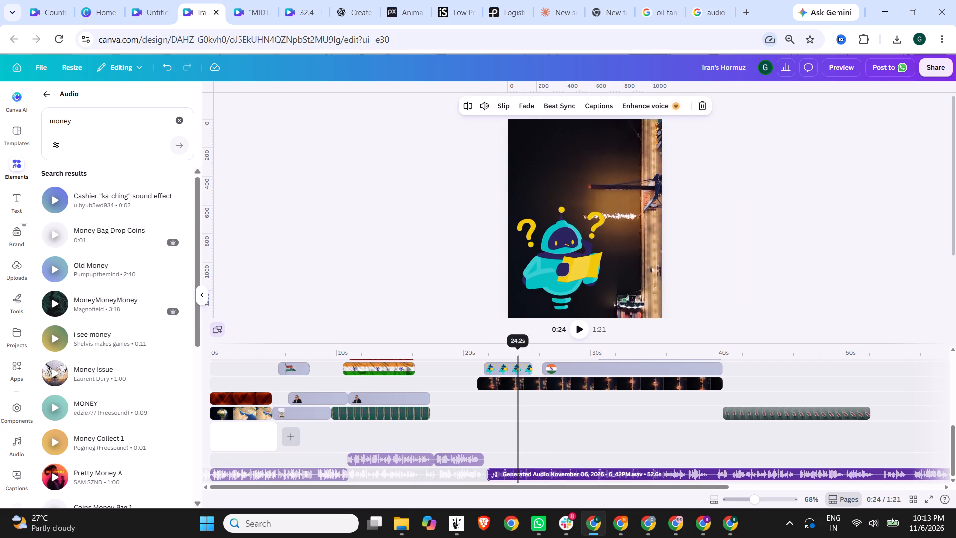
{"action": "left_click", "coordinate": [465, 104]}
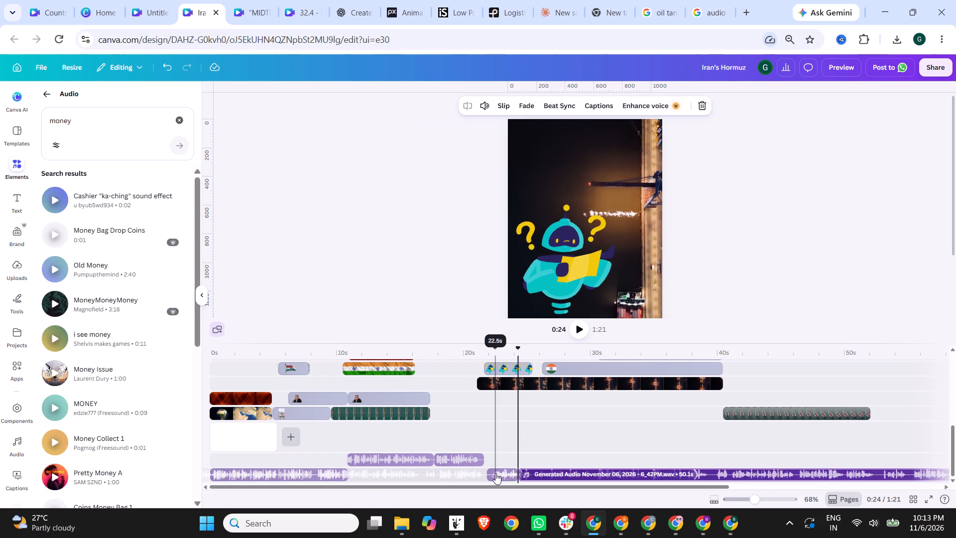
{"action": "left_click", "coordinate": [495, 473]}
{"action": "key", "text": "Delete"}
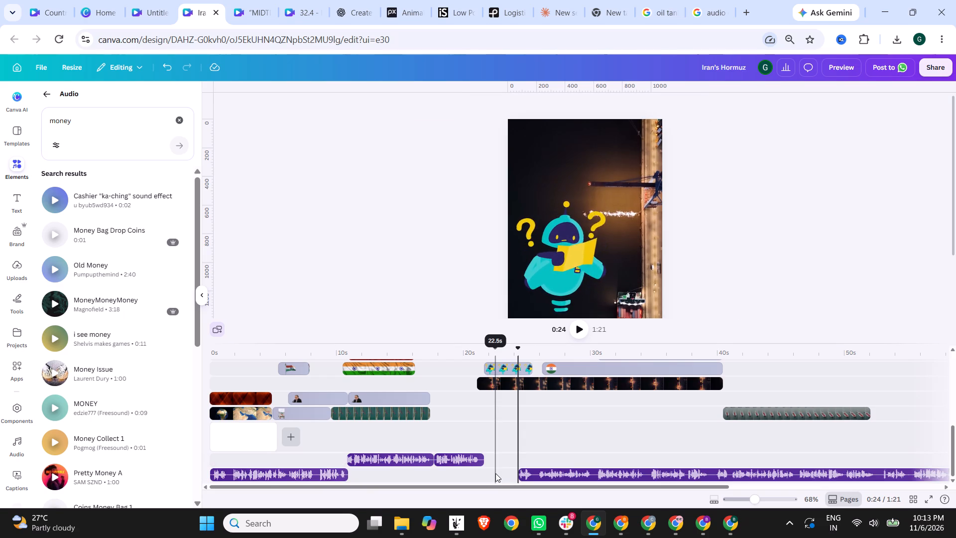
Play the narration from about 0:24 to 0:28 against the India imports visuals and look over the timeline tracks.
{"action": "left_click", "coordinate": [577, 329]}
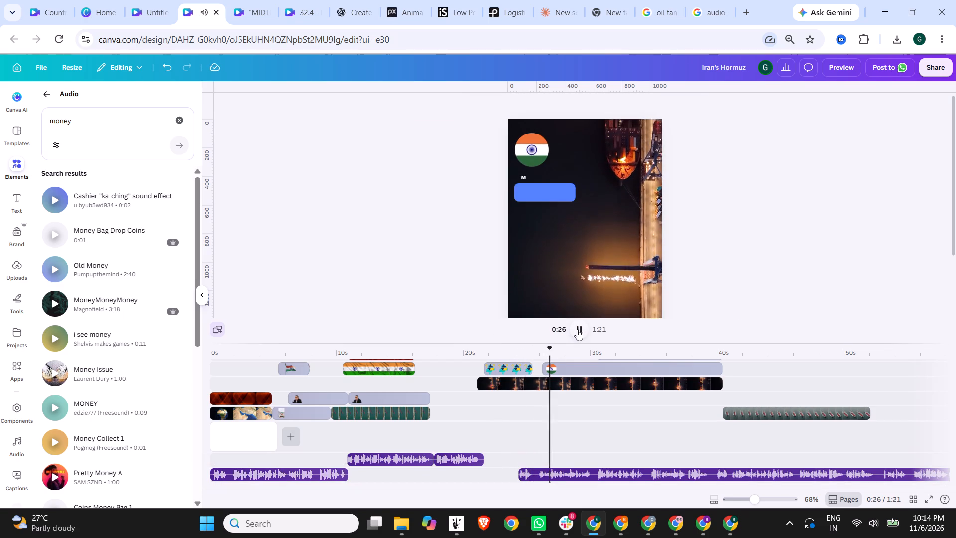
{"action": "left_click", "coordinate": [577, 329]}
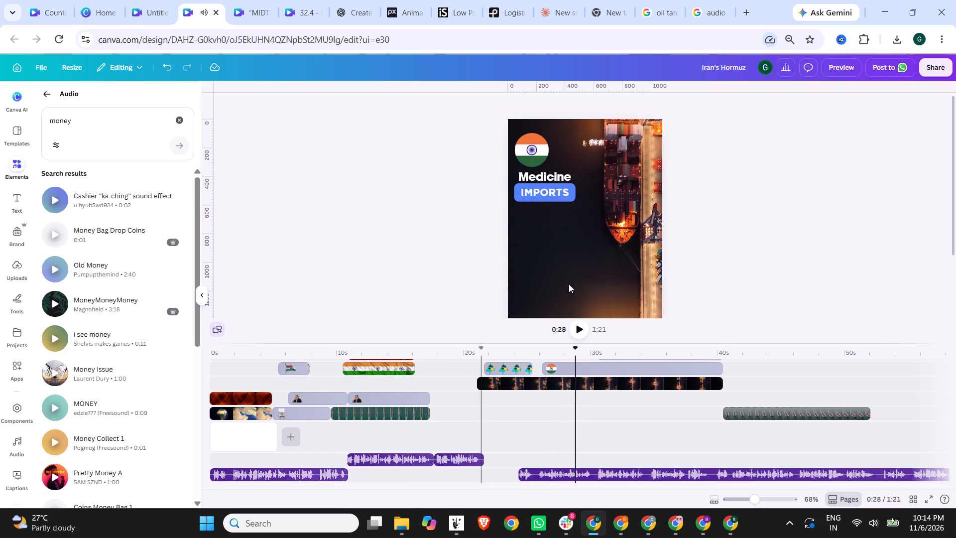
{"action": "scroll", "coordinate": [495, 418], "scroll_direction": "up", "scroll_amount": 2}
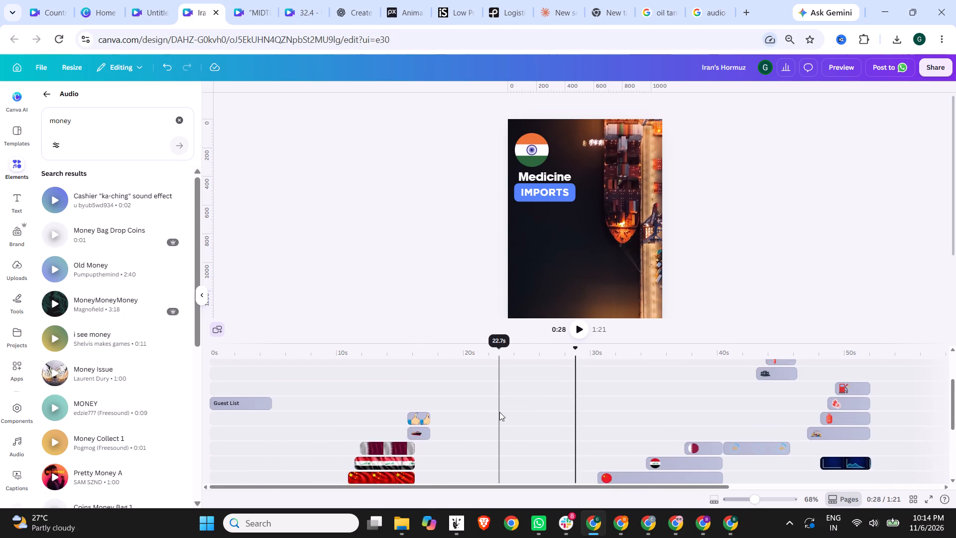
{"action": "scroll", "coordinate": [499, 412], "scroll_direction": "up", "scroll_amount": 5}
{"action": "scroll", "coordinate": [500, 411], "scroll_direction": "down", "scroll_amount": 7}
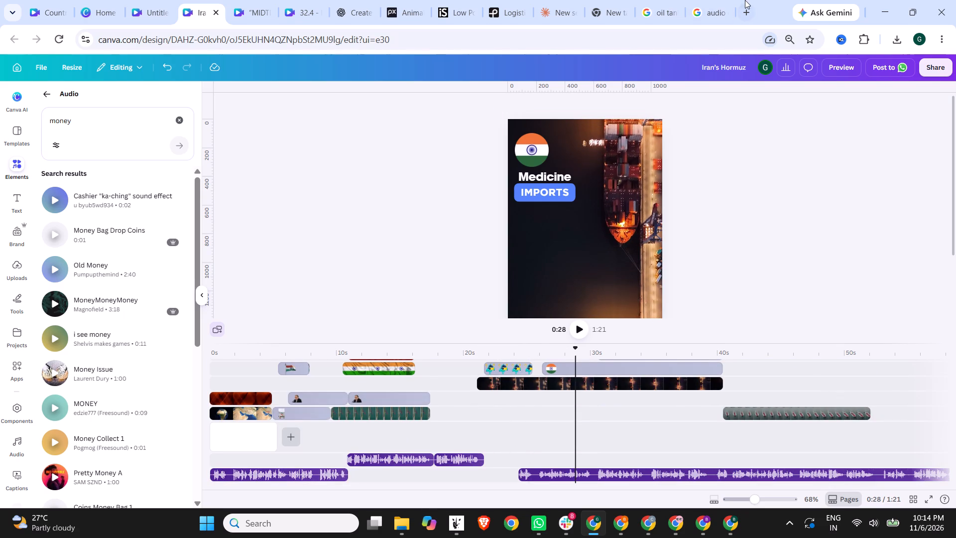
Search Google for "thinking auido effect for reels idea" and read the expanded AI overview for thinking sound suggestions.
{"action": "left_click", "coordinate": [704, 0]}
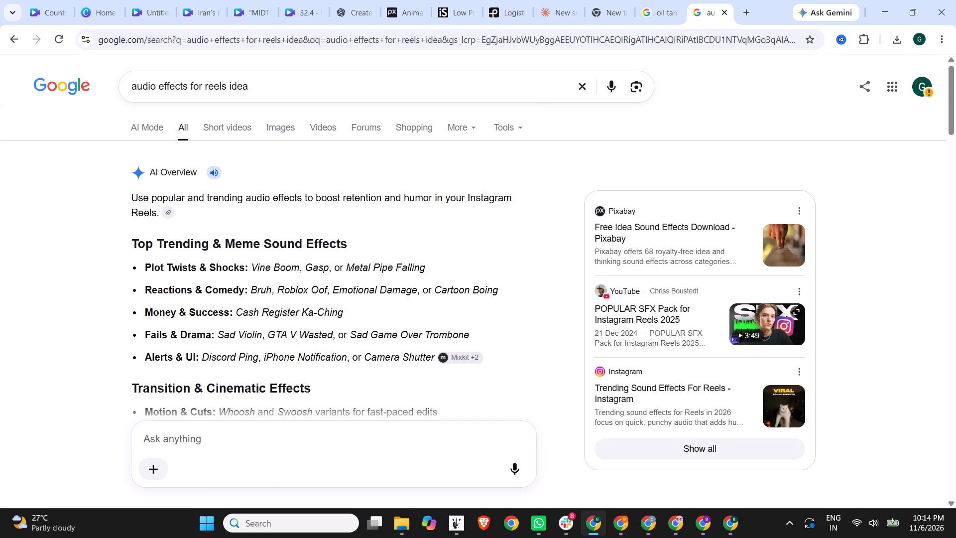
{"action": "left_click_drag", "start_coordinate": [185, 82], "coordinate": [40, 82]}
{"action": "key", "text": "Delete"}
{"action": "key", "text": "Delete"}
{"action": "type", "text": "thinking"}
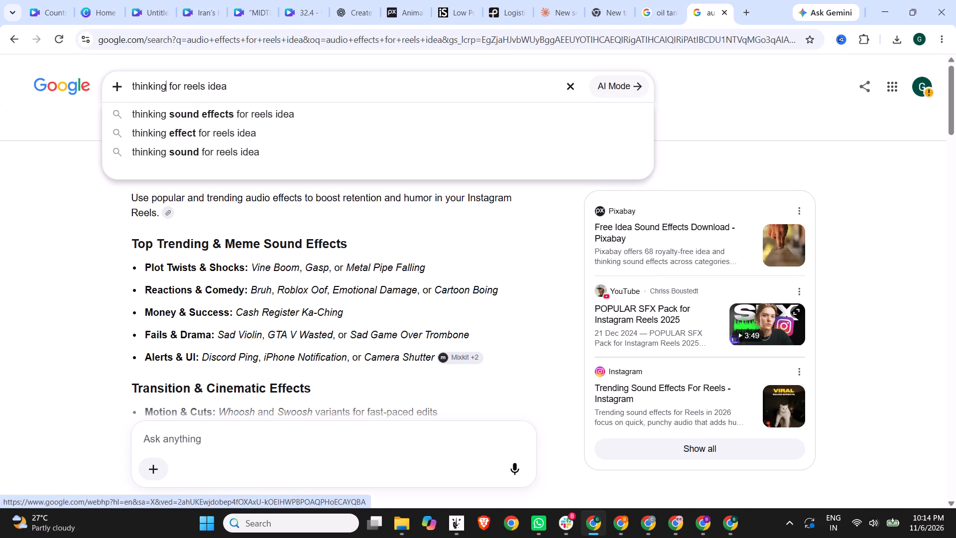
{"action": "key", "text": "space"}
{"action": "type", "text": "auido effect"}
{"action": "key", "text": "Return"}
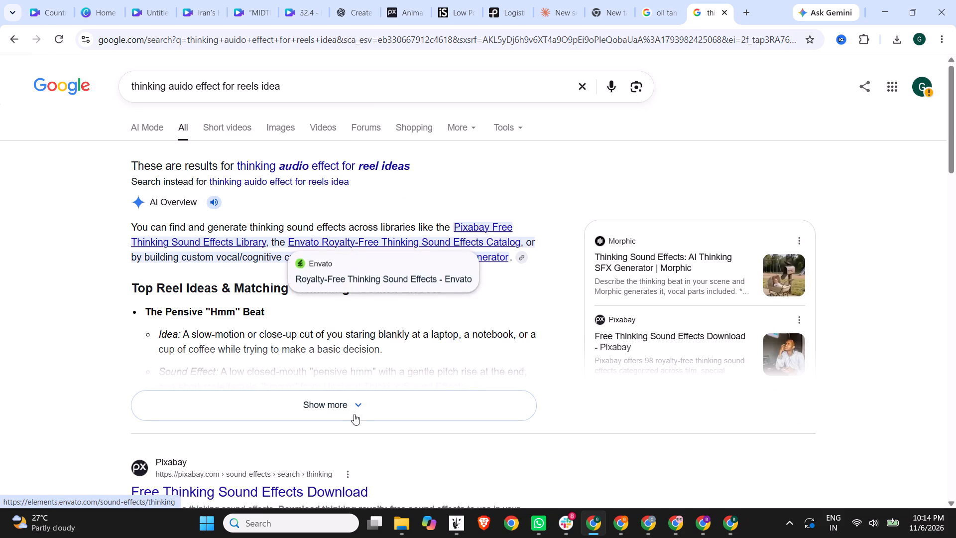
{"action": "left_click", "coordinate": [349, 400]}
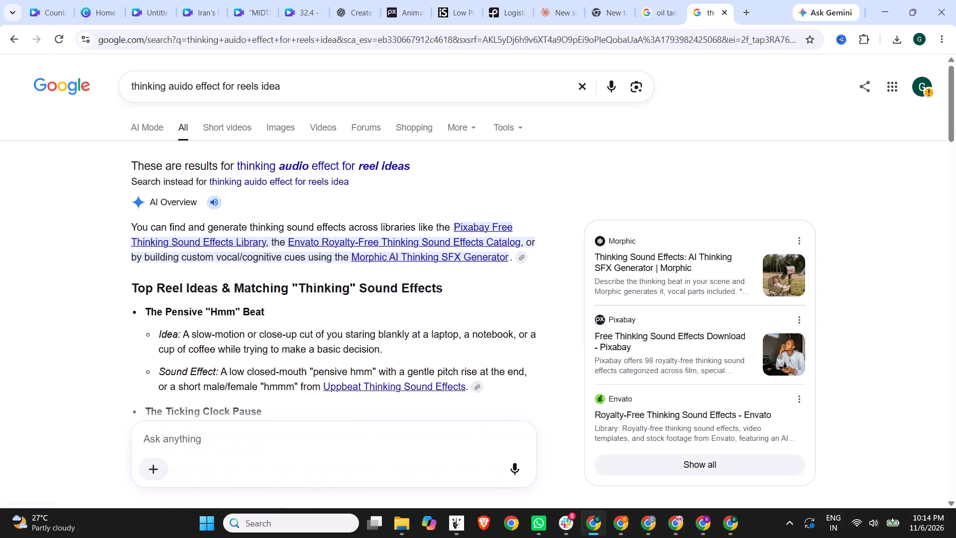
{"action": "scroll", "coordinate": [220, 311], "scroll_direction": "down", "scroll_amount": 1}
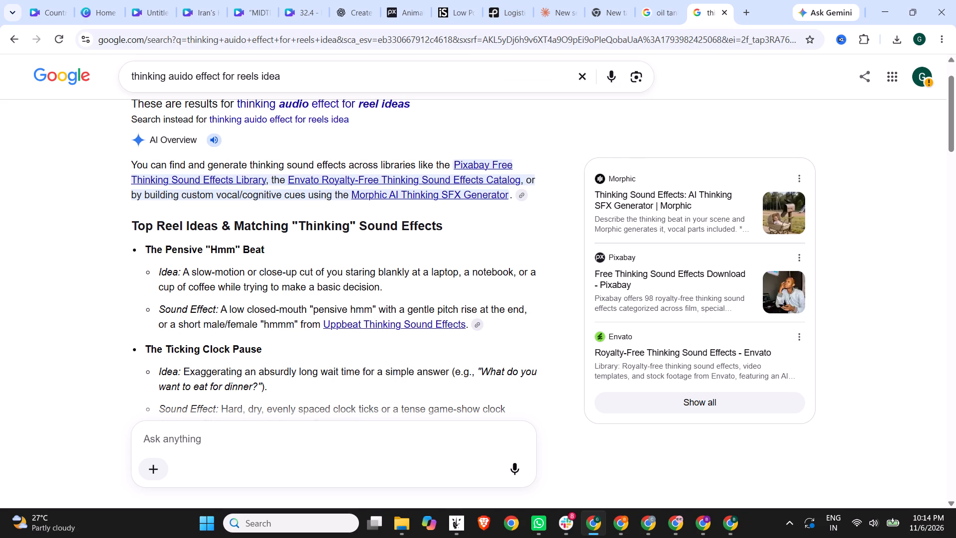
{"action": "scroll", "coordinate": [227, 287], "scroll_direction": "down", "scroll_amount": 2}
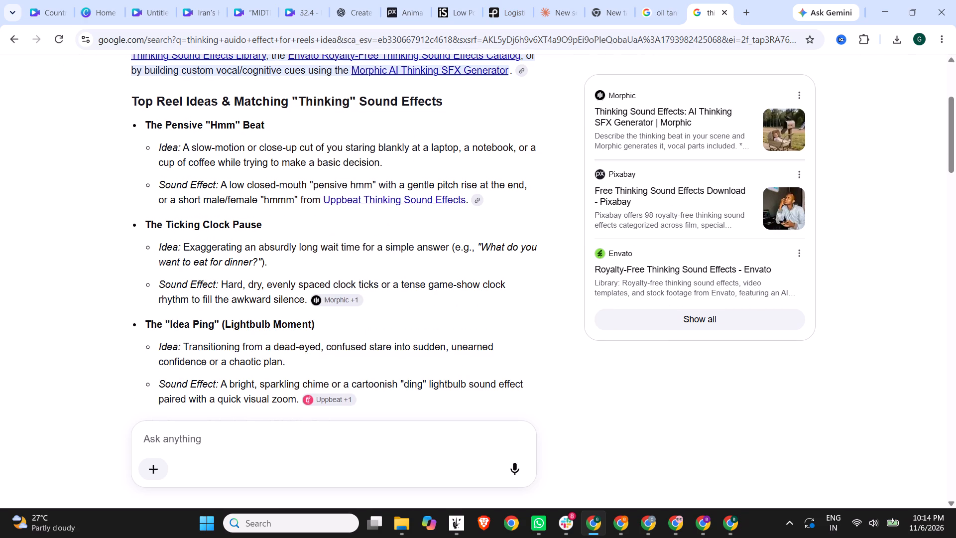
Switch back to the Iran's Hormuz design in Canva and search its audio library for "thinking".
{"action": "left_click", "coordinate": [654, 0]}
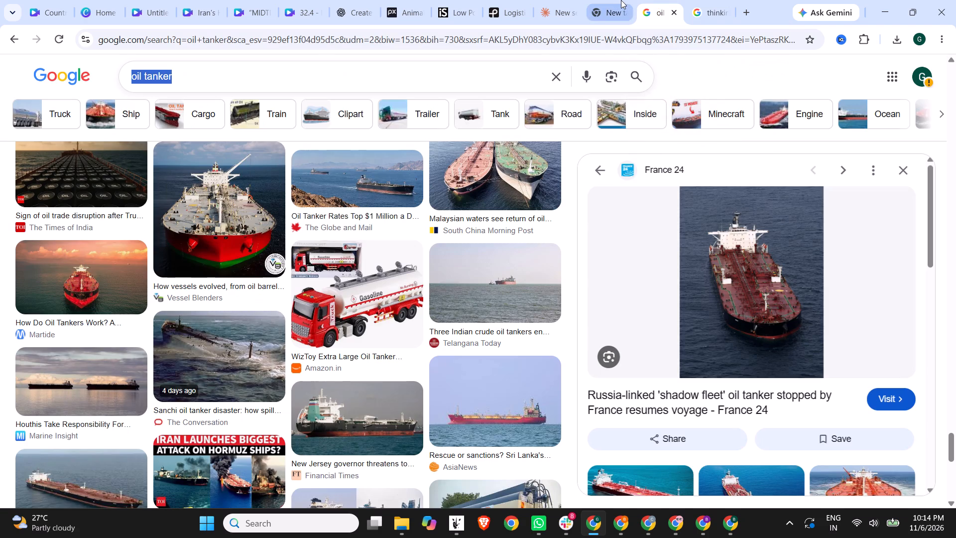
{"action": "left_click", "coordinate": [238, 0]}
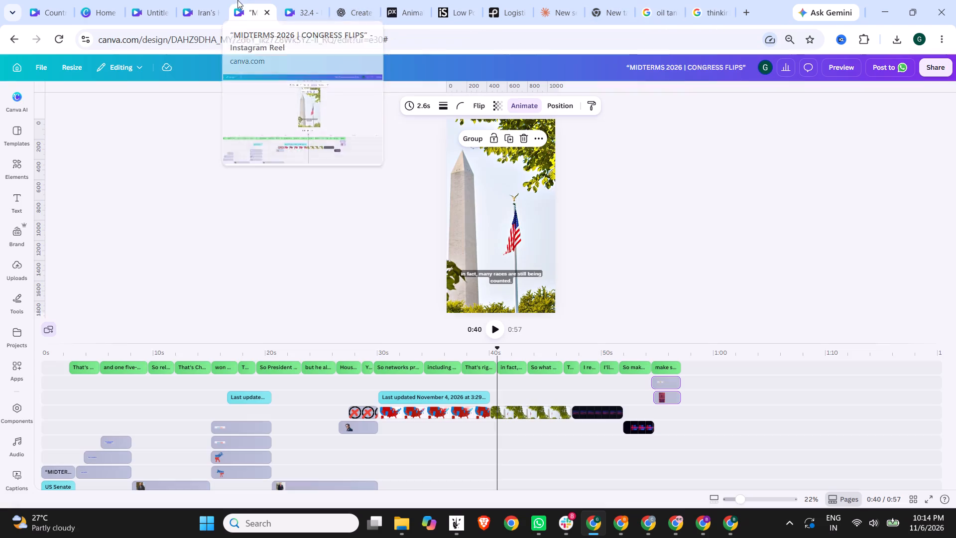
{"action": "left_click", "coordinate": [204, 0]}
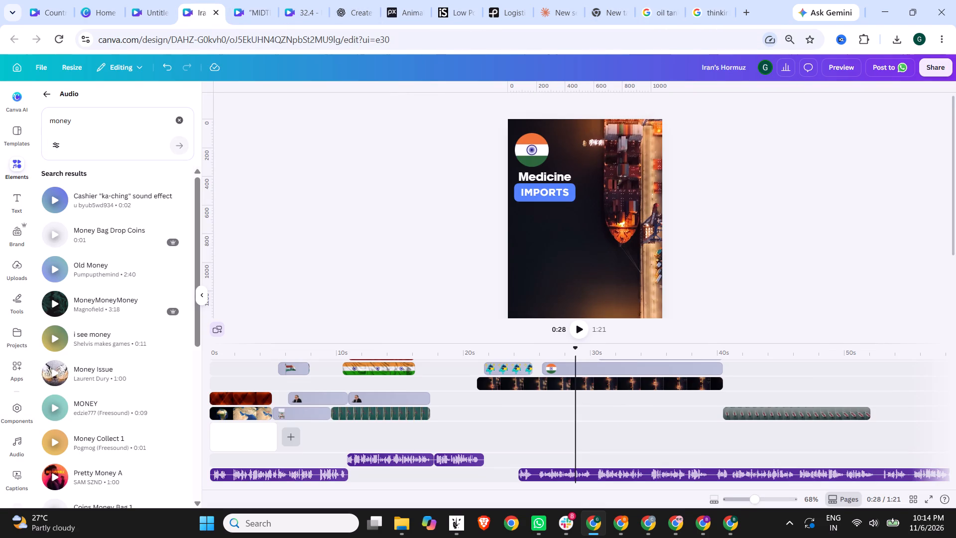
{"action": "left_click_drag", "start_coordinate": [77, 122], "coordinate": [33, 120]}
{"action": "type", "text": "thinking"}
{"action": "key", "text": "Return"}
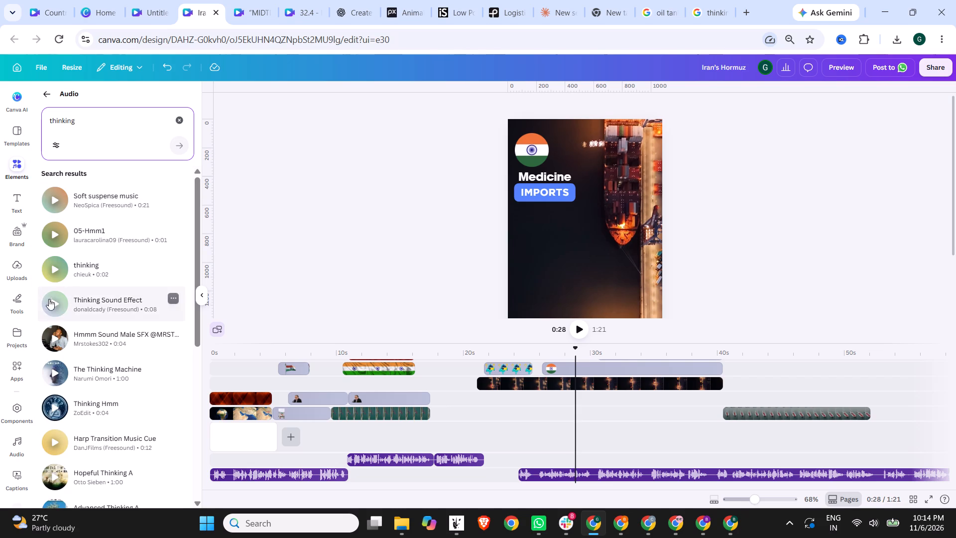
Browse the audio results and preview thinking, Thinking Sound Effect, Thinking Hmm and Think to find a suitable effect.
{"action": "left_click", "coordinate": [57, 267]}
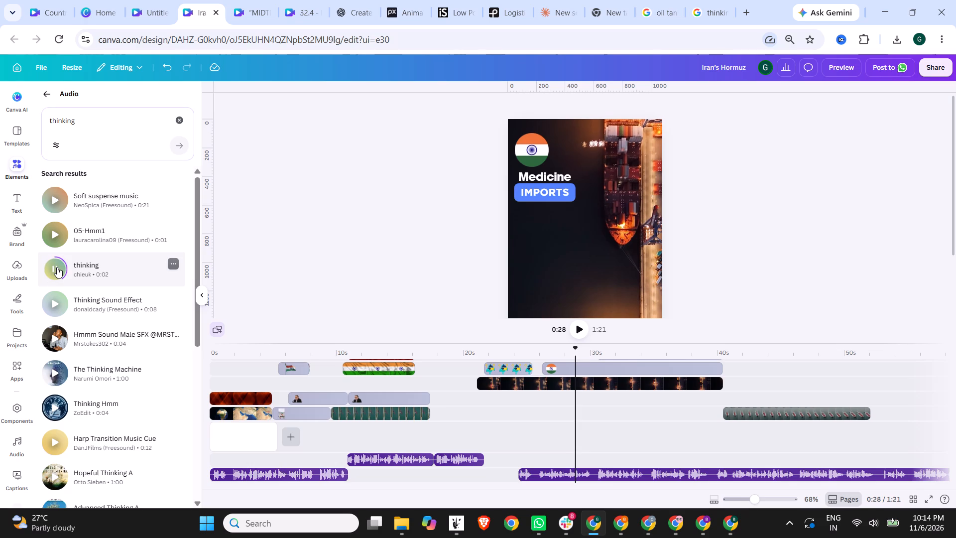
{"action": "left_click", "coordinate": [57, 267]}
{"action": "left_click", "coordinate": [51, 308]}
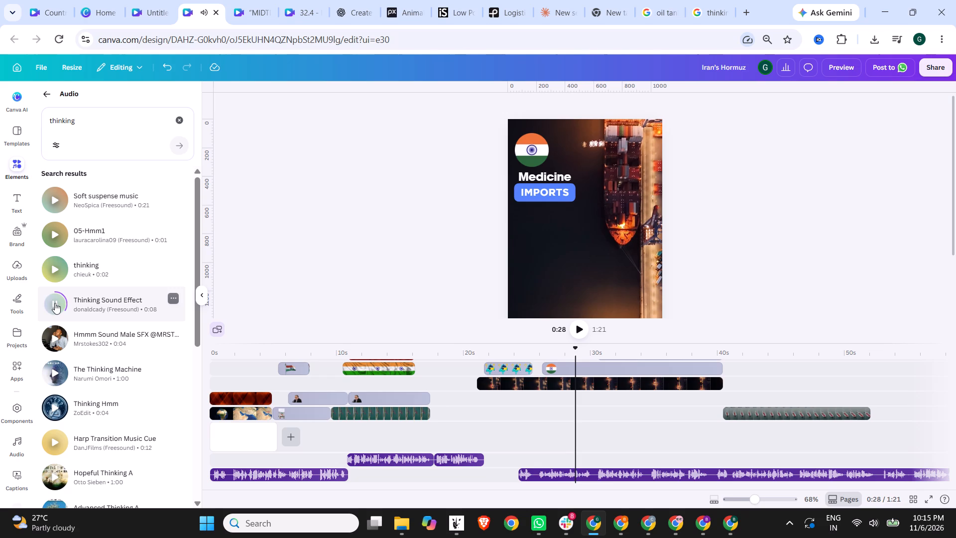
{"action": "left_click", "coordinate": [52, 405]}
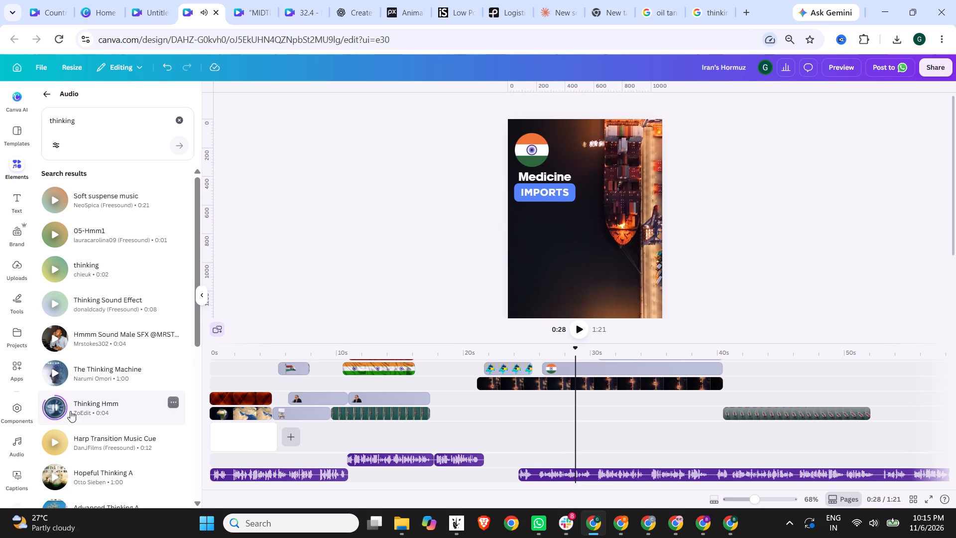
{"action": "scroll", "coordinate": [61, 448], "scroll_direction": "down", "scroll_amount": 2}
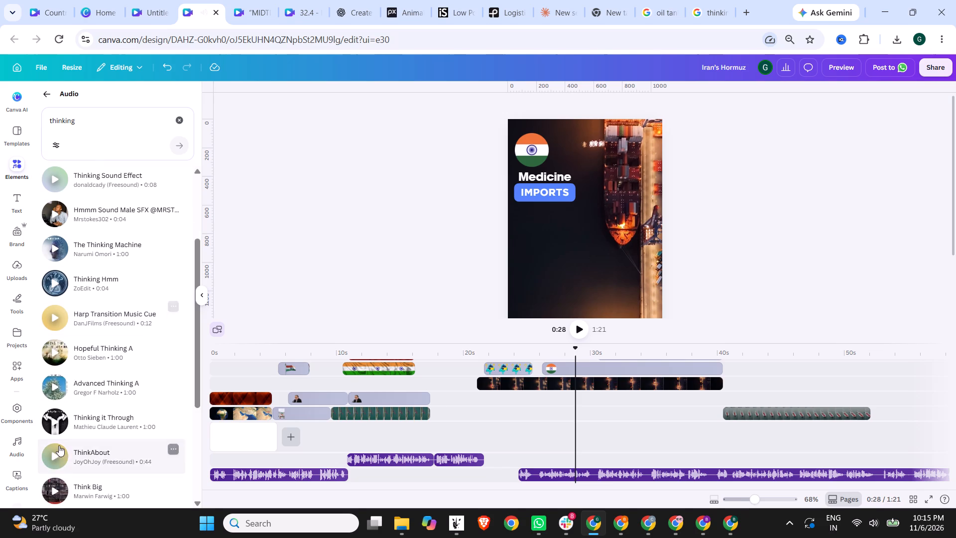
{"action": "scroll", "coordinate": [59, 445], "scroll_direction": "down", "scroll_amount": 3}
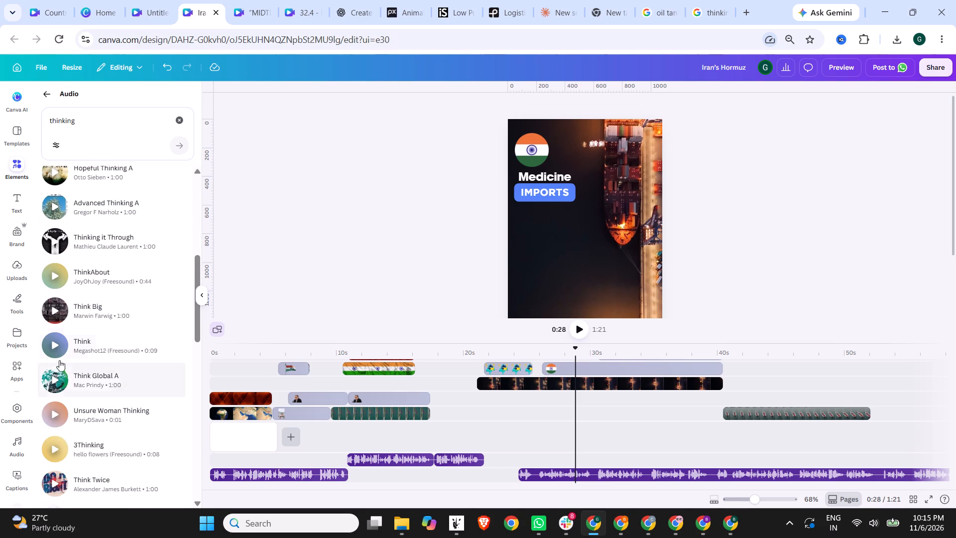
{"action": "left_click", "coordinate": [50, 344]}
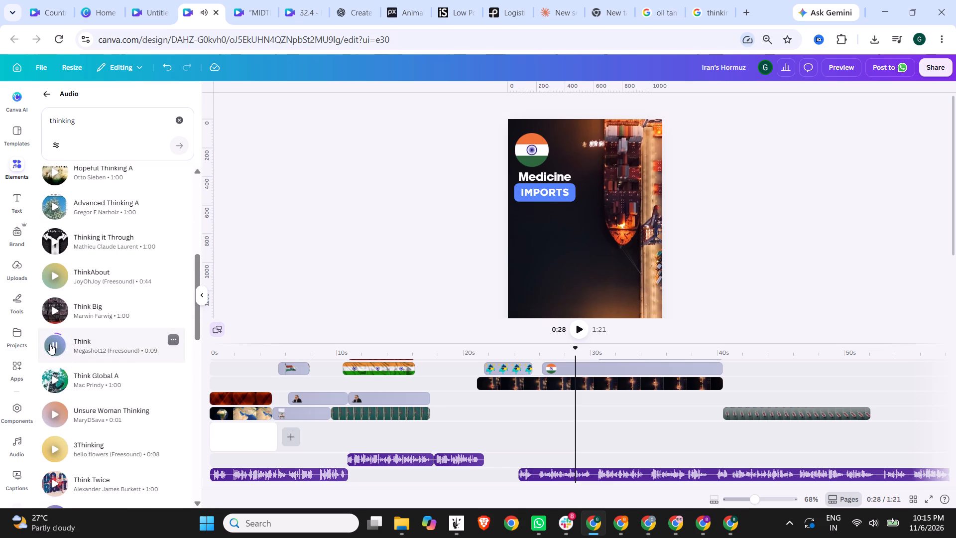
{"action": "left_click", "coordinate": [50, 344]}
{"action": "scroll", "coordinate": [77, 371], "scroll_direction": "down", "scroll_amount": 3}
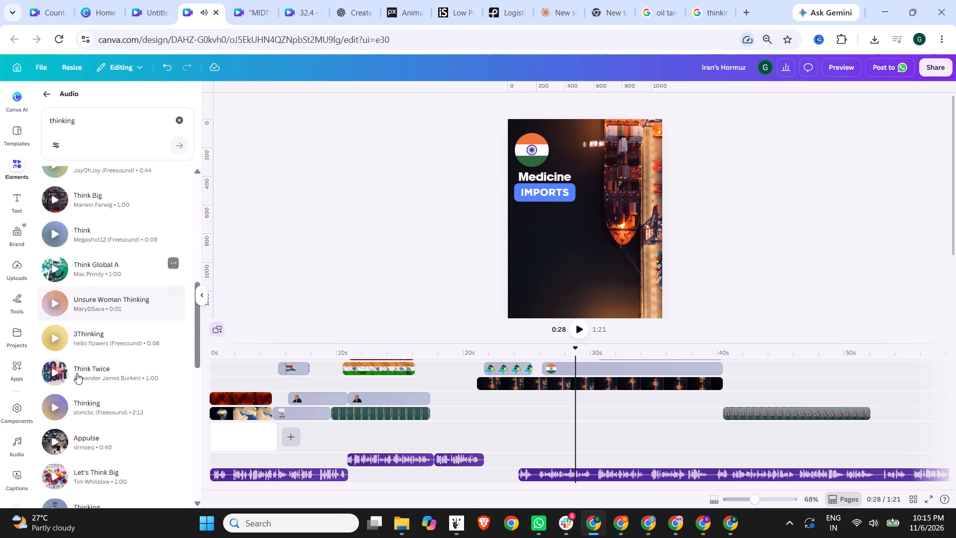
{"action": "scroll", "coordinate": [54, 368], "scroll_direction": "down", "scroll_amount": 2}
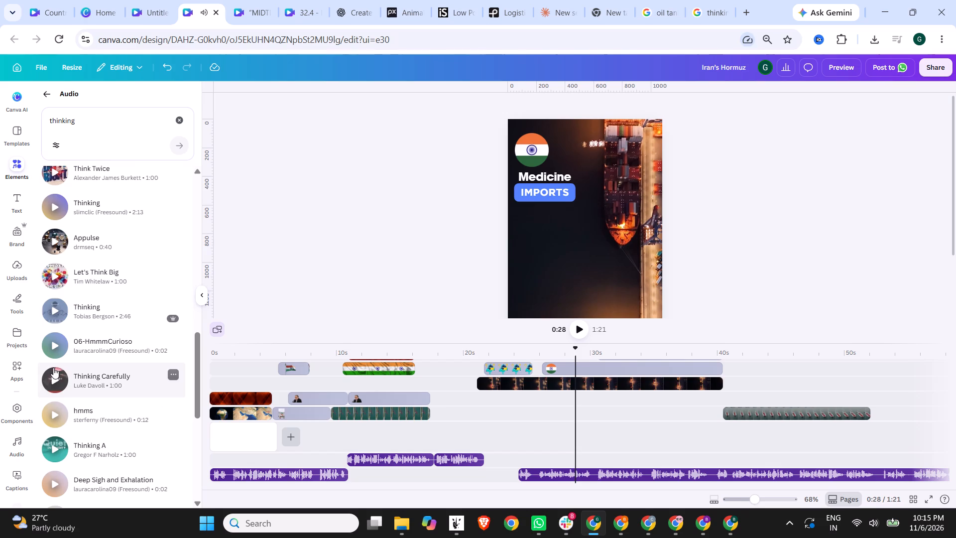
{"action": "scroll", "coordinate": [65, 368], "scroll_direction": "up", "scroll_amount": 16}
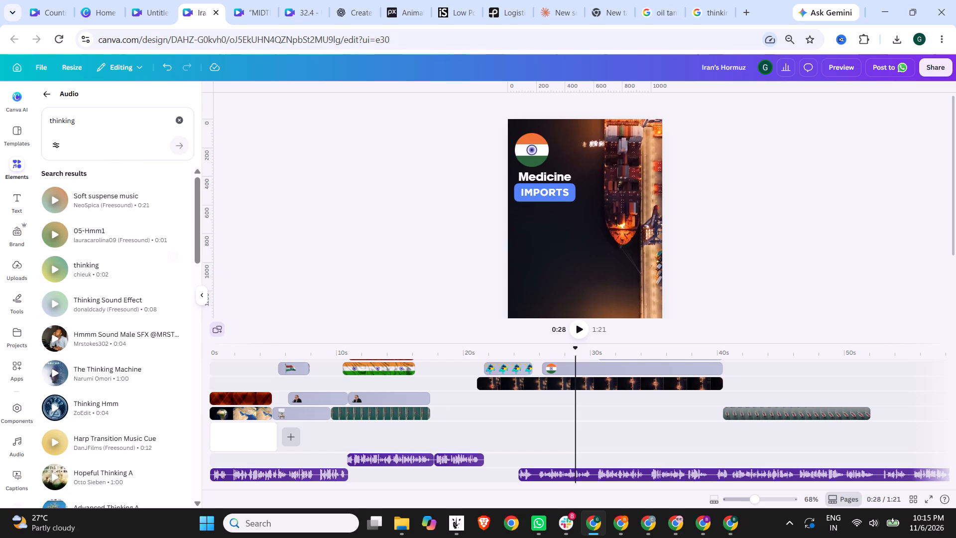
{"action": "scroll", "coordinate": [137, 288], "scroll_direction": "down", "scroll_amount": 4}
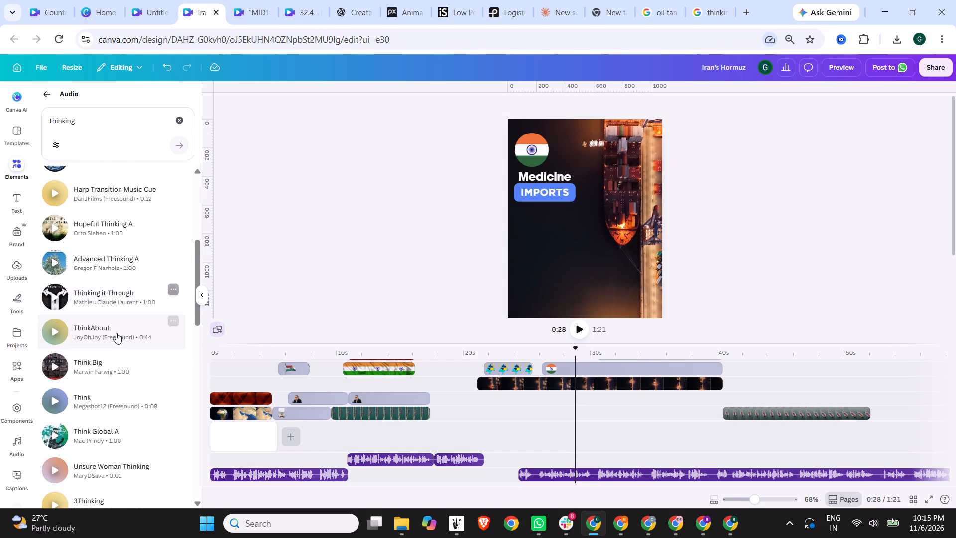
{"action": "scroll", "coordinate": [48, 467], "scroll_direction": "down", "scroll_amount": 2}
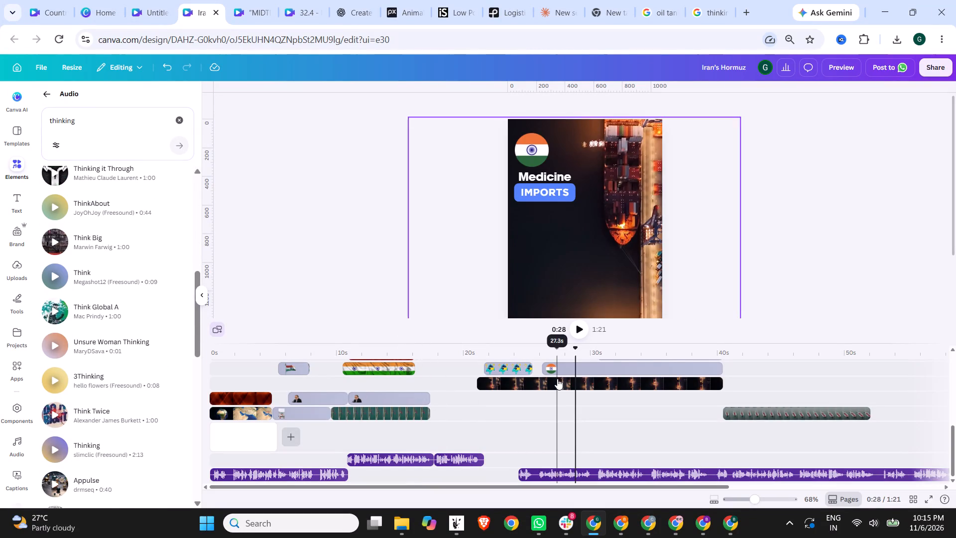
Play from about 0:18 to 0:22 and extend the suited-man cutout to 10.1 s and the green ship video to 11.4 s, up to the night ship footage.
{"action": "left_click", "coordinate": [444, 353]}
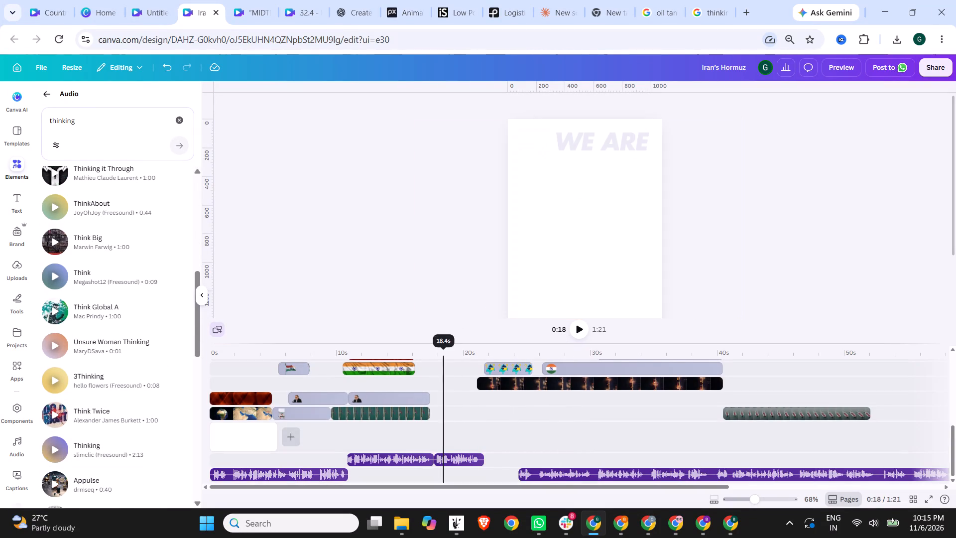
{"action": "left_click", "coordinate": [578, 327]}
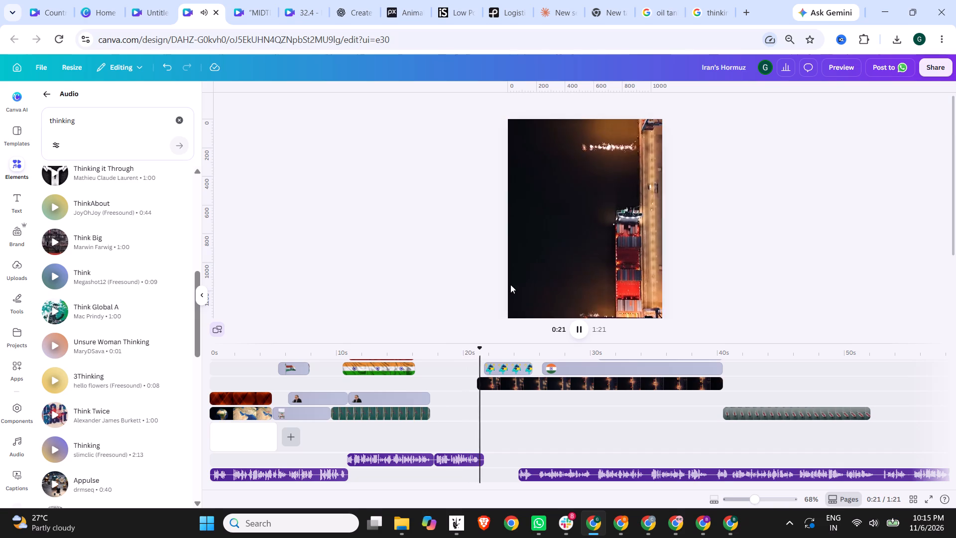
{"action": "left_click", "coordinate": [574, 327]}
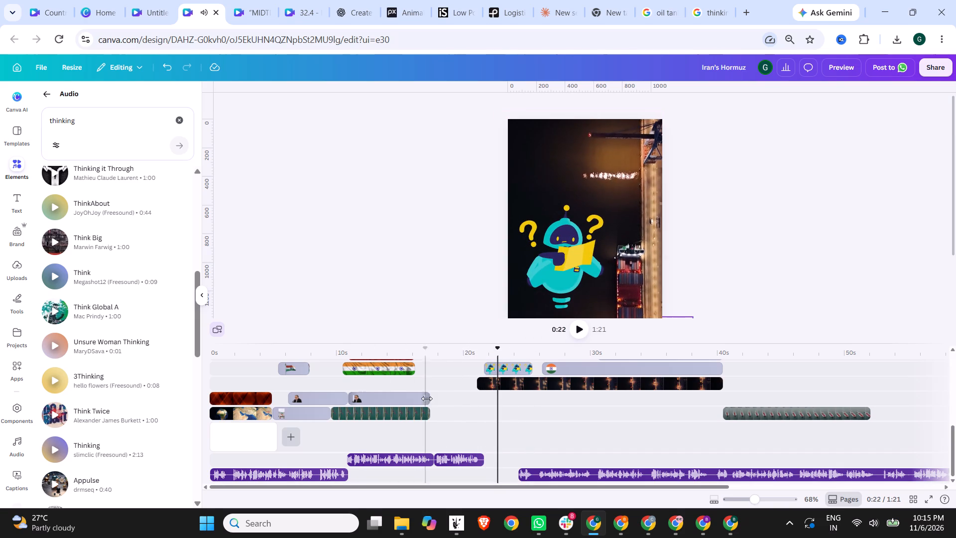
{"action": "left_click_drag", "start_coordinate": [430, 396], "coordinate": [475, 396]}
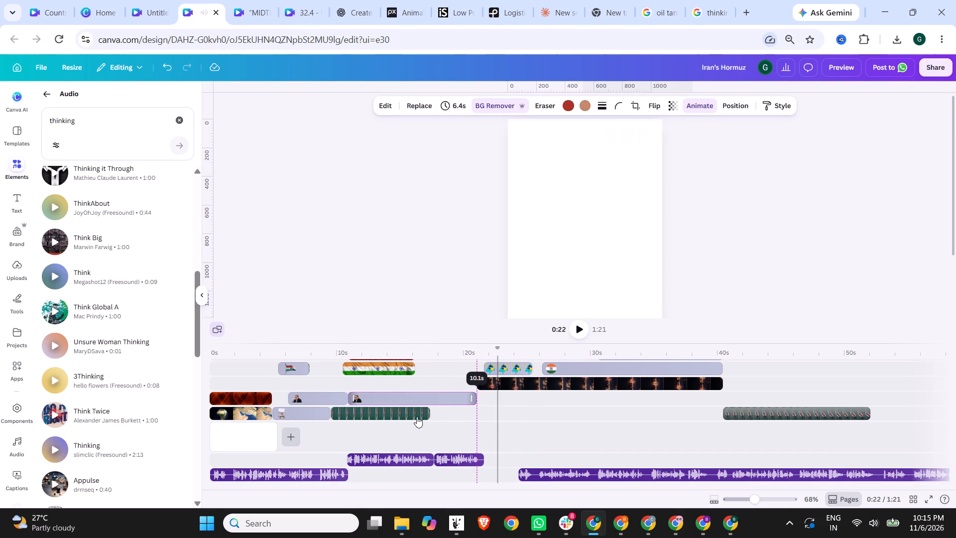
{"action": "left_click_drag", "start_coordinate": [426, 415], "coordinate": [472, 415]}
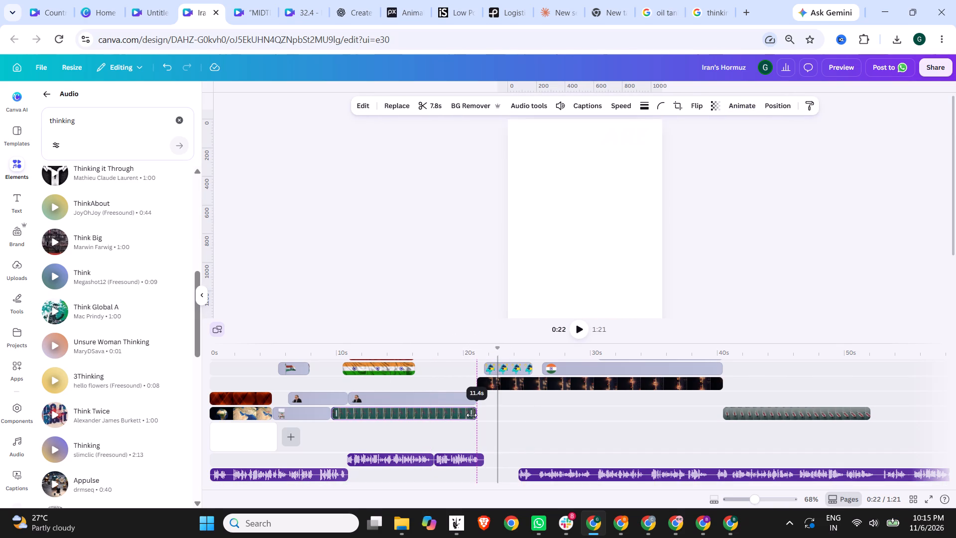
Play the video from about 0:17 to 0:32 to check the extended clips and the India and China visuals against the narration.
{"action": "left_click", "coordinate": [428, 348]}
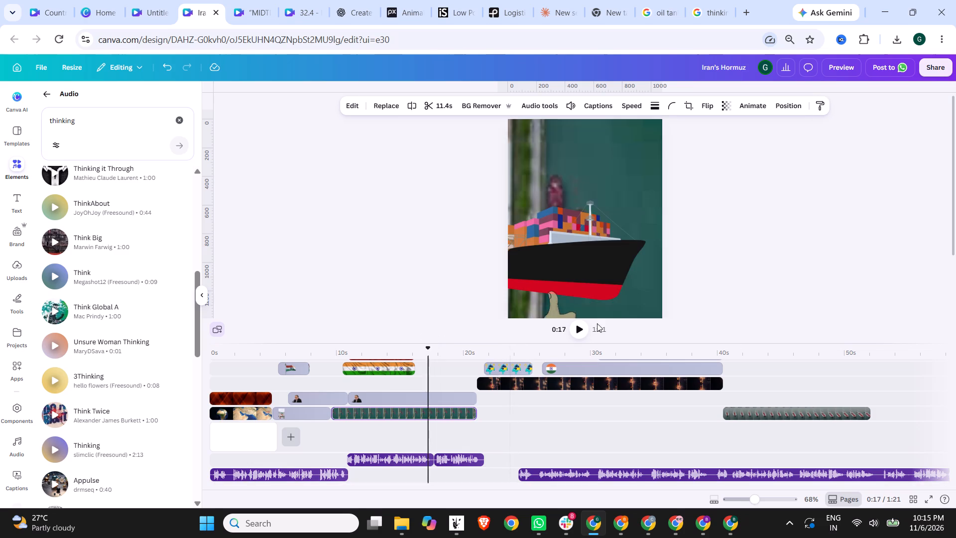
{"action": "left_click", "coordinate": [576, 330]}
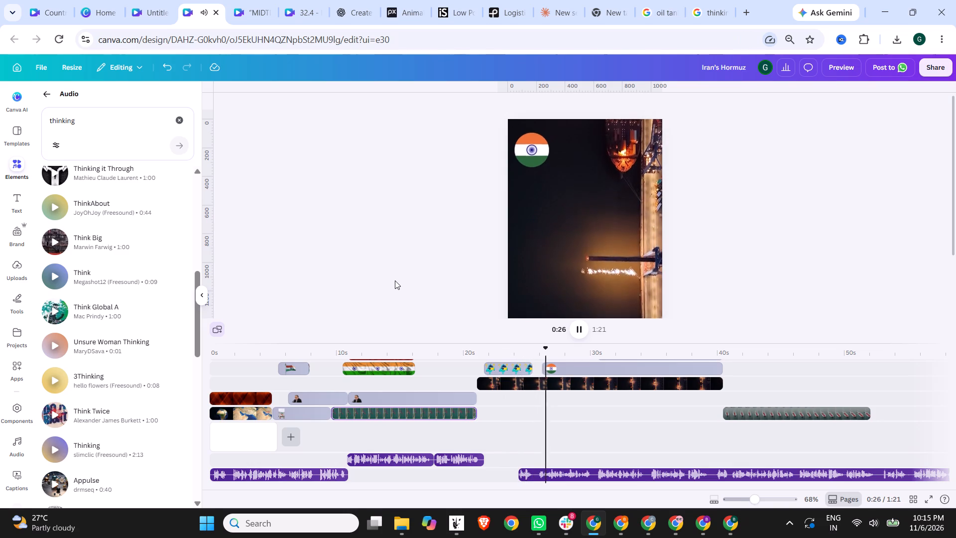
{"action": "left_click", "coordinate": [575, 326]}
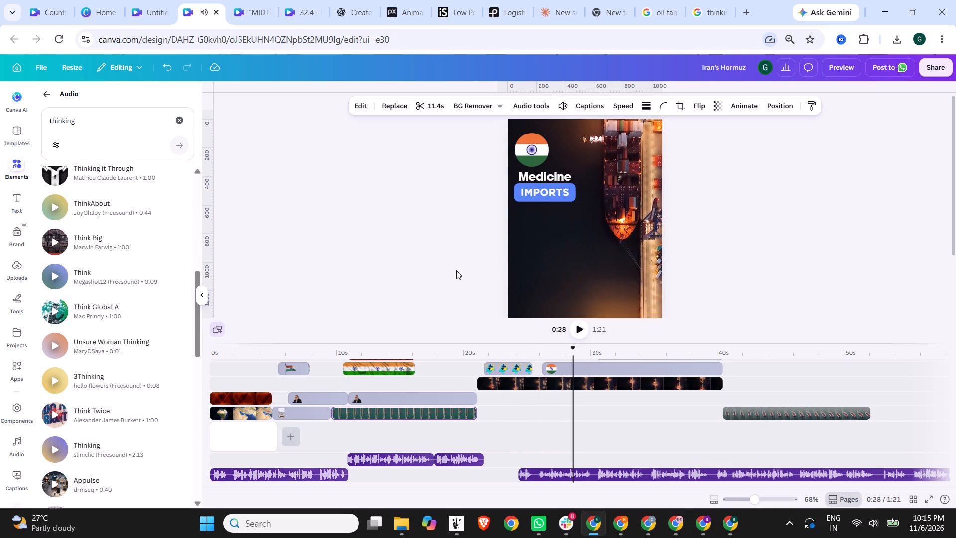
{"action": "left_click", "coordinate": [582, 329]}
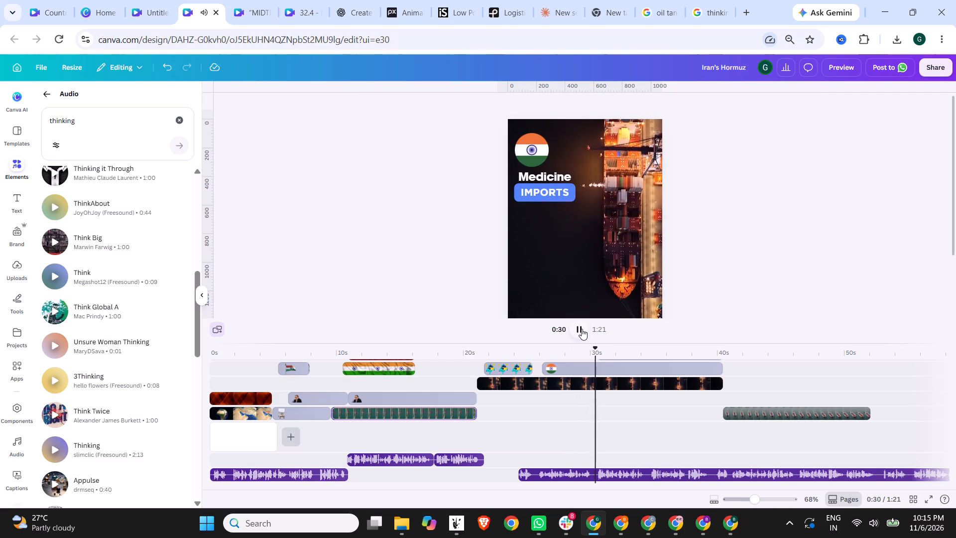
{"action": "left_click", "coordinate": [582, 329]}
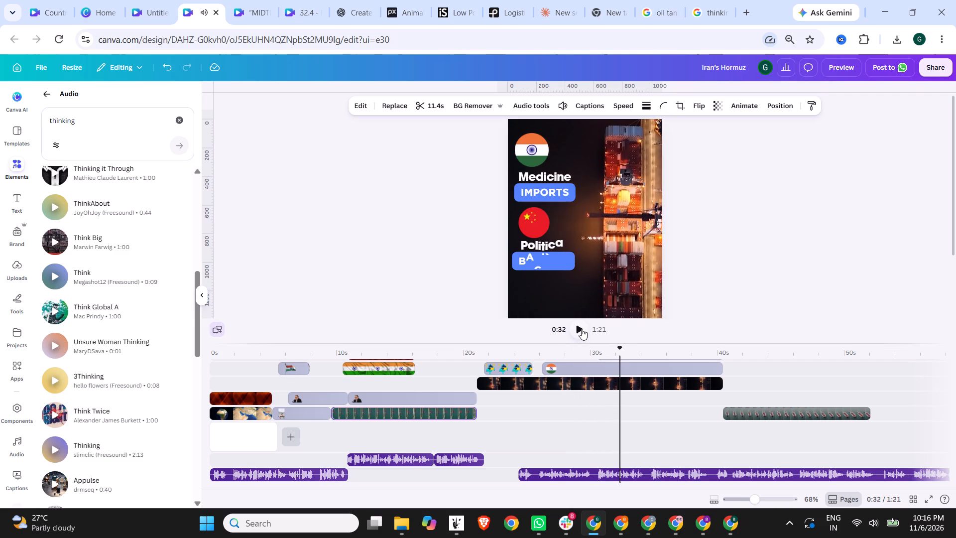
Trim the start of the night ship footage to about 24 s, leaving the clip 16.3 s long.
{"action": "left_click_drag", "start_coordinate": [478, 387], "coordinate": [499, 385]}
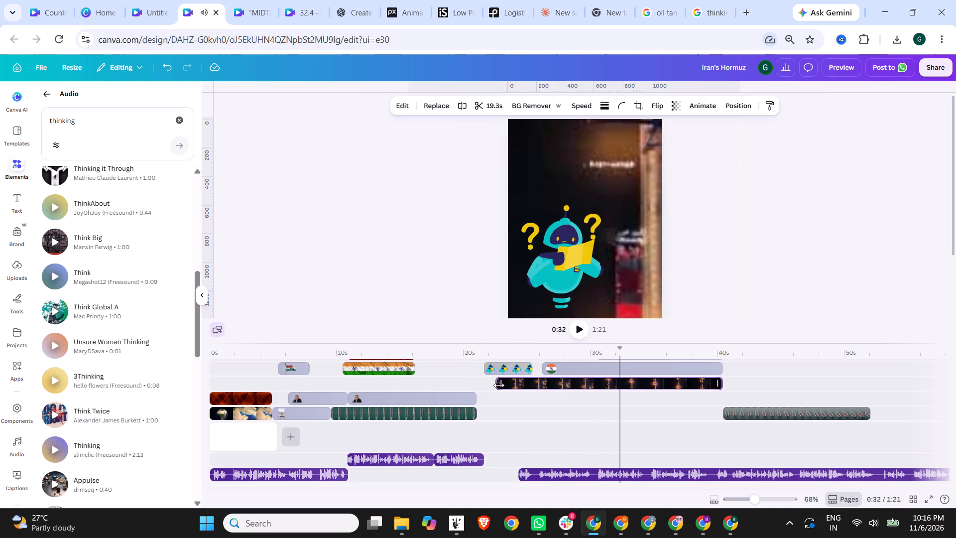
{"action": "left_click_drag", "start_coordinate": [499, 385], "coordinate": [518, 385]}
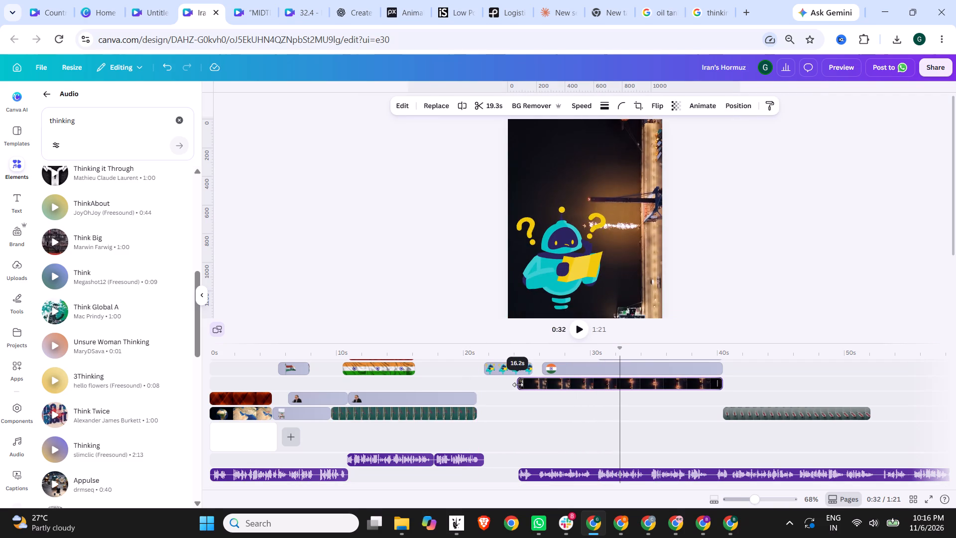
{"action": "left_click_drag", "start_coordinate": [518, 385], "coordinate": [513, 384]}
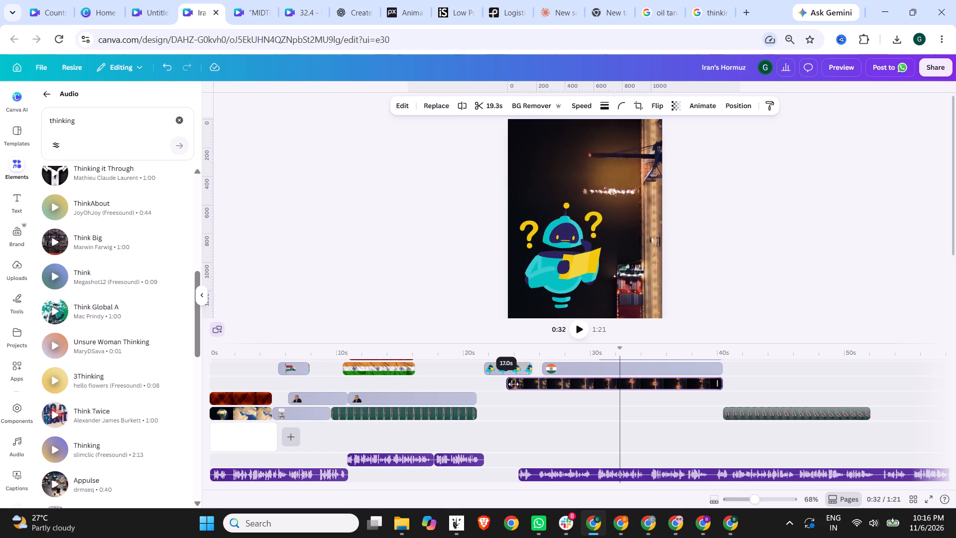
{"action": "left_click_drag", "start_coordinate": [513, 384], "coordinate": [517, 384]}
Shift the confused robot animation until it meets the India flag clip, and trim its start to about 24 s, level with the night ship footage.
{"action": "scroll", "coordinate": [507, 421], "scroll_direction": "up", "scroll_amount": 2}
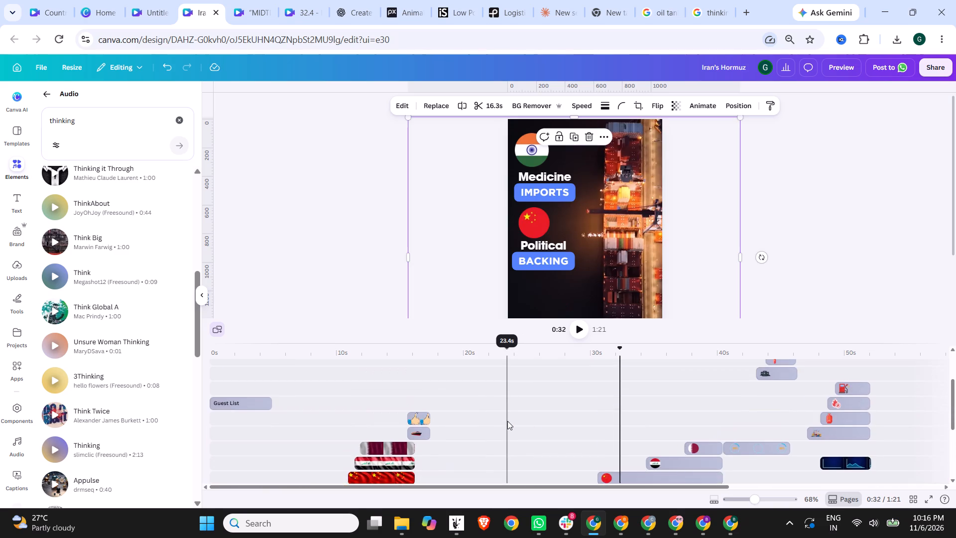
{"action": "scroll", "coordinate": [507, 421], "scroll_direction": "down", "scroll_amount": 1}
{"action": "left_click_drag", "start_coordinate": [513, 425], "coordinate": [515, 425]}
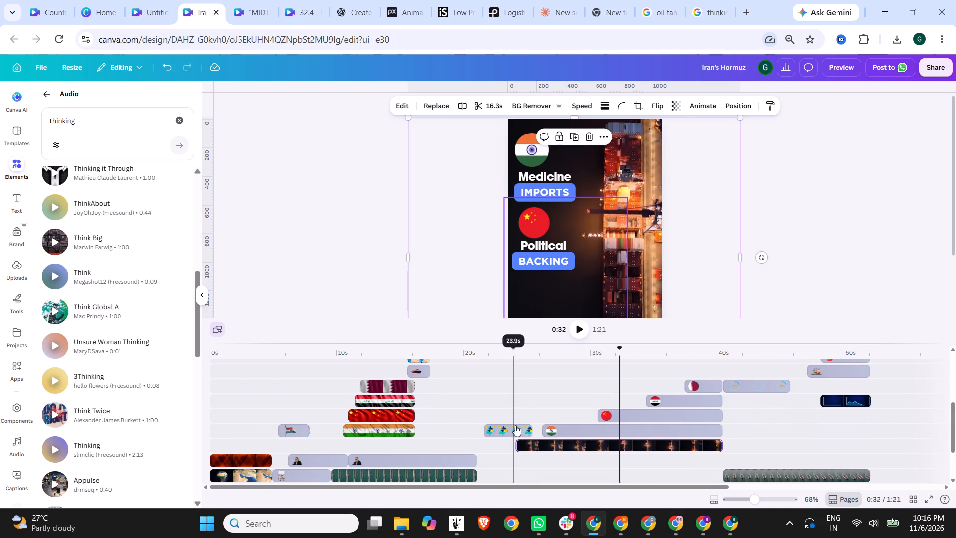
{"action": "left_click_drag", "start_coordinate": [515, 425], "coordinate": [522, 425]}
{"action": "left_click_drag", "start_coordinate": [495, 425], "coordinate": [495, 424]}
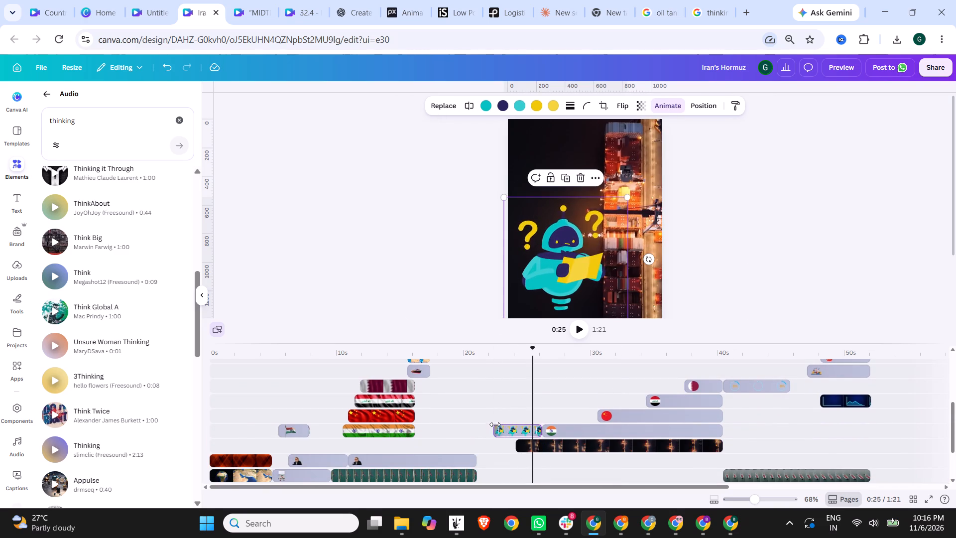
{"action": "left_click_drag", "start_coordinate": [495, 424], "coordinate": [520, 426]}
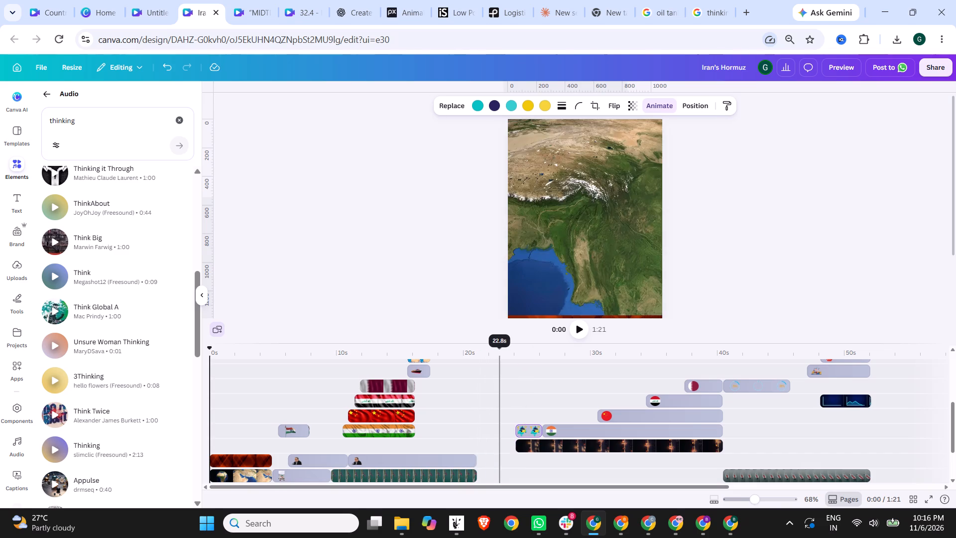
Play the video from about 0:23 to 0:28 to check the robot and India imports visuals.
{"action": "left_click", "coordinate": [500, 354]}
{"action": "left_click", "coordinate": [579, 333]}
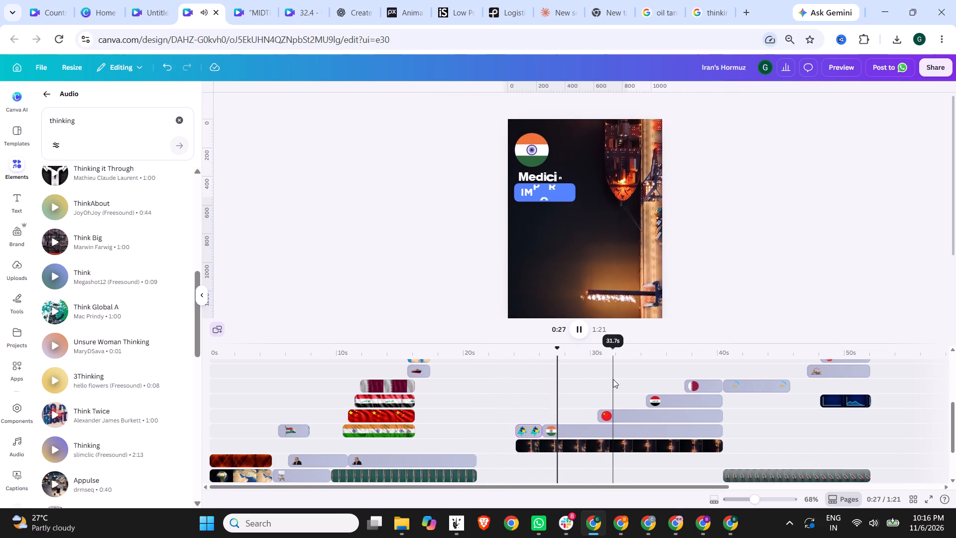
{"action": "left_click", "coordinate": [577, 328]}
Move the long voiceover clip back to about 21.5 s so it directly follows the preceding narration clip.
{"action": "scroll", "coordinate": [499, 396], "scroll_direction": "down", "scroll_amount": 2}
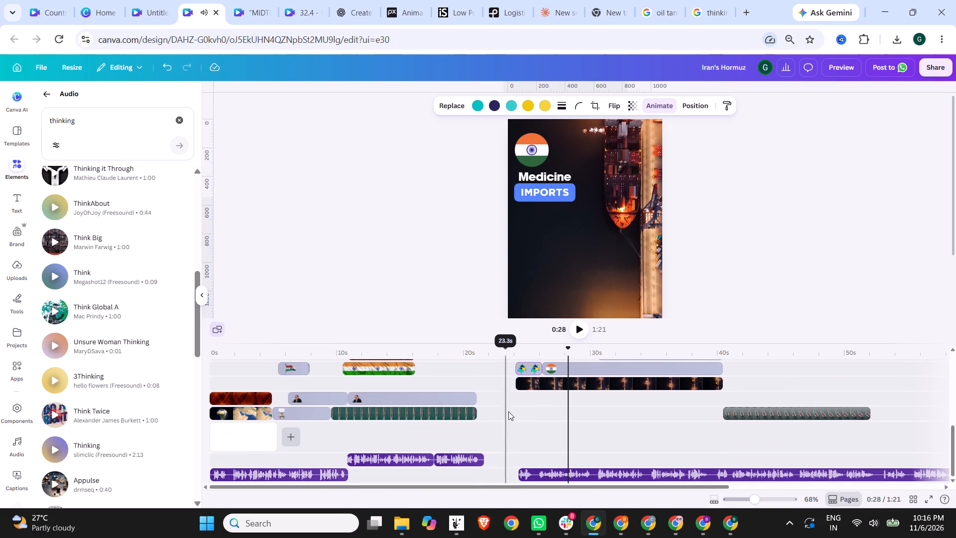
{"action": "scroll", "coordinate": [513, 452], "scroll_direction": "up", "scroll_amount": 4}
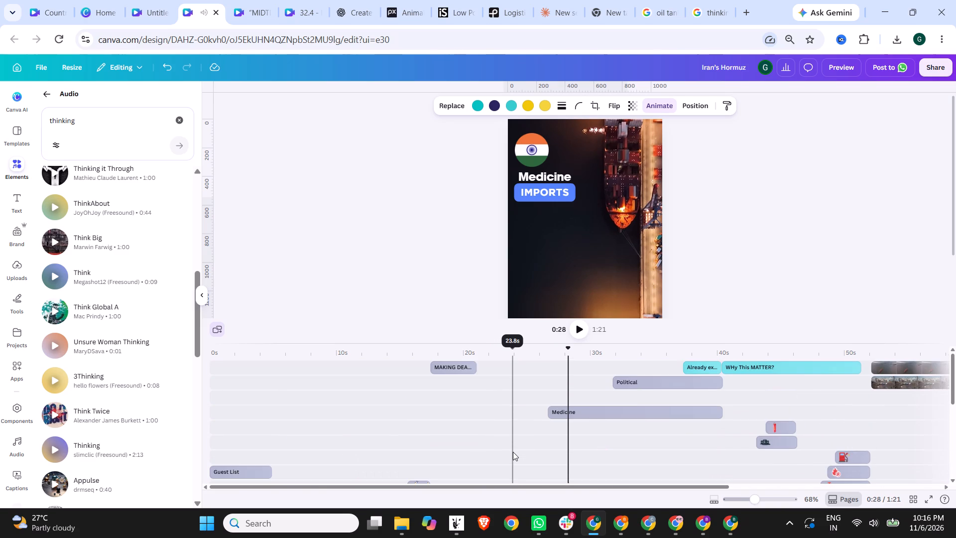
{"action": "scroll", "coordinate": [513, 452], "scroll_direction": "up", "scroll_amount": 2}
{"action": "scroll", "coordinate": [522, 392], "scroll_direction": "down", "scroll_amount": 5}
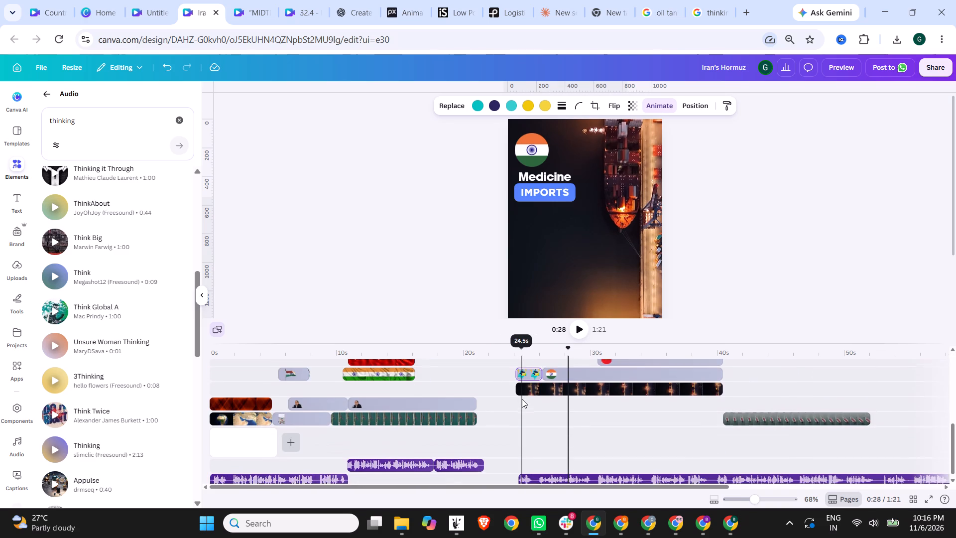
{"action": "left_click", "coordinate": [483, 415]}
{"action": "left_click_drag", "start_coordinate": [547, 476], "coordinate": [512, 473]}
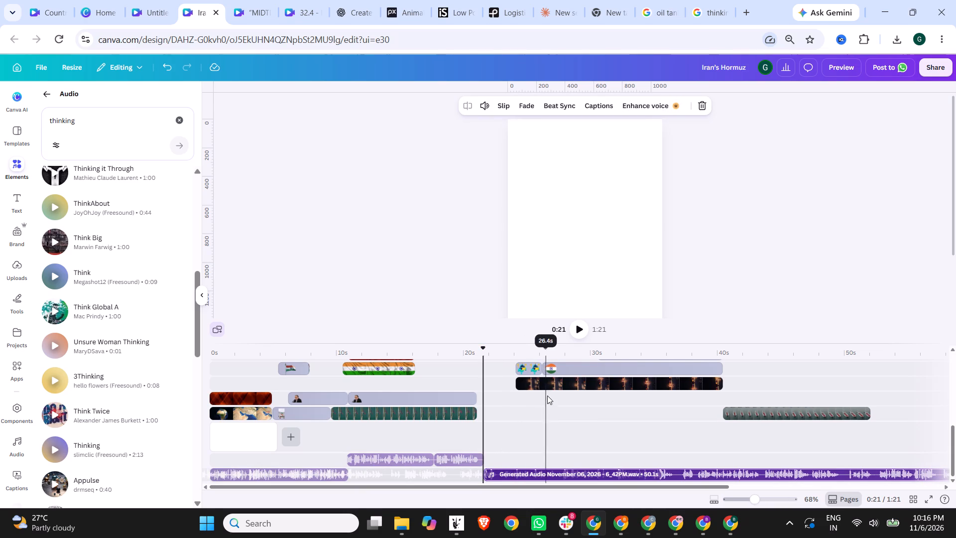
Move the night ship footage and the robot animation back to start with the long voiceover at about 21.5 s.
{"action": "left_click_drag", "start_coordinate": [544, 387], "coordinate": [516, 386]}
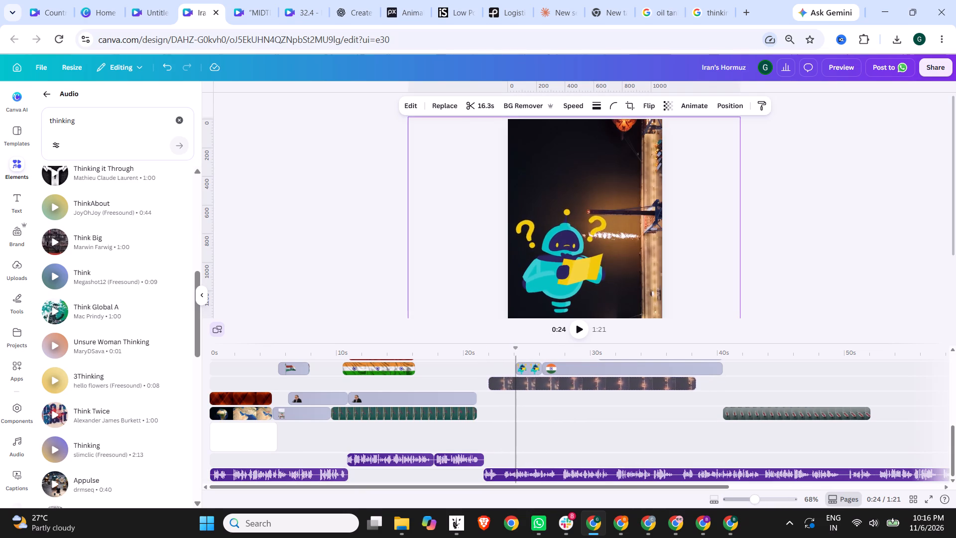
{"action": "left_click_drag", "start_coordinate": [516, 386], "coordinate": [521, 386]}
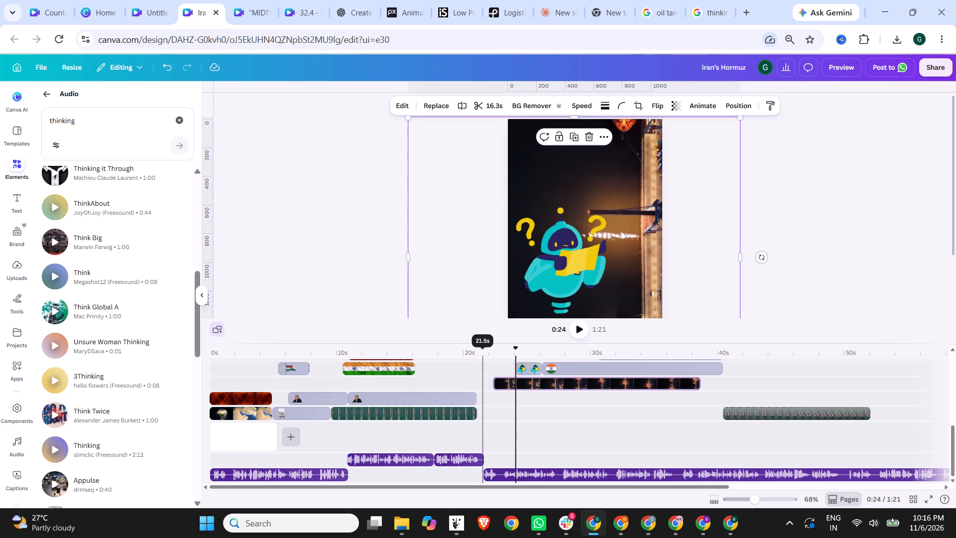
{"action": "left_click", "coordinate": [484, 355]}
{"action": "left_click_drag", "start_coordinate": [528, 380], "coordinate": [519, 379]}
{"action": "scroll", "coordinate": [534, 428], "scroll_direction": "up", "scroll_amount": 2}
{"action": "scroll", "coordinate": [534, 430], "scroll_direction": "down", "scroll_amount": 1}
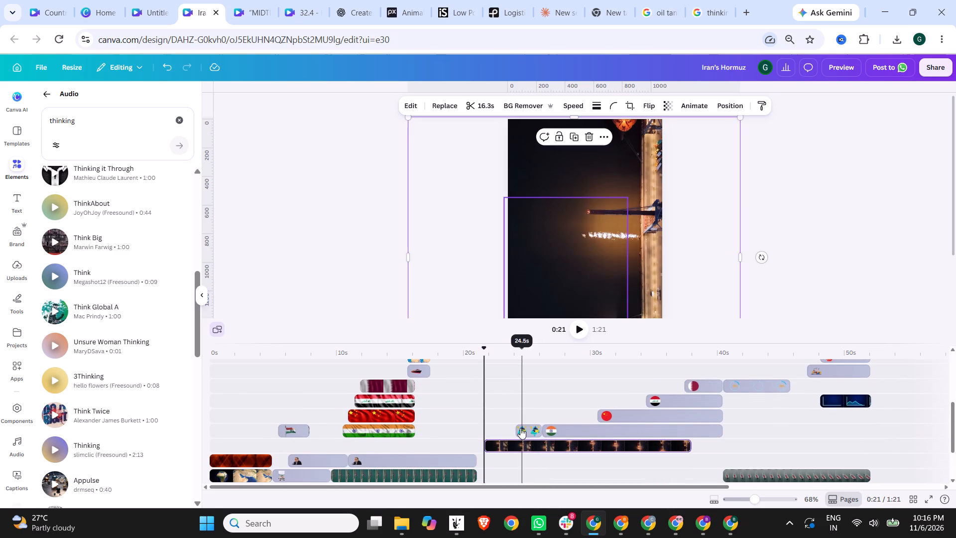
{"action": "left_click_drag", "start_coordinate": [520, 428], "coordinate": [489, 425]}
Shift the India, China, Iraq and Qatar flags and their caption texts back together, so they end with the night ship footage at about 37.9 s.
{"action": "scroll", "coordinate": [692, 423], "scroll_direction": "up", "scroll_amount": 1}
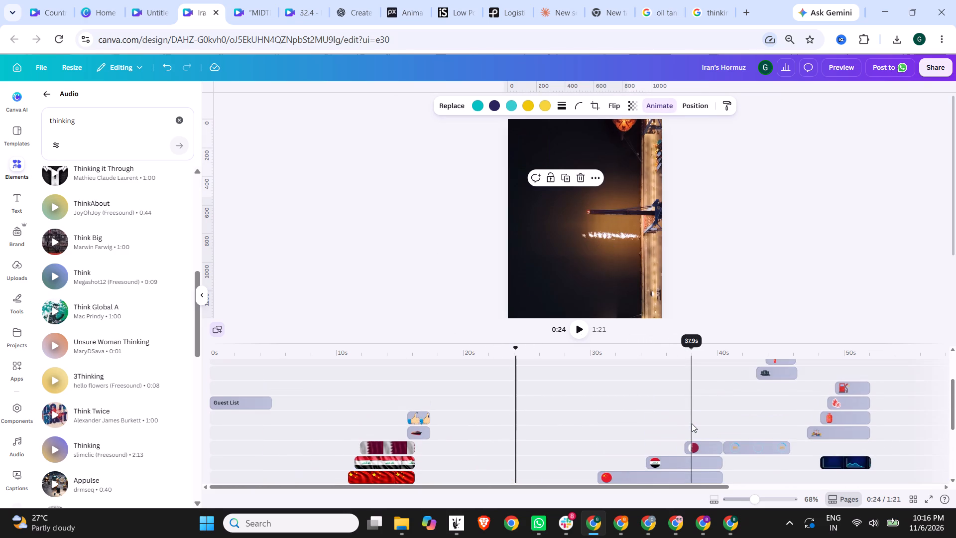
{"action": "scroll", "coordinate": [692, 423], "scroll_direction": "up", "scroll_amount": 2}
{"action": "scroll", "coordinate": [699, 423], "scroll_direction": "down", "scroll_amount": 3}
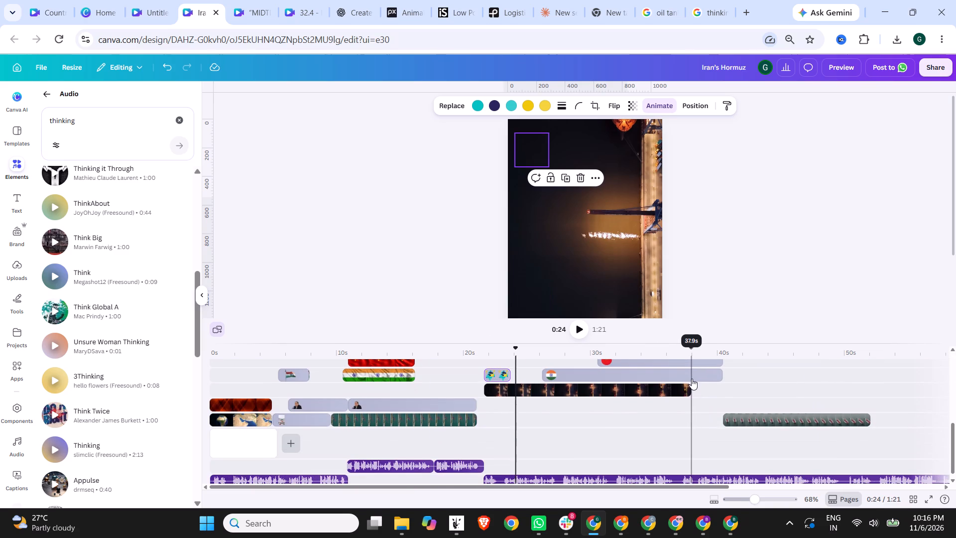
{"action": "left_click", "coordinate": [692, 377]}
{"action": "scroll", "coordinate": [760, 389], "scroll_direction": "up", "scroll_amount": 4}
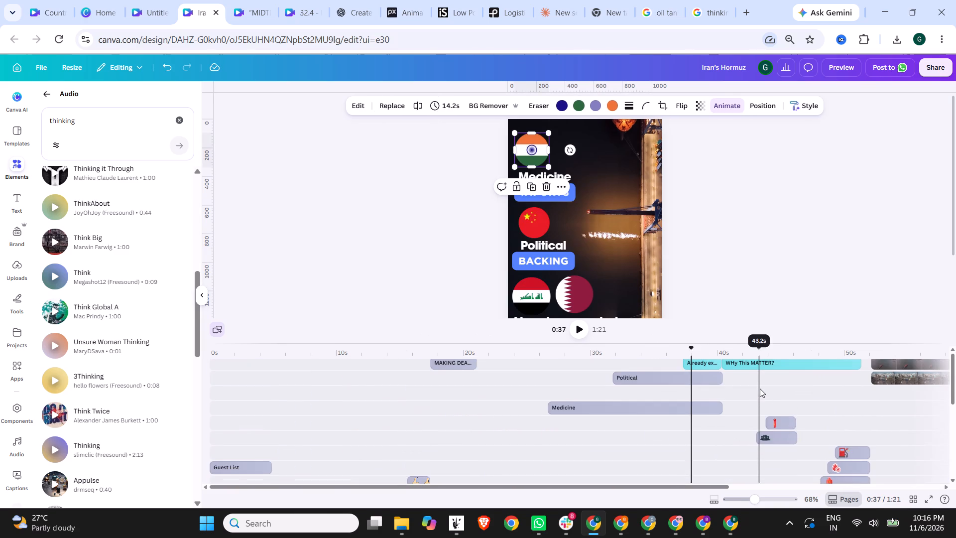
{"action": "left_click", "coordinate": [711, 366], "text": "shift"}
{"action": "scroll", "coordinate": [688, 424], "scroll_direction": "down", "scroll_amount": 1}
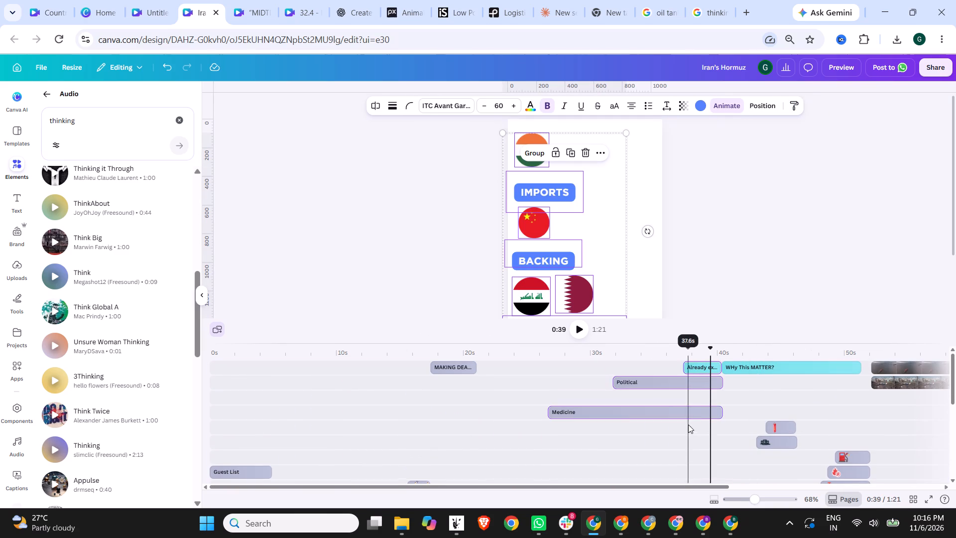
{"action": "scroll", "coordinate": [688, 424], "scroll_direction": "down", "scroll_amount": 1}
{"action": "left_click_drag", "start_coordinate": [647, 434], "coordinate": [633, 434]}
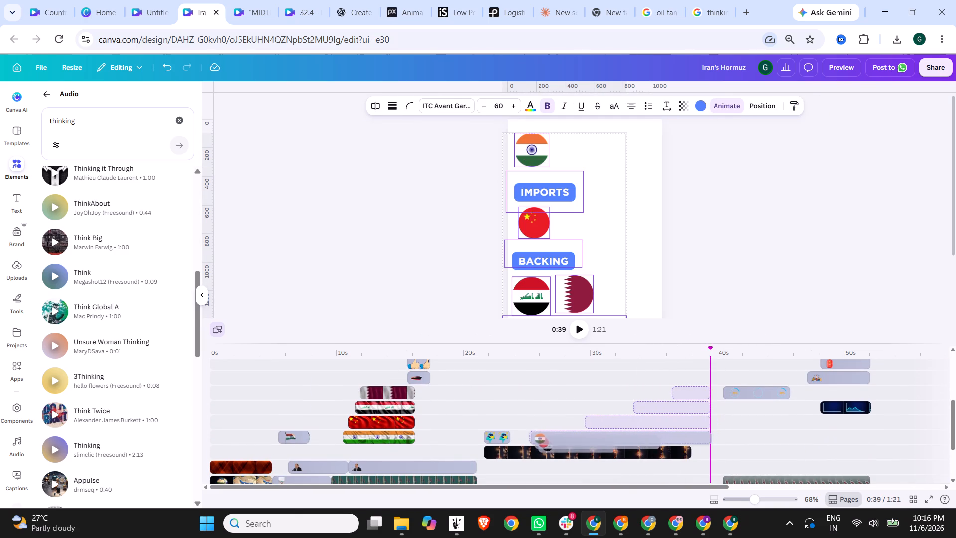
{"action": "left_click_drag", "start_coordinate": [633, 434], "coordinate": [619, 434]}
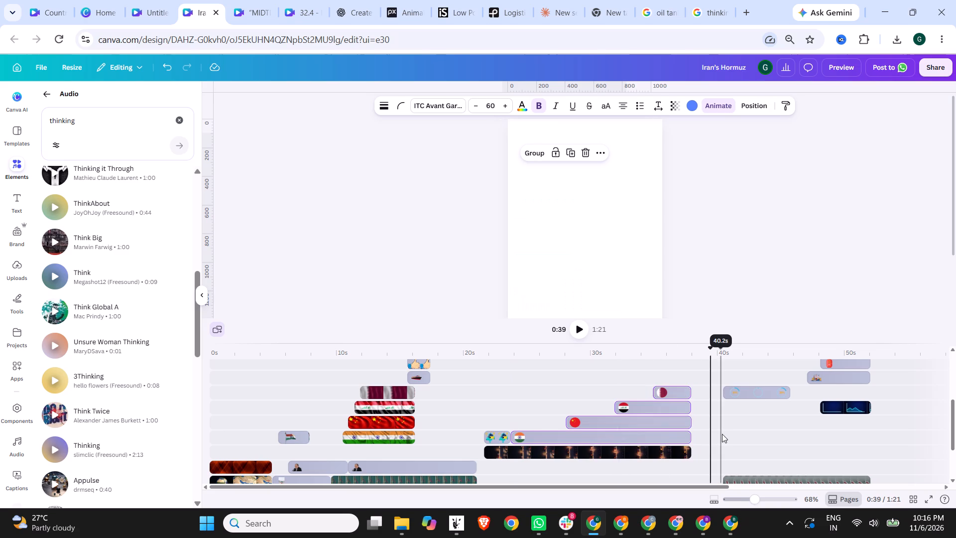
Move the "Why This MATTER?" title, its oil and gas graphics and the red tanker footage back together to start at about 37.9 s.
{"action": "scroll", "coordinate": [722, 434], "scroll_direction": "up", "scroll_amount": 3}
{"action": "left_click", "coordinate": [777, 369]}
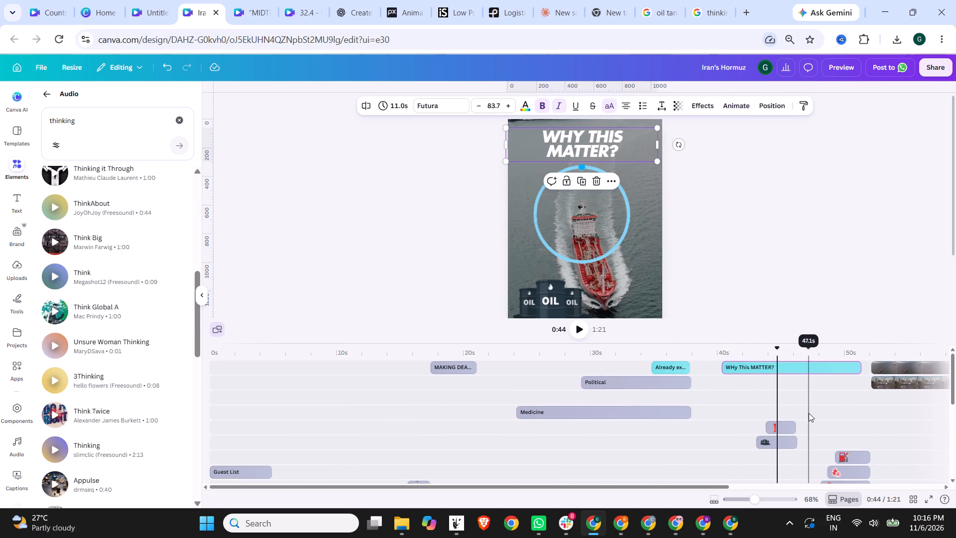
{"action": "scroll", "coordinate": [809, 413], "scroll_direction": "down", "scroll_amount": 3}
{"action": "left_click", "coordinate": [797, 420], "text": "shift"}
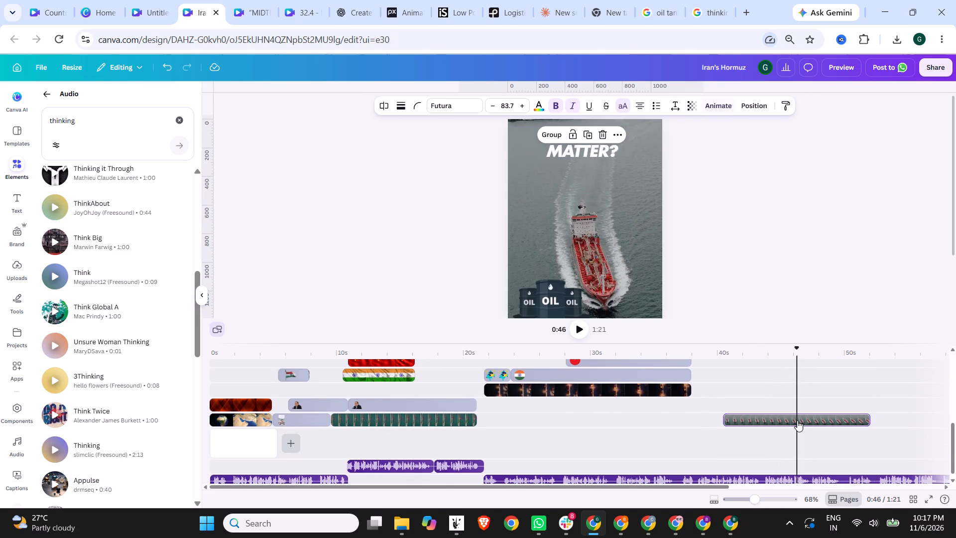
{"action": "scroll", "coordinate": [810, 407], "scroll_direction": "up", "scroll_amount": 4}
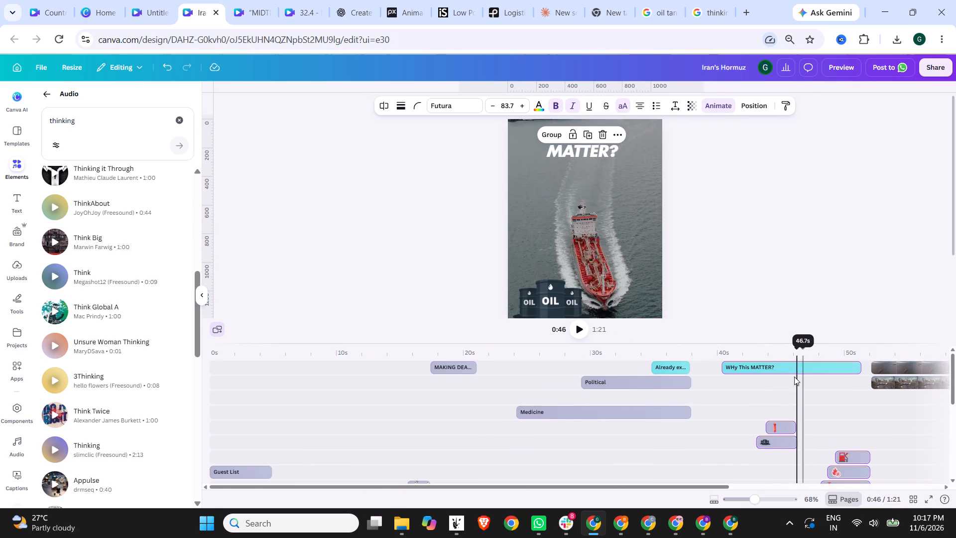
{"action": "left_click_drag", "start_coordinate": [784, 365], "coordinate": [762, 365]}
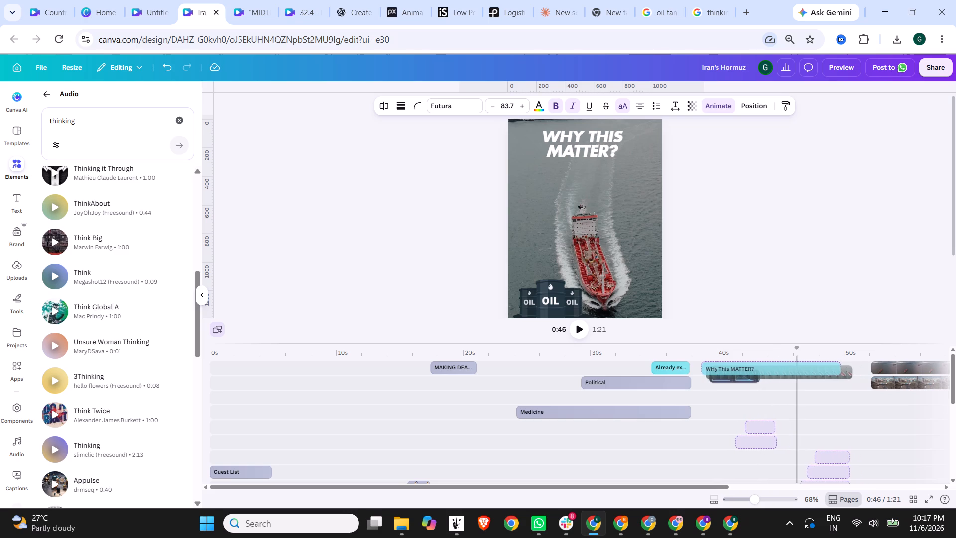
{"action": "left_click_drag", "start_coordinate": [762, 365], "coordinate": [754, 365]}
{"action": "scroll", "coordinate": [771, 430], "scroll_direction": "down", "scroll_amount": 3}
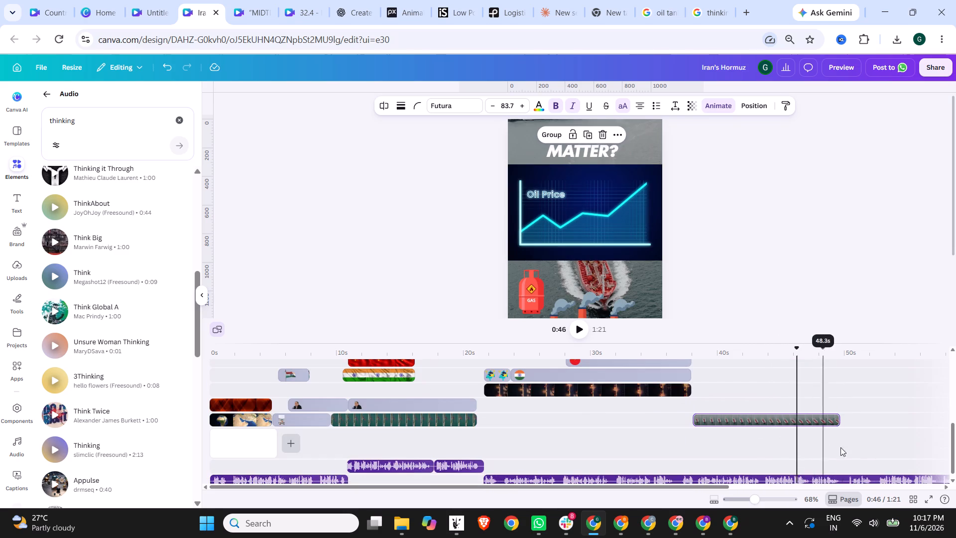
{"action": "scroll", "coordinate": [846, 448], "scroll_direction": "up", "scroll_amount": 3}
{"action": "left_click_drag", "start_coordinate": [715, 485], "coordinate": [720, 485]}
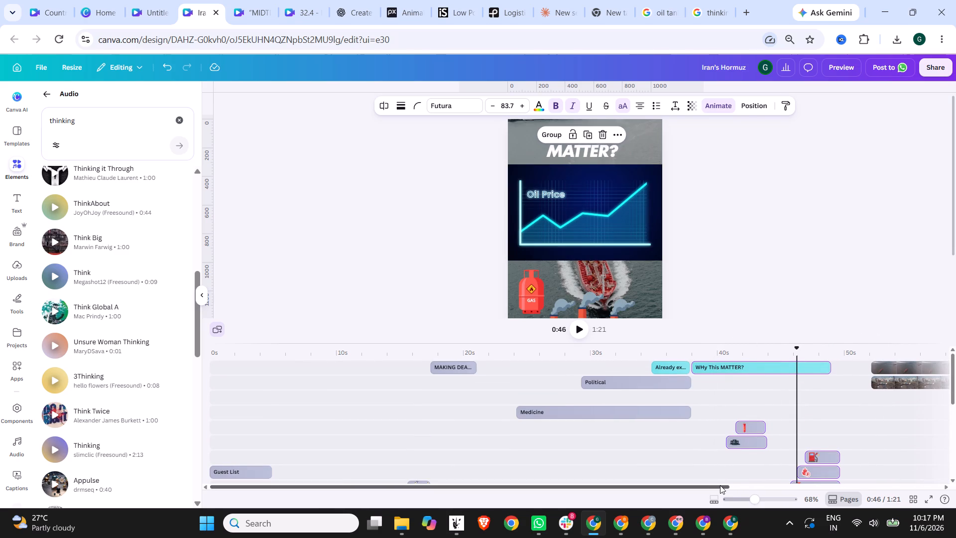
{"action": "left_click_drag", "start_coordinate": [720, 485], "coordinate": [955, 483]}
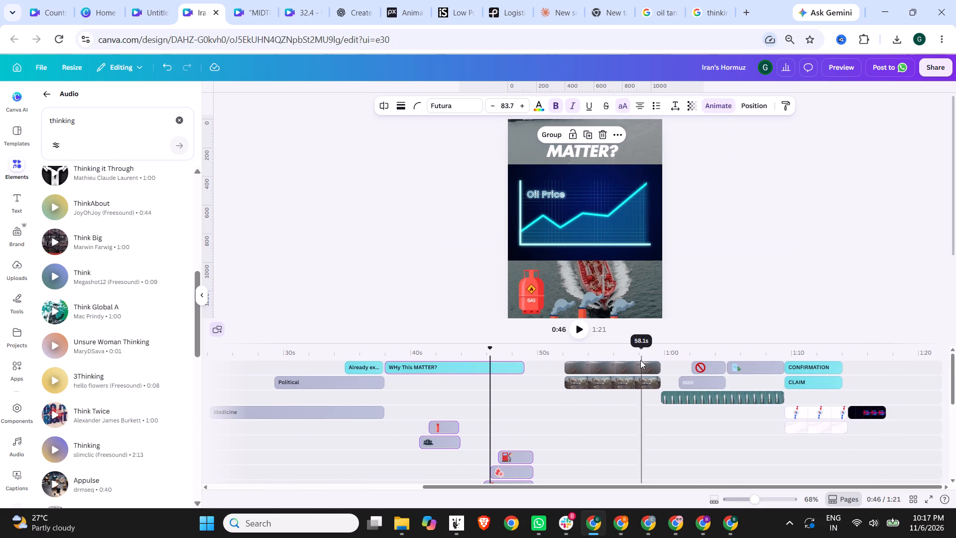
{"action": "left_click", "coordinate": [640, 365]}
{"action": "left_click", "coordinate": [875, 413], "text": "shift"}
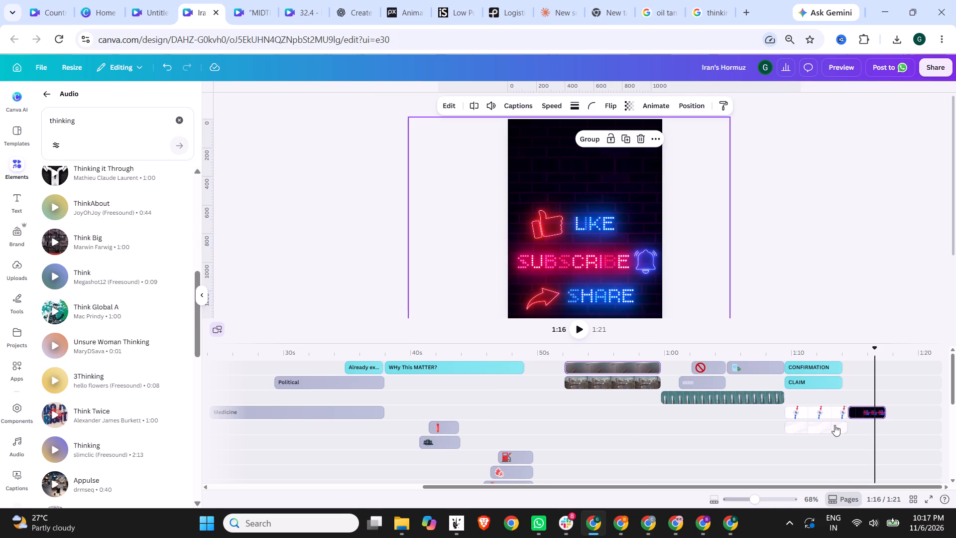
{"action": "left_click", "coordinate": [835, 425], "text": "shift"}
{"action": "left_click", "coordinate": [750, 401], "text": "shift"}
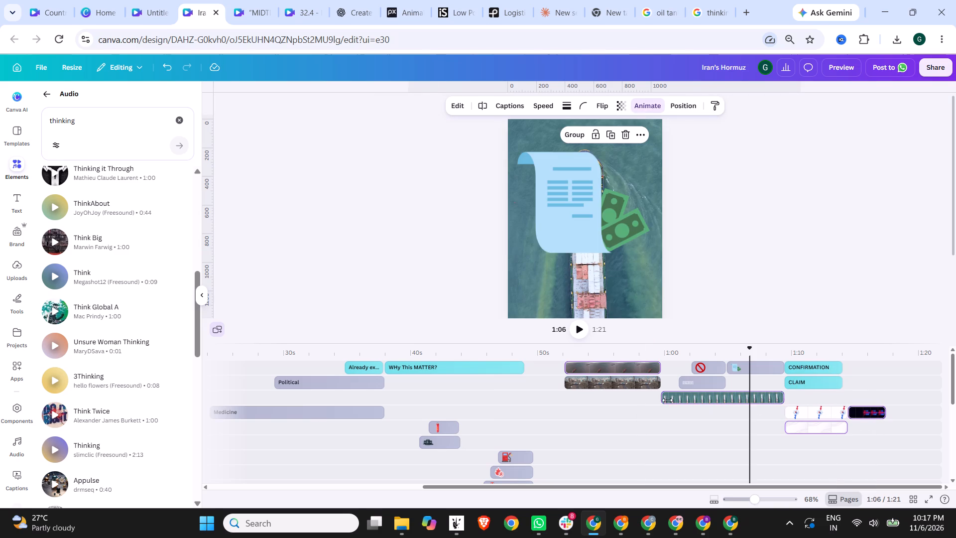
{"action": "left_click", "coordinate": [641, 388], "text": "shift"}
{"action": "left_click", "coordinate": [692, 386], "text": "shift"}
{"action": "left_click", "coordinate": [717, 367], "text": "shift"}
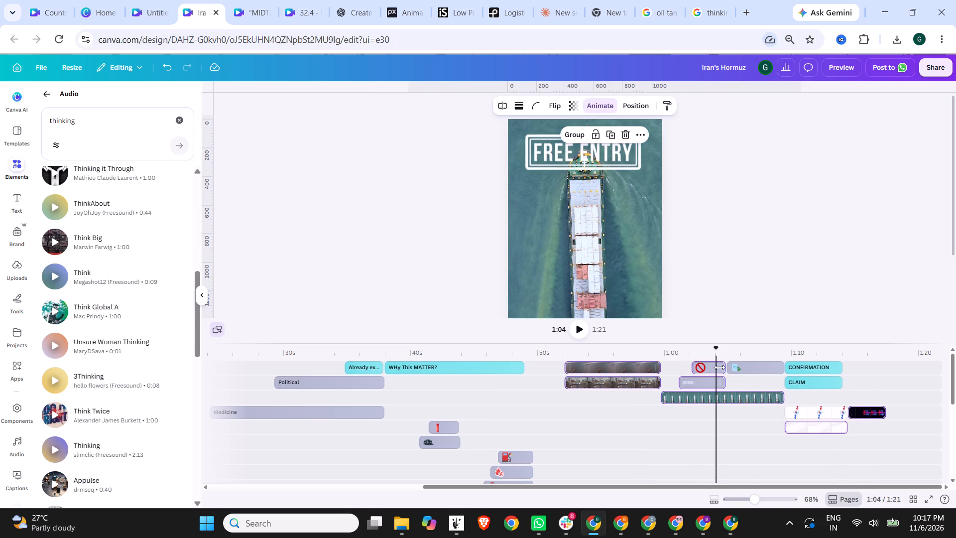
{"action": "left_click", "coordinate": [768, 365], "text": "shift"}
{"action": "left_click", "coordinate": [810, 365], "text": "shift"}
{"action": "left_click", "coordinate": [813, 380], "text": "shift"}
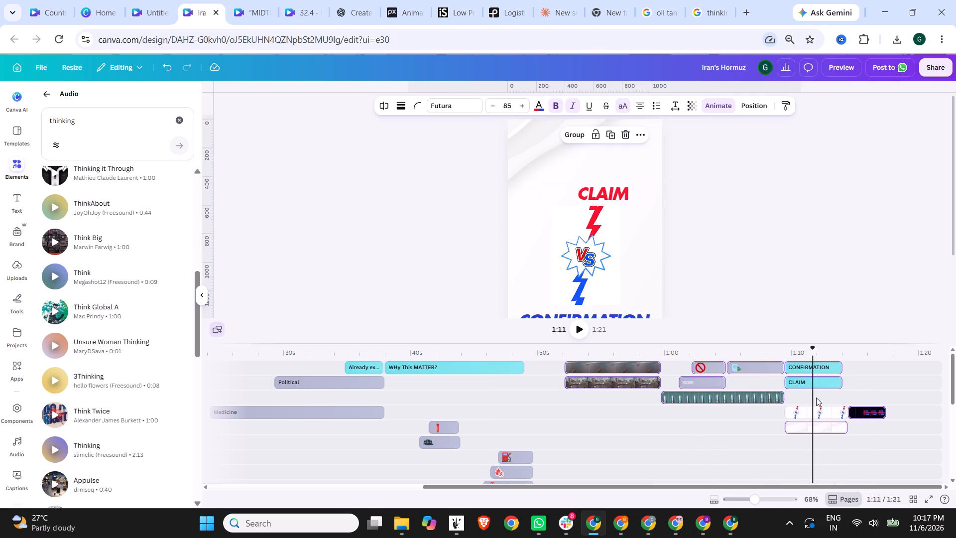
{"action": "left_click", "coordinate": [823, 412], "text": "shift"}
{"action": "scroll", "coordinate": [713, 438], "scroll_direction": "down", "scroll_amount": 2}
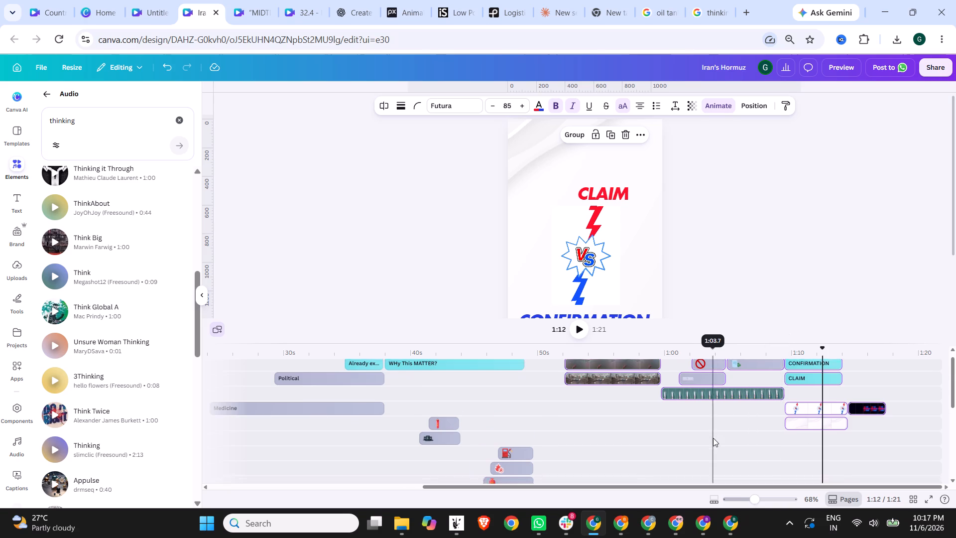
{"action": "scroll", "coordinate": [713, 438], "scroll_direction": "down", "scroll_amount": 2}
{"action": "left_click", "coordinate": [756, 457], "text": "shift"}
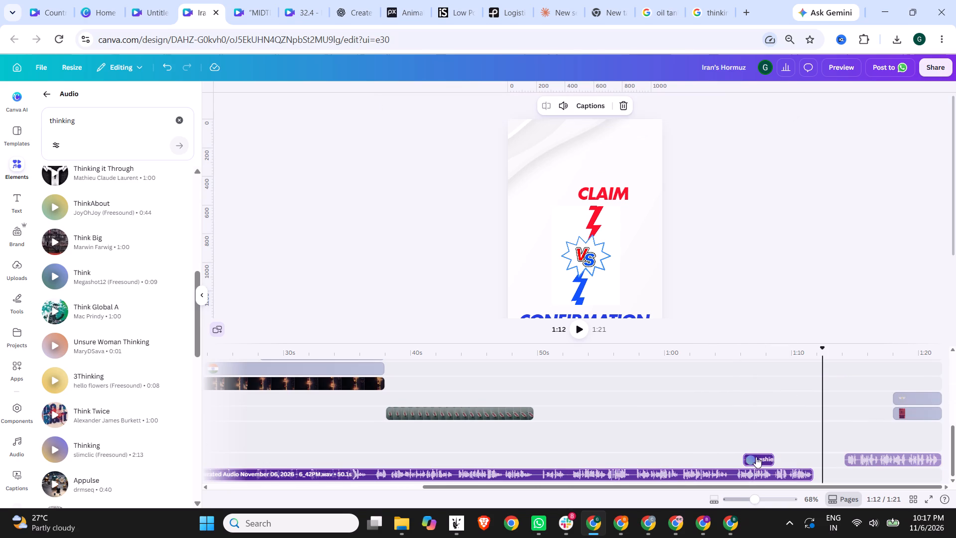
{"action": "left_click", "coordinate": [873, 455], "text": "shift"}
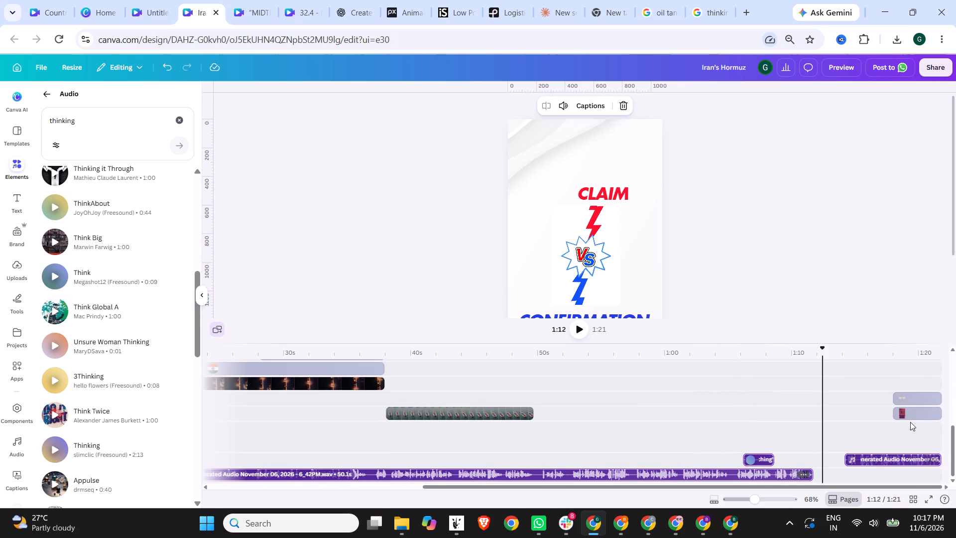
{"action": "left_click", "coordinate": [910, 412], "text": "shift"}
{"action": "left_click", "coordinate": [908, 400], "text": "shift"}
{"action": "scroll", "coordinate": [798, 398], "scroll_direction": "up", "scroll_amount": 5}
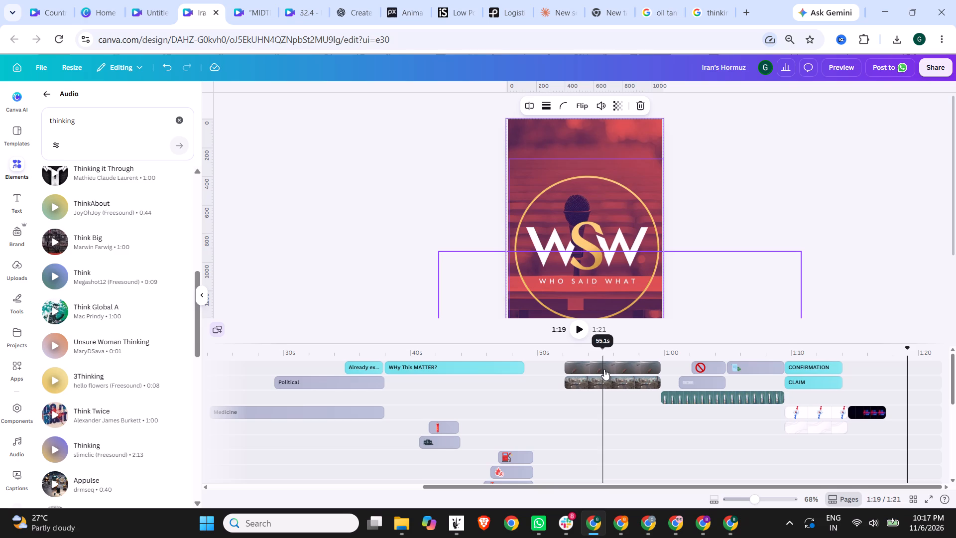
Shift all visuals from the footage after the tanker scene through the Like/Subscribe/Share clip back together, starting at about 49.7 s.
{"action": "left_click_drag", "start_coordinate": [556, 363], "coordinate": [757, 460]}
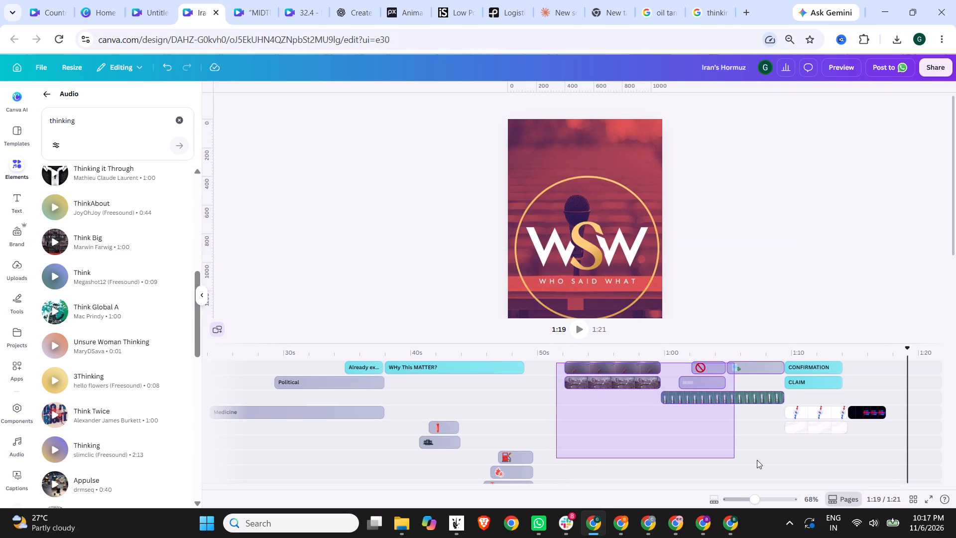
{"action": "left_click_drag", "start_coordinate": [757, 460], "coordinate": [890, 472]}
{"action": "scroll", "coordinate": [757, 460], "scroll_direction": "down", "scroll_amount": 4}
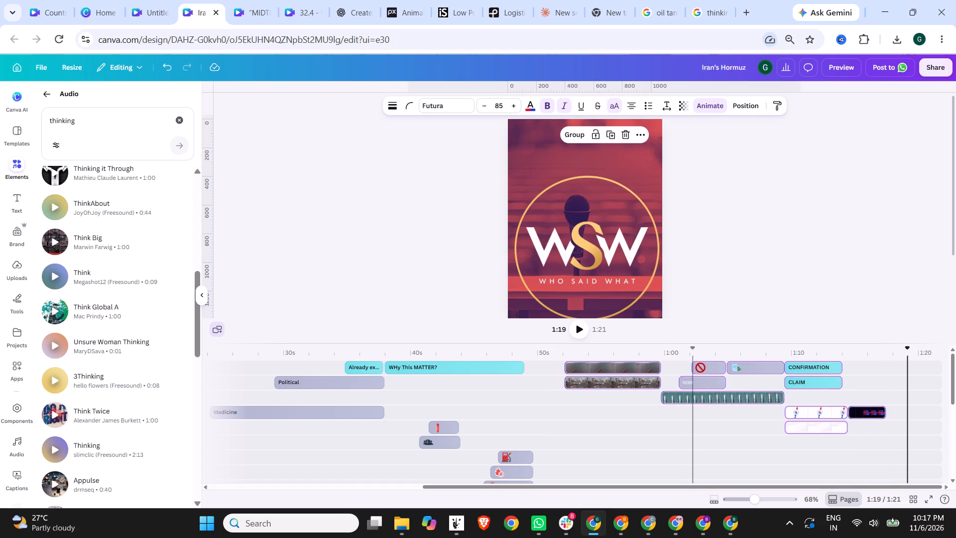
{"action": "left_click_drag", "start_coordinate": [631, 376], "coordinate": [601, 374]}
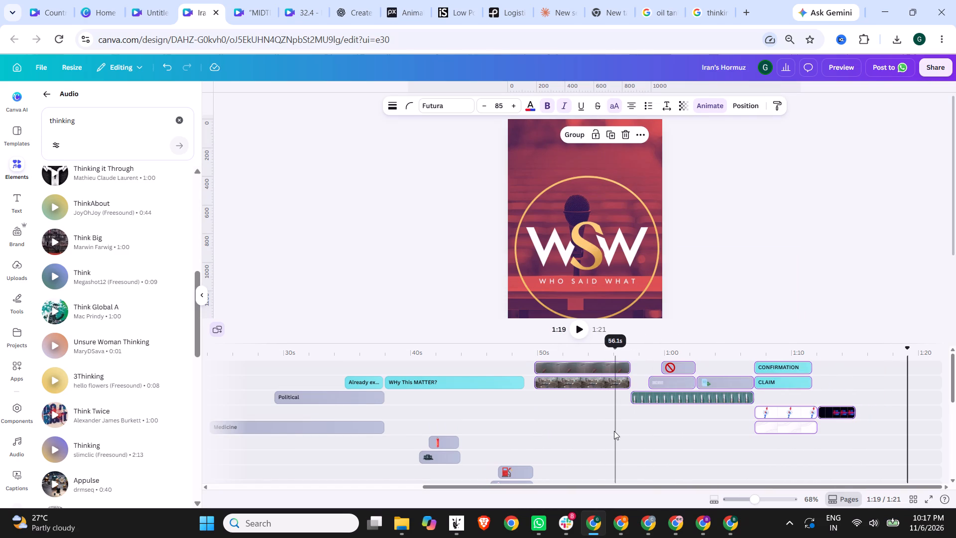
{"action": "left_click_drag", "start_coordinate": [587, 382], "coordinate": [592, 393]}
{"action": "scroll", "coordinate": [604, 422], "scroll_direction": "down", "scroll_amount": 3}
{"action": "scroll", "coordinate": [608, 428], "scroll_direction": "up", "scroll_amount": 3}
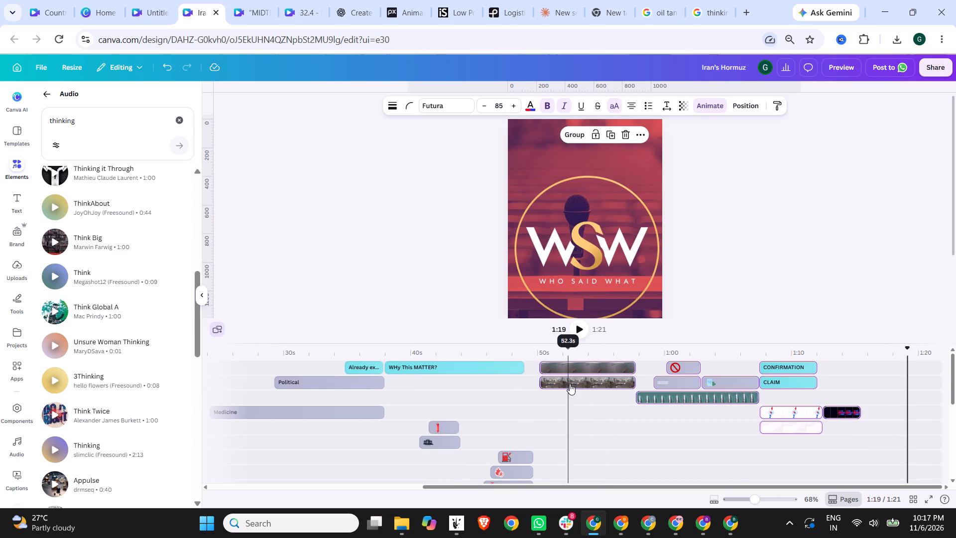
{"action": "left_click_drag", "start_coordinate": [570, 384], "coordinate": [565, 383]}
{"action": "scroll", "coordinate": [610, 433], "scroll_direction": "down", "scroll_amount": 3}
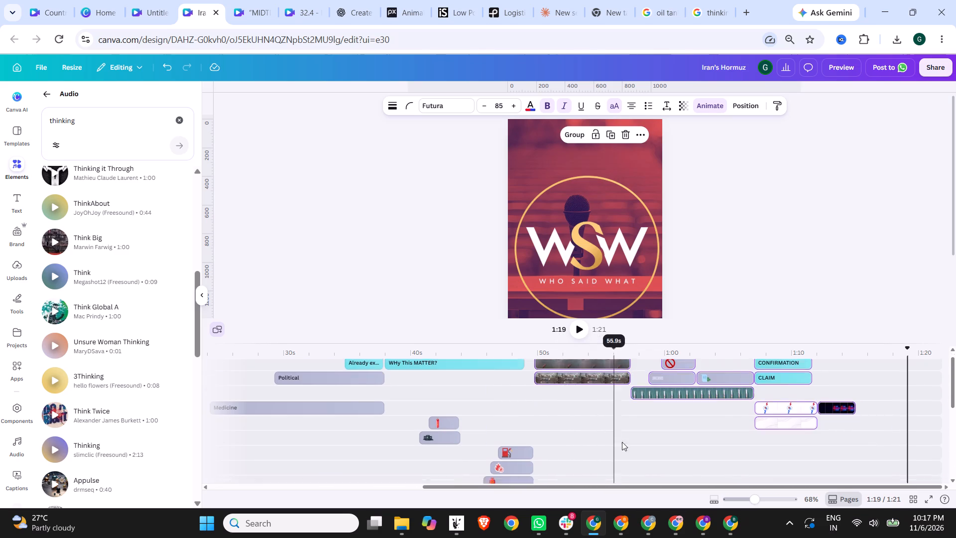
Move the closing voiceover clip back to about 1:11 so it directly follows the long voiceover clip.
{"action": "left_click", "coordinate": [902, 402]}
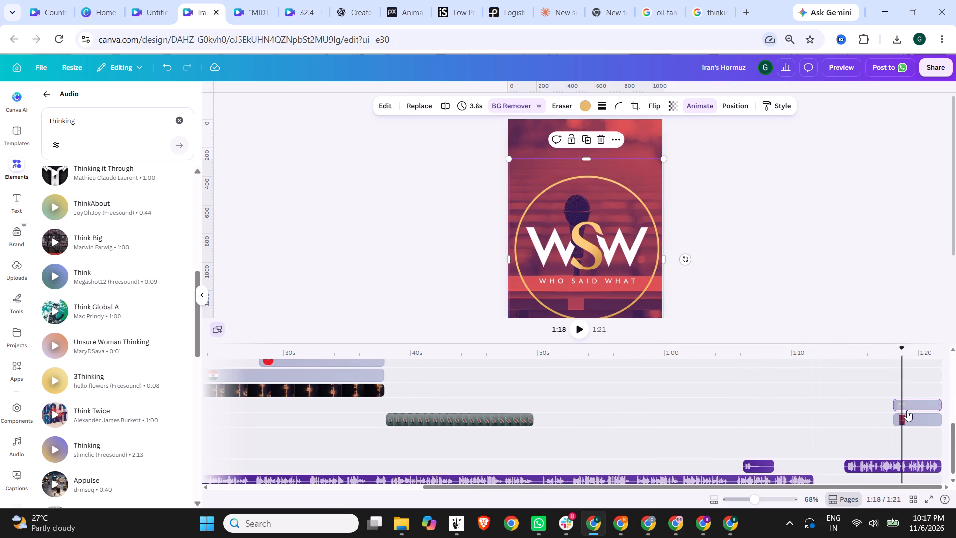
{"action": "left_click", "coordinate": [897, 463], "text": "shift"}
{"action": "scroll", "coordinate": [849, 420], "scroll_direction": "down", "scroll_amount": 1}
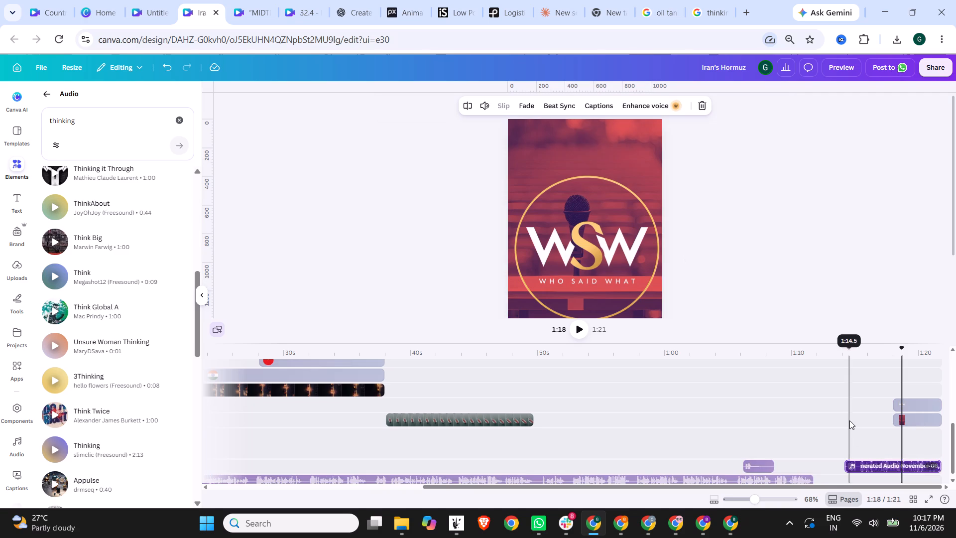
{"action": "left_click_drag", "start_coordinate": [866, 455], "coordinate": [848, 474]}
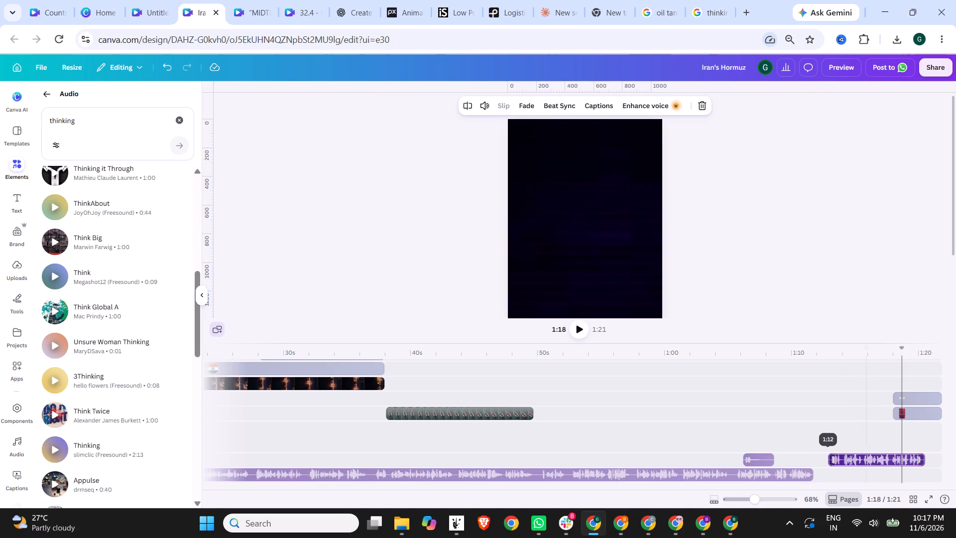
{"action": "left_click_drag", "start_coordinate": [848, 474], "coordinate": [836, 486]}
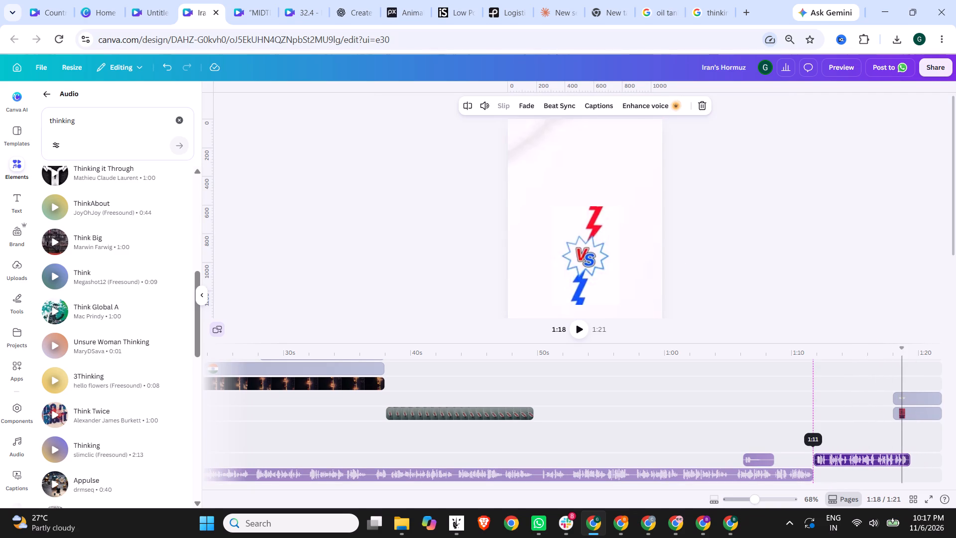
{"action": "left_click_drag", "start_coordinate": [836, 486], "coordinate": [829, 478]}
{"action": "left_click_drag", "start_coordinate": [832, 457], "coordinate": [841, 456]}
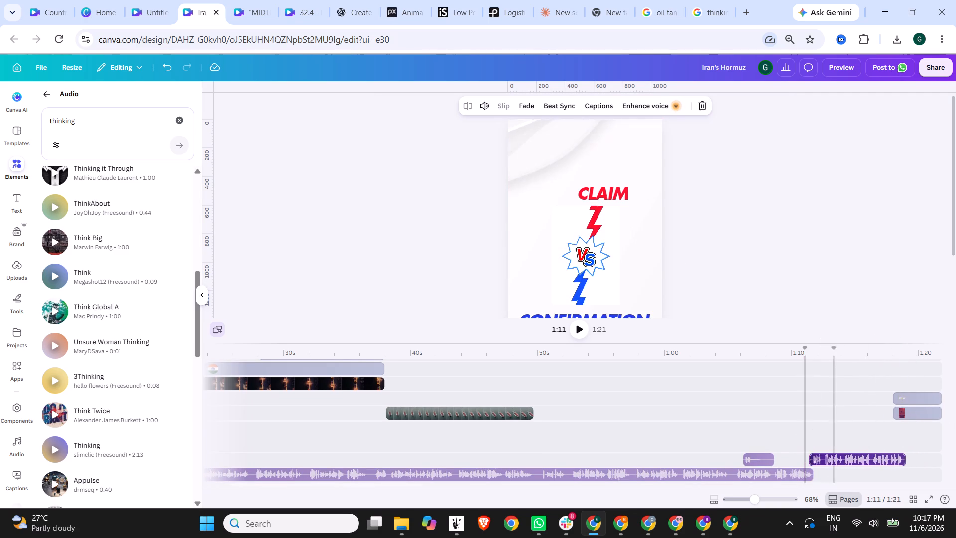
{"action": "left_click_drag", "start_coordinate": [841, 456], "coordinate": [841, 456]}
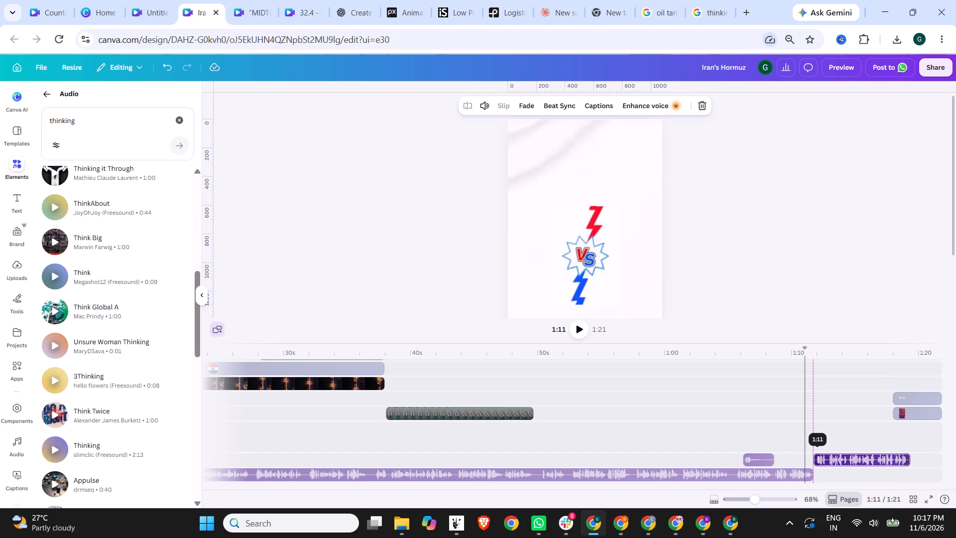
{"action": "left_click_drag", "start_coordinate": [841, 456], "coordinate": [839, 456]}
Move the WSW logo and its microphone background back together to start at about 1:16.
{"action": "left_click", "coordinate": [919, 397]}
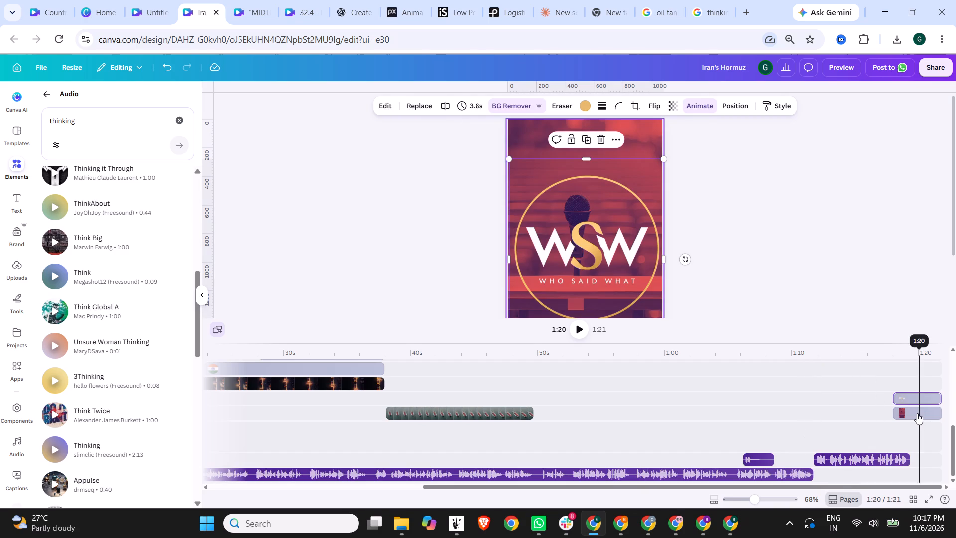
{"action": "left_click", "coordinate": [916, 412], "text": "shift"}
{"action": "left_click_drag", "start_coordinate": [913, 412], "coordinate": [896, 435]}
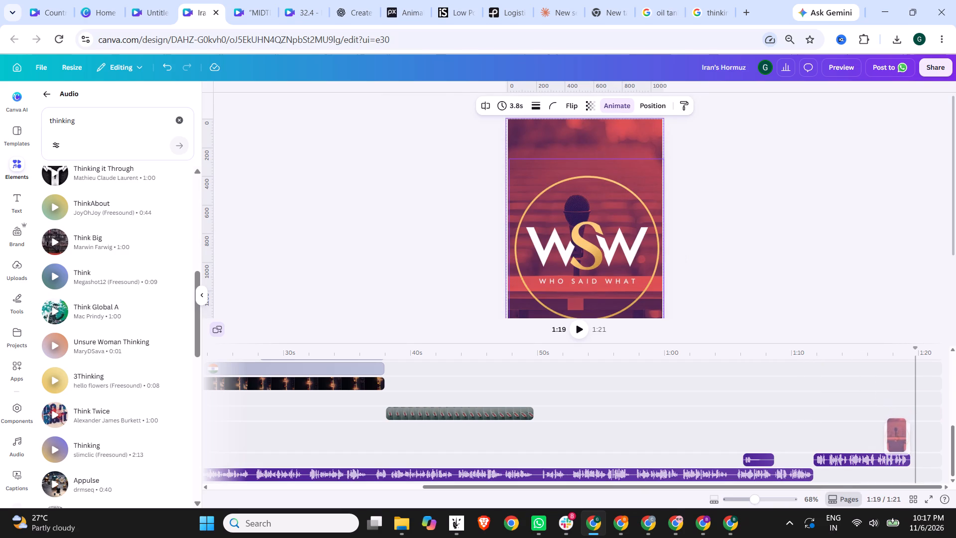
{"action": "left_click_drag", "start_coordinate": [896, 435], "coordinate": [884, 410]}
Play the video from about 0:59 to 1:10 to check the shifted ship, document and claim visuals against the narration.
{"action": "scroll", "coordinate": [849, 431], "scroll_direction": "up", "scroll_amount": 5}
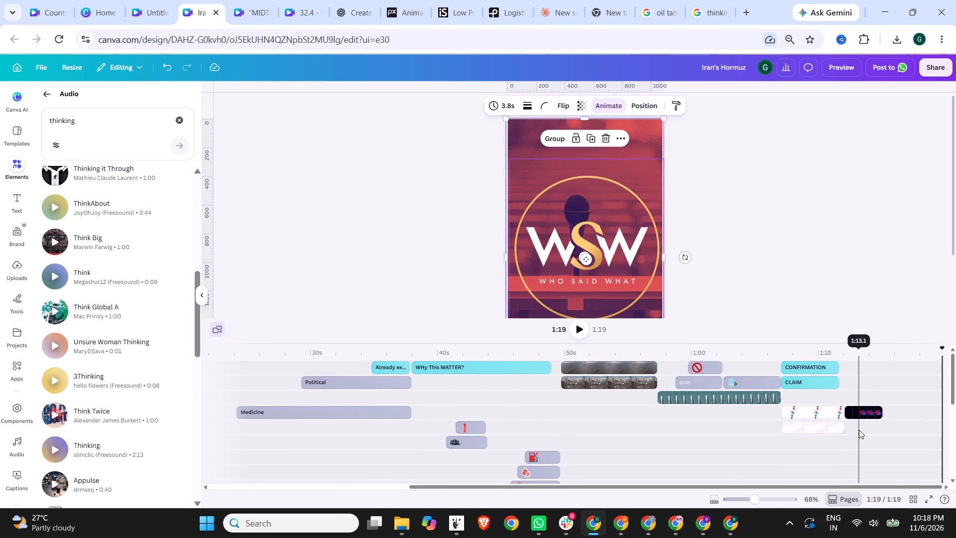
{"action": "left_click", "coordinate": [683, 353]}
{"action": "left_click", "coordinate": [583, 326]}
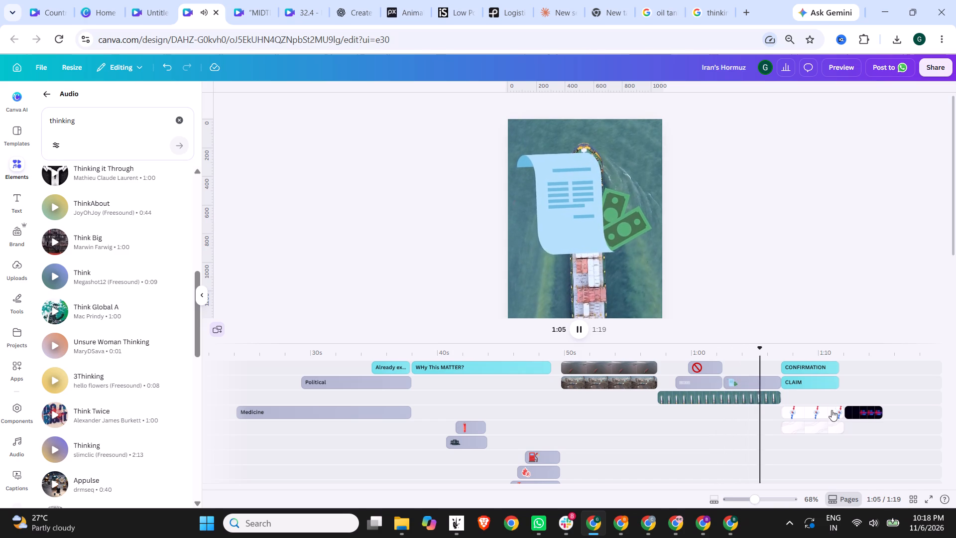
{"action": "scroll", "coordinate": [833, 414], "scroll_direction": "down", "scroll_amount": 4}
{"action": "scroll", "coordinate": [791, 413], "scroll_direction": "down", "scroll_amount": 5}
{"action": "scroll", "coordinate": [796, 411], "scroll_direction": "up", "scroll_amount": 3}
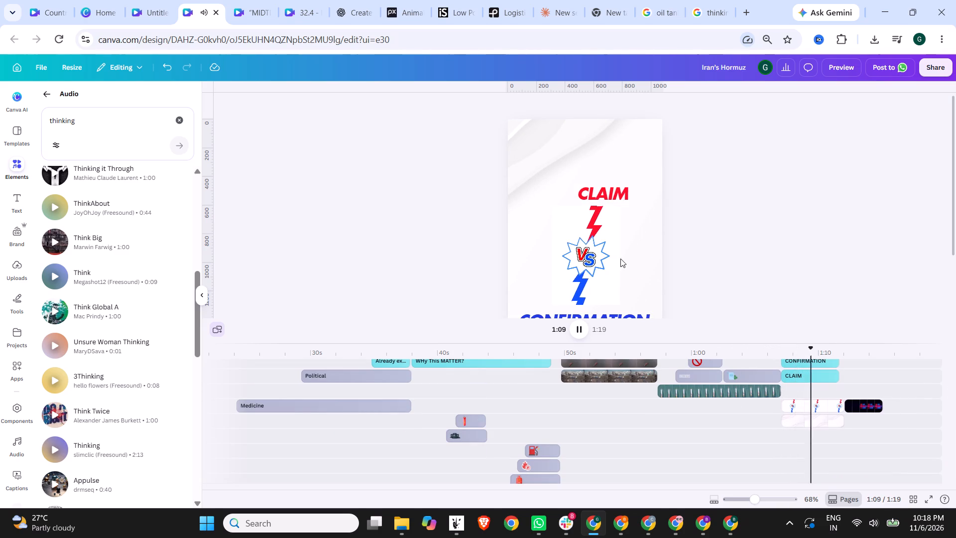
Move the cashier sound effect back to about 1:03, under the document-and-money graphic.
{"action": "scroll", "coordinate": [667, 233], "scroll_direction": "down", "scroll_amount": 3, "text": "ctrl"}
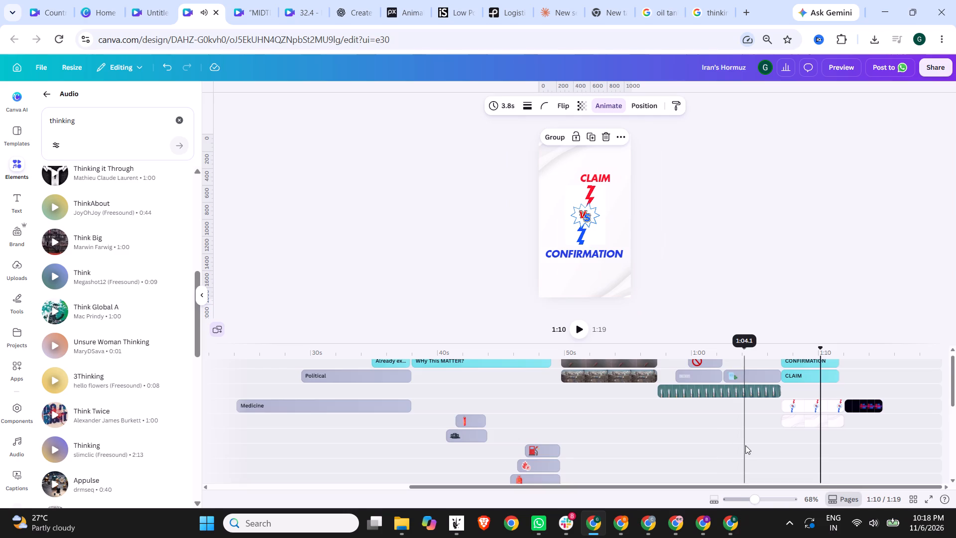
{"action": "scroll", "coordinate": [745, 445], "scroll_direction": "down", "scroll_amount": 4}
{"action": "left_click_drag", "start_coordinate": [790, 453], "coordinate": [756, 456]}
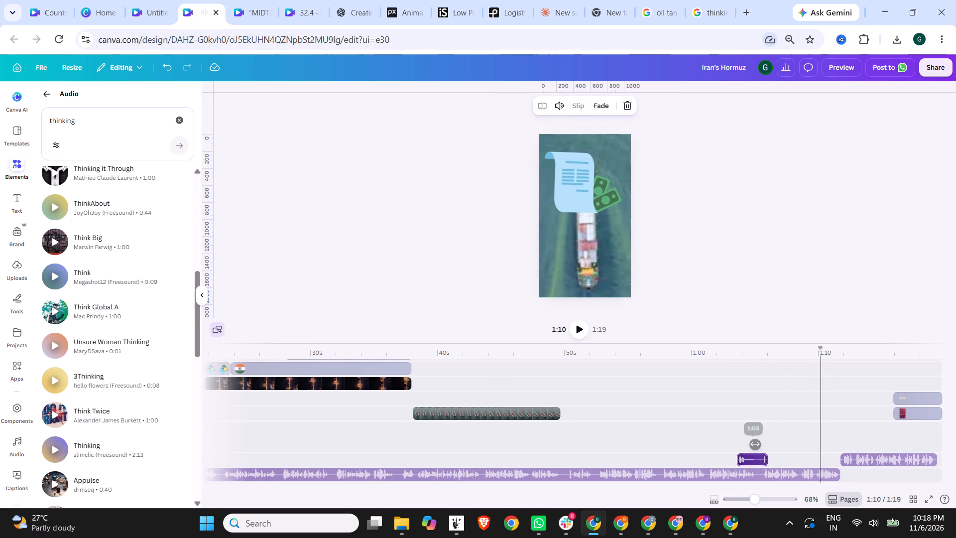
{"action": "left_click_drag", "start_coordinate": [756, 456], "coordinate": [755, 456]}
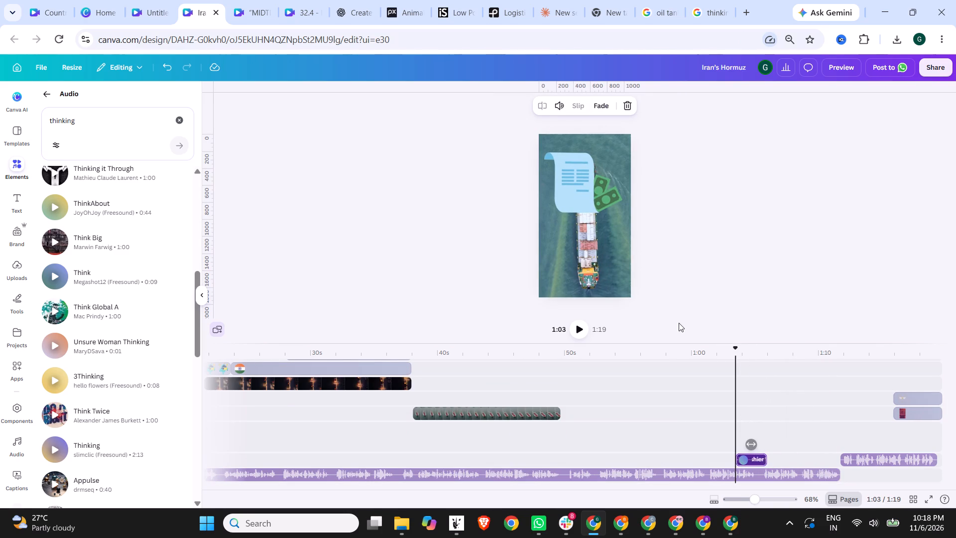
Open the full video preview.
{"action": "left_click", "coordinate": [840, 65]}
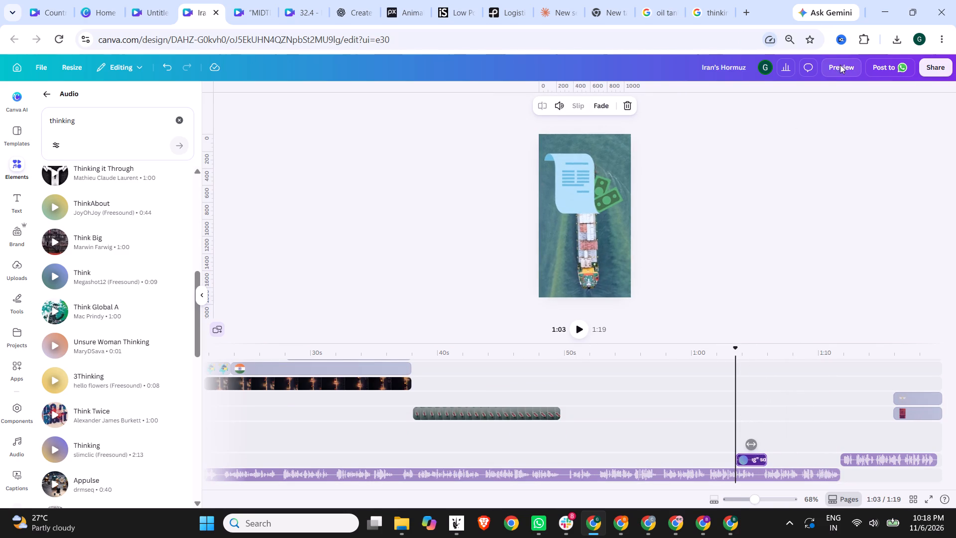
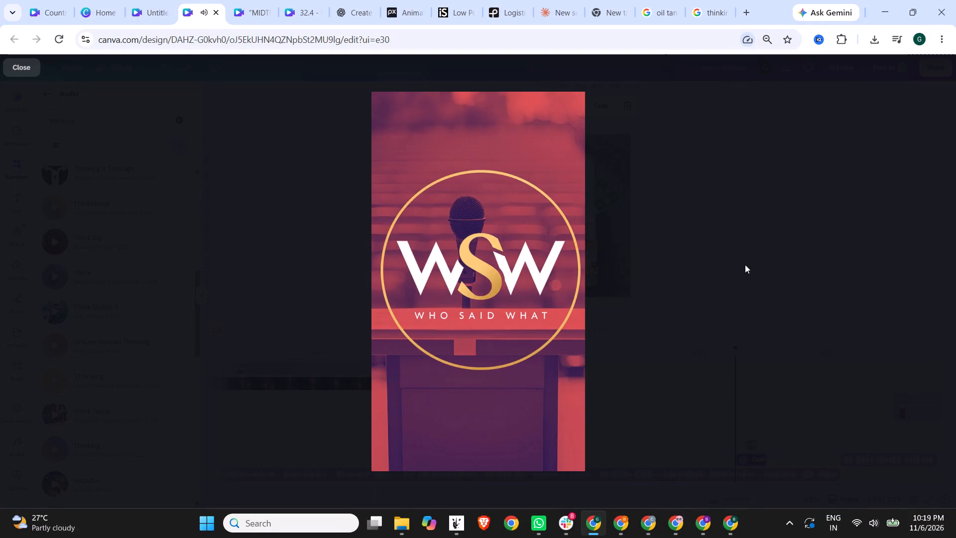
Close the full video preview and return to the editing timeline.
{"action": "left_click", "coordinate": [745, 265]}
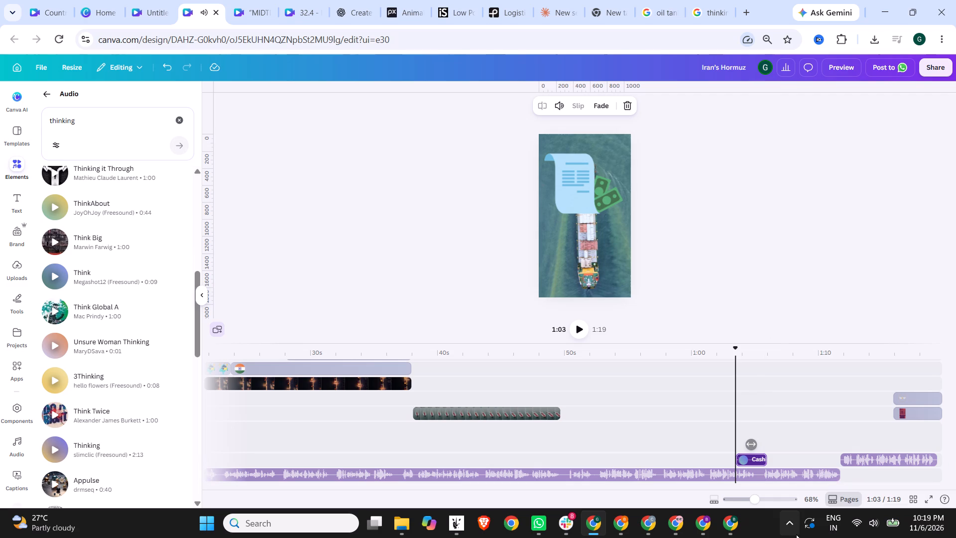
Move the WSW logo and its microphone background together to start at about 1:15, right where the preceding dark clip ends.
{"action": "scroll", "coordinate": [809, 420], "scroll_direction": "up", "scroll_amount": 1}
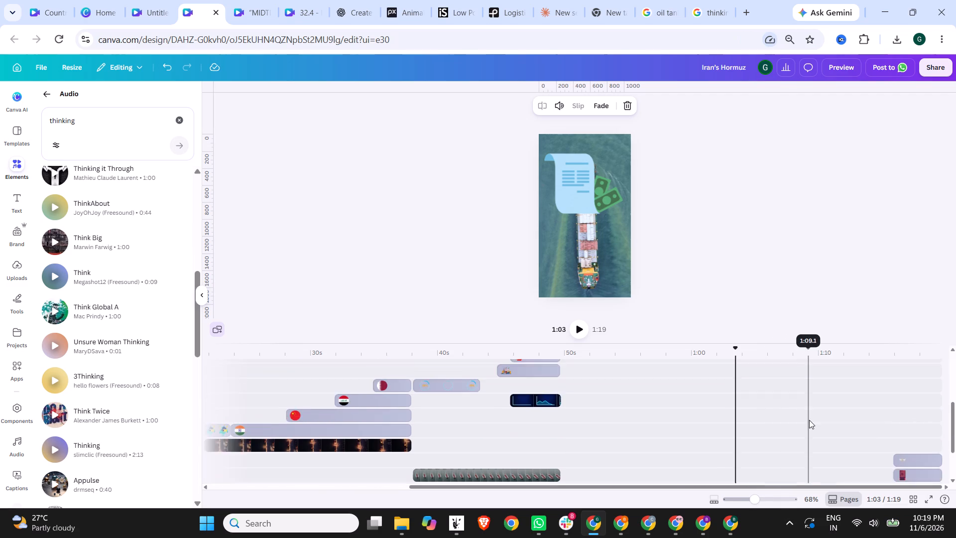
{"action": "scroll", "coordinate": [824, 422], "scroll_direction": "up", "scroll_amount": 2}
{"action": "scroll", "coordinate": [831, 414], "scroll_direction": "down", "scroll_amount": 1}
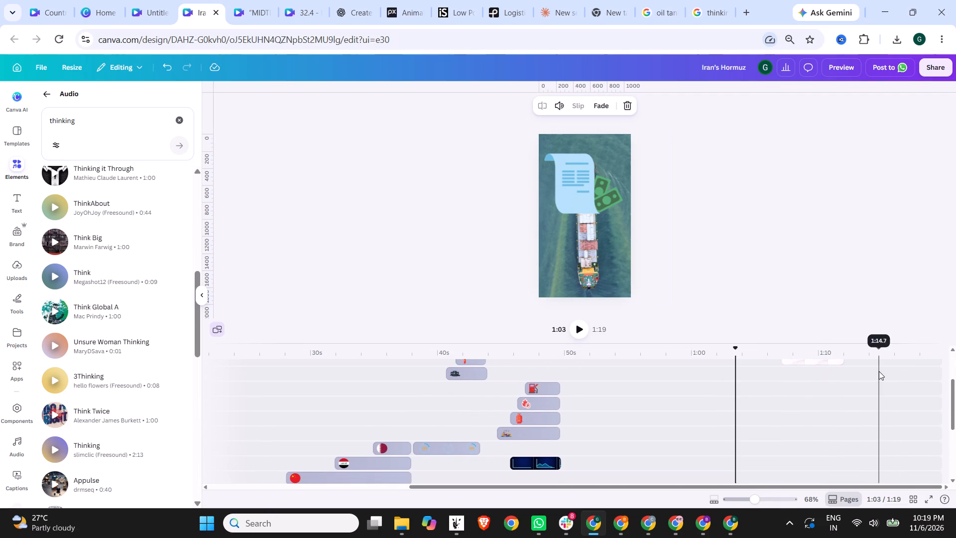
{"action": "scroll", "coordinate": [878, 371], "scroll_direction": "up", "scroll_amount": 1}
{"action": "left_click", "coordinate": [883, 374]}
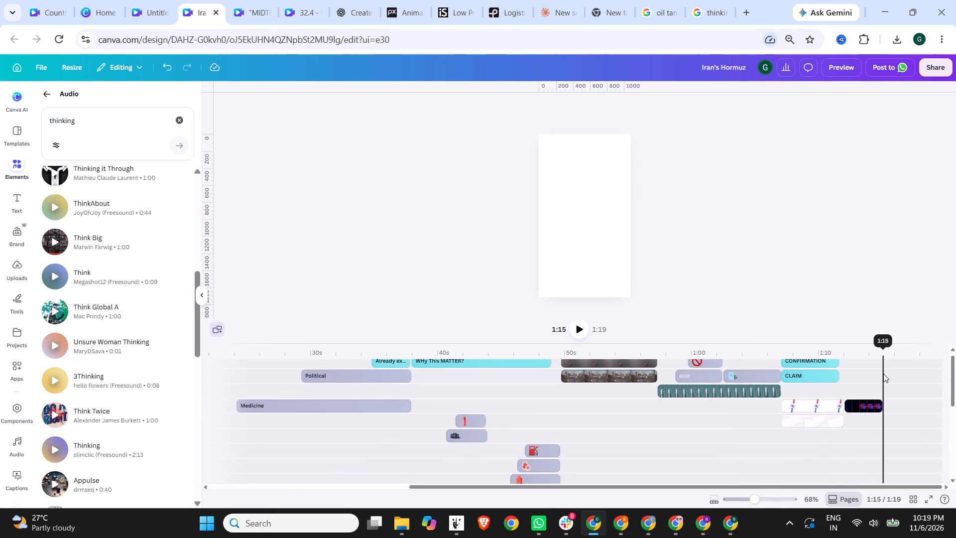
{"action": "scroll", "coordinate": [906, 436], "scroll_direction": "down", "scroll_amount": 3}
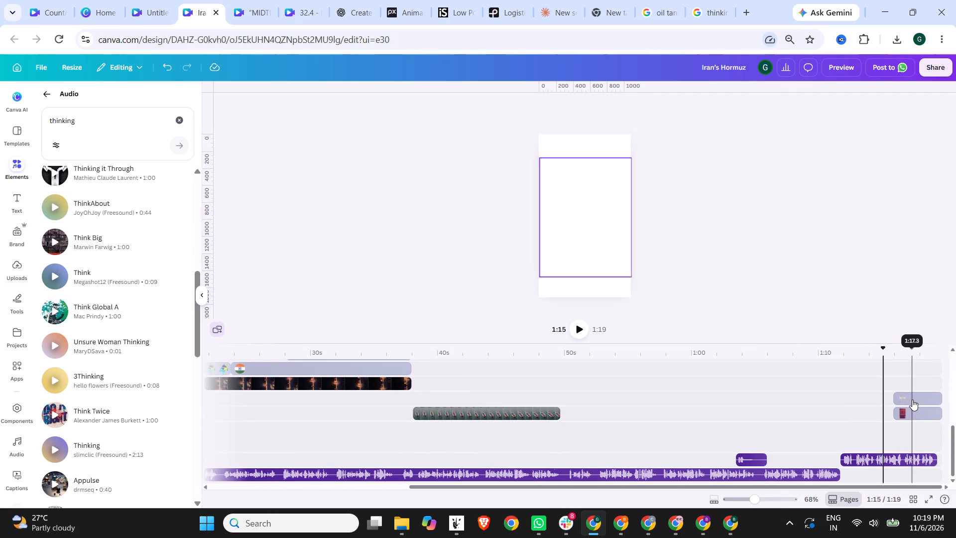
{"action": "left_click", "coordinate": [912, 400]}
{"action": "left_click", "coordinate": [913, 410], "text": "ctrl"}
{"action": "left_click_drag", "start_coordinate": [926, 410], "coordinate": [919, 410], "text": "ctrl"}
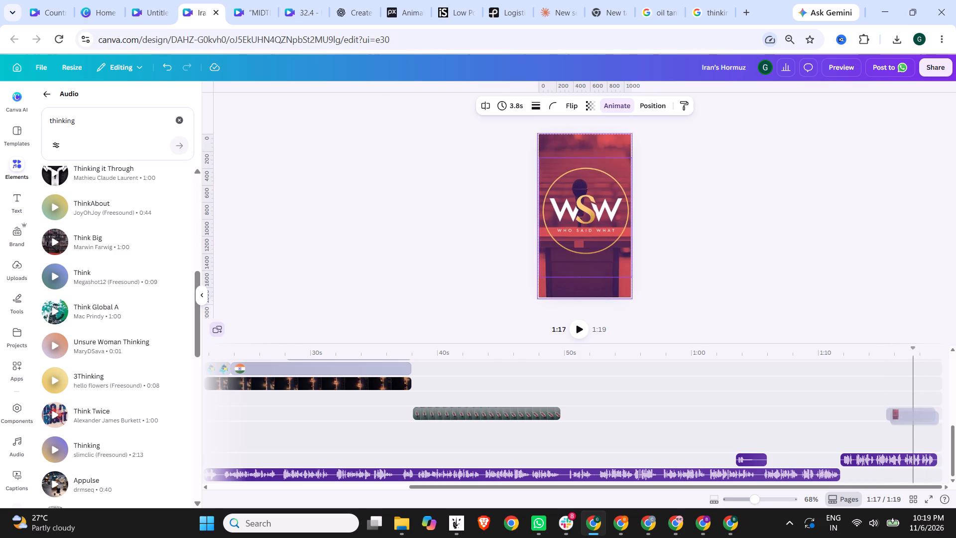
{"action": "left_click_drag", "start_coordinate": [919, 410], "coordinate": [905, 399], "text": "ctrl"}
{"action": "left_click_drag", "start_coordinate": [908, 398], "coordinate": [906, 398]}
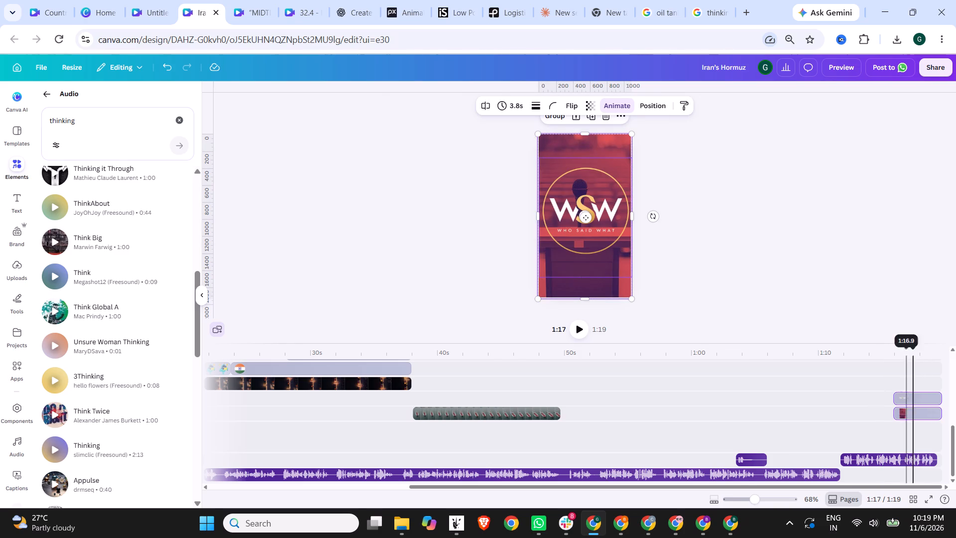
{"action": "left_click_drag", "start_coordinate": [906, 398], "coordinate": [897, 397]}
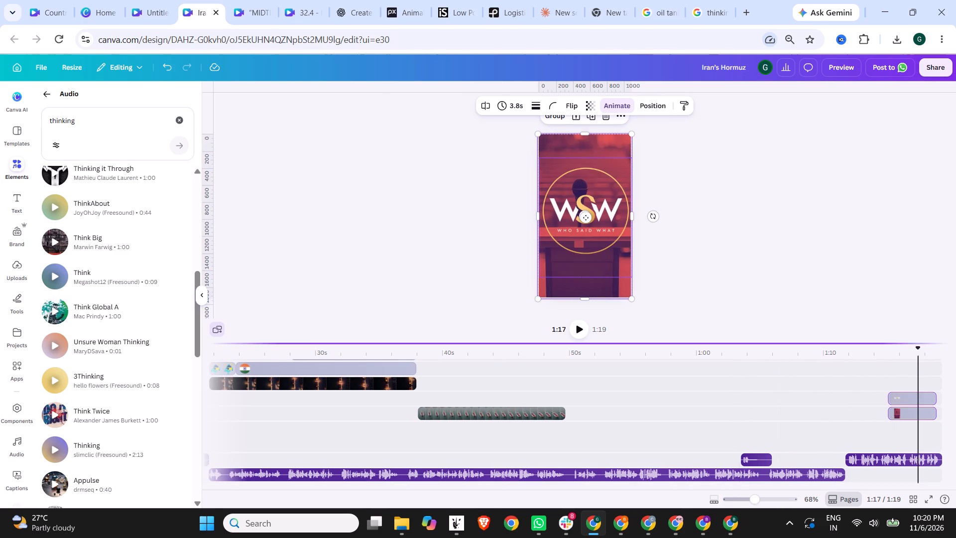
Play the video from about 1:10 to check the moved WSW logo ending against the narration.
{"action": "left_click", "coordinate": [827, 355]}
{"action": "left_click", "coordinate": [583, 323]}
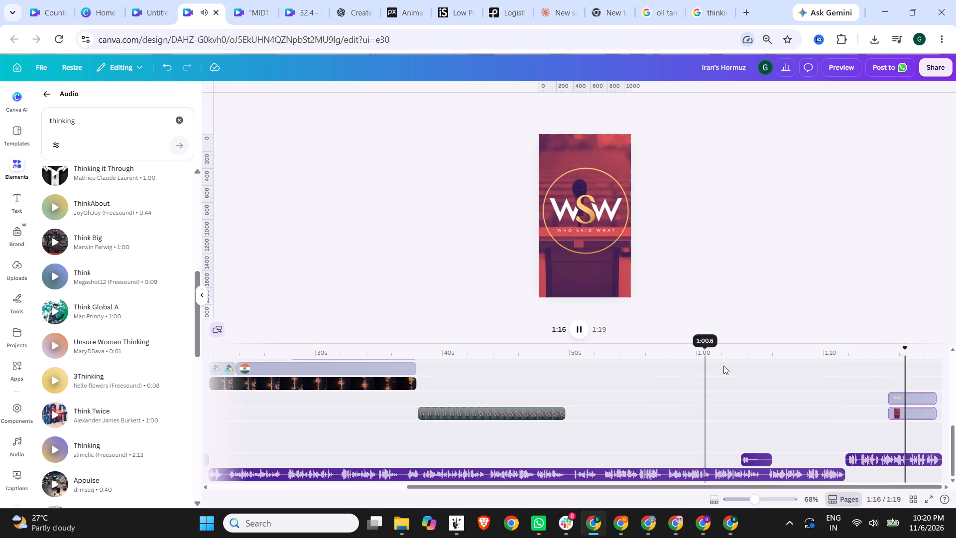
Check the like-subscribe-share clip at about 1:13, just before the closing WSW logo.
{"action": "scroll", "coordinate": [673, 271], "scroll_direction": "up", "scroll_amount": 2, "text": "ctrl"}
{"action": "scroll", "coordinate": [676, 270], "scroll_direction": "down", "scroll_amount": 2, "text": "ctrl"}
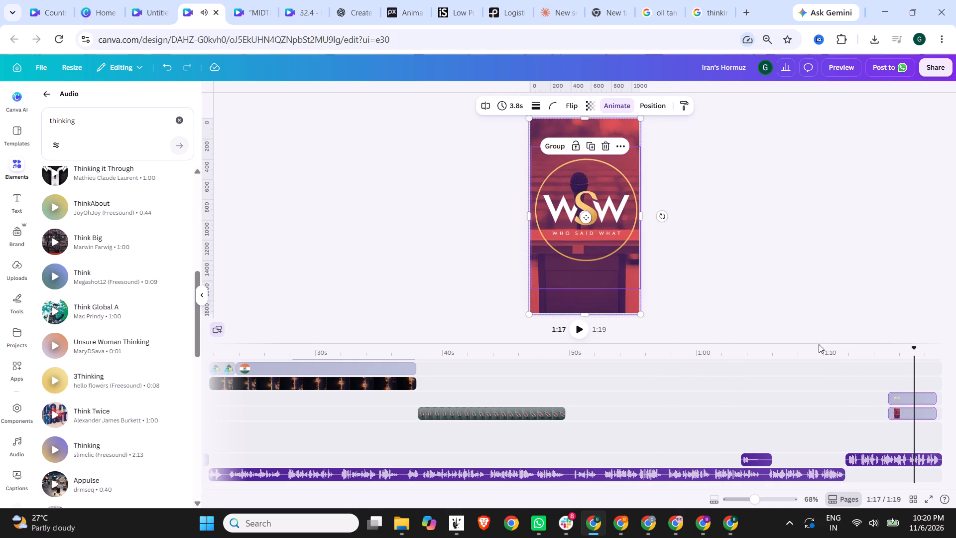
{"action": "scroll", "coordinate": [879, 390], "scroll_direction": "up", "scroll_amount": 6}
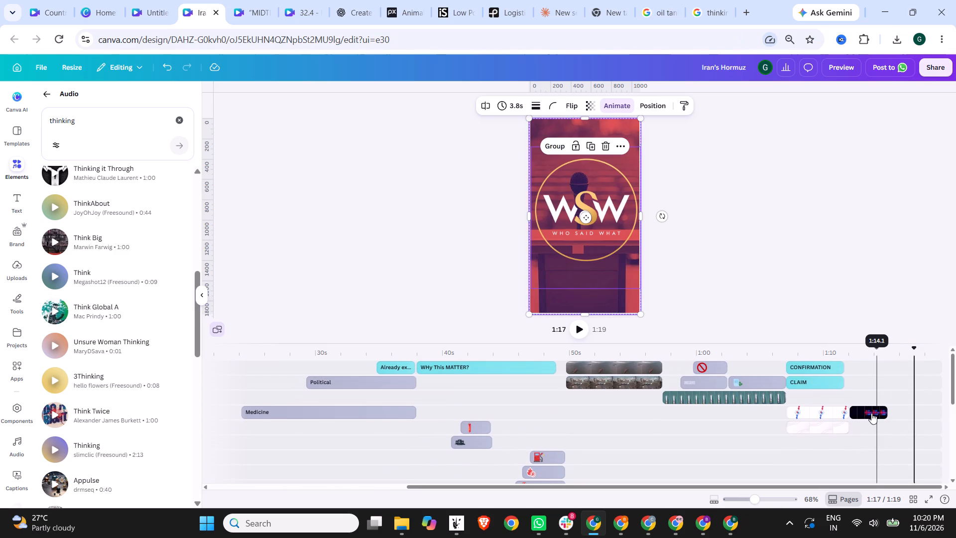
{"action": "left_click", "coordinate": [871, 413]}
{"action": "left_click", "coordinate": [817, 281]}
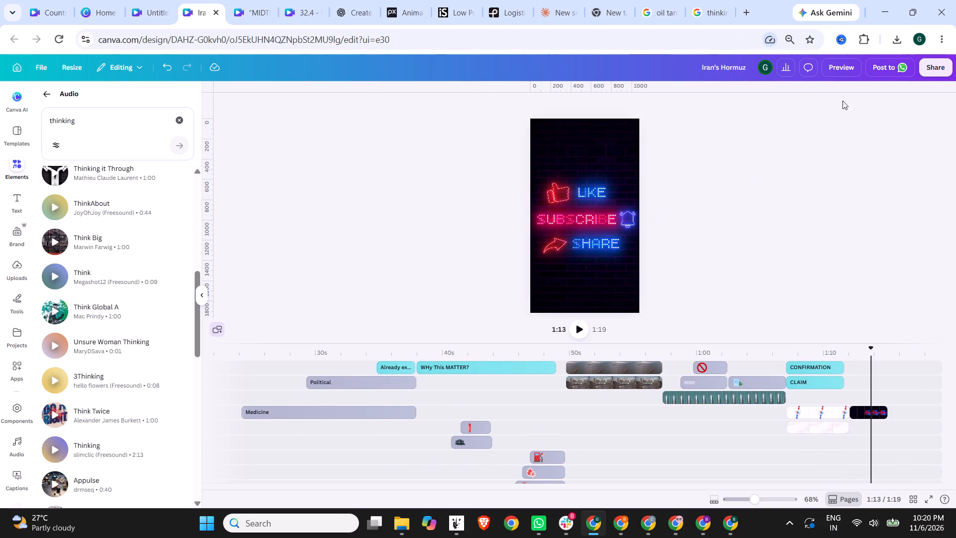
Replay the split city-and-ship section from about 0:50 to check its visuals against the narration.
{"action": "scroll", "coordinate": [739, 230], "scroll_direction": "down", "scroll_amount": 5}
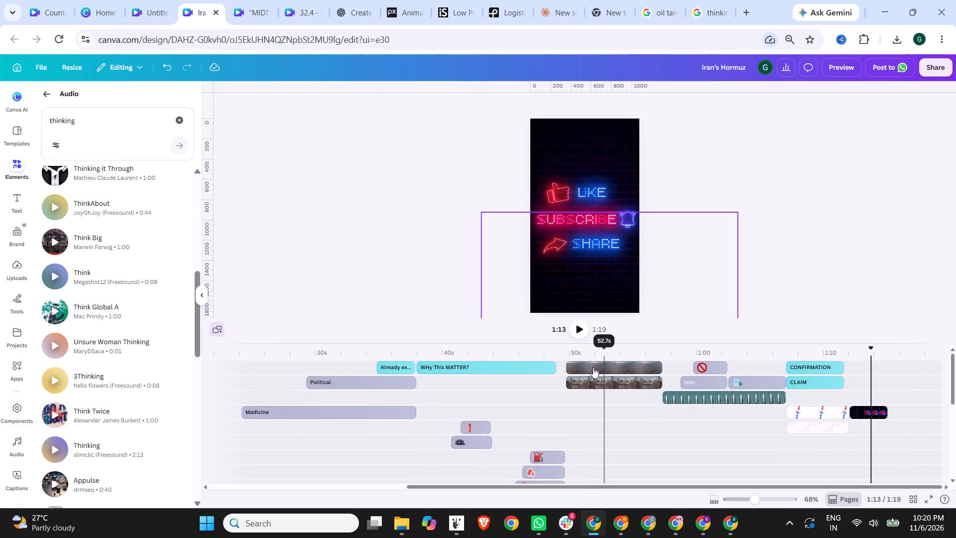
{"action": "left_click", "coordinate": [590, 353]}
{"action": "left_click", "coordinate": [578, 326]}
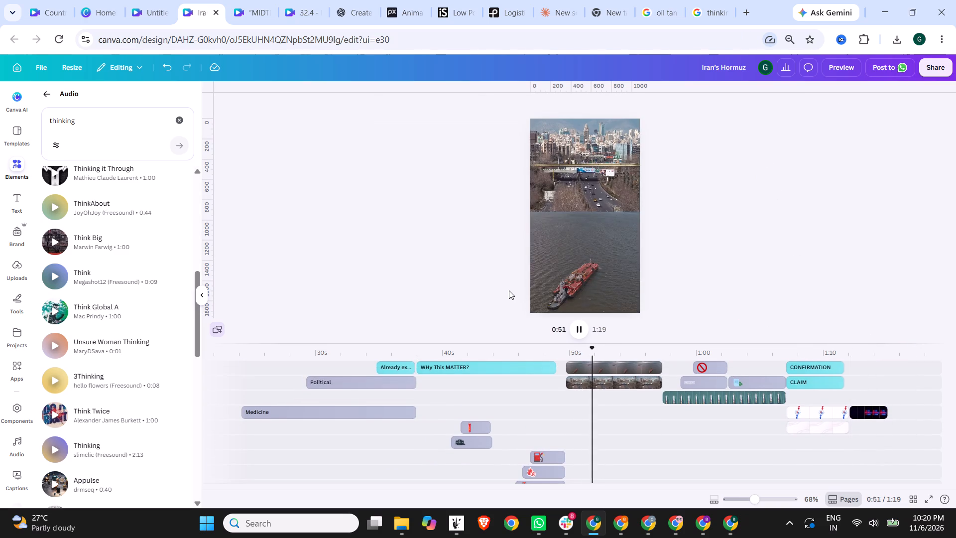
{"action": "left_click", "coordinate": [572, 354]}
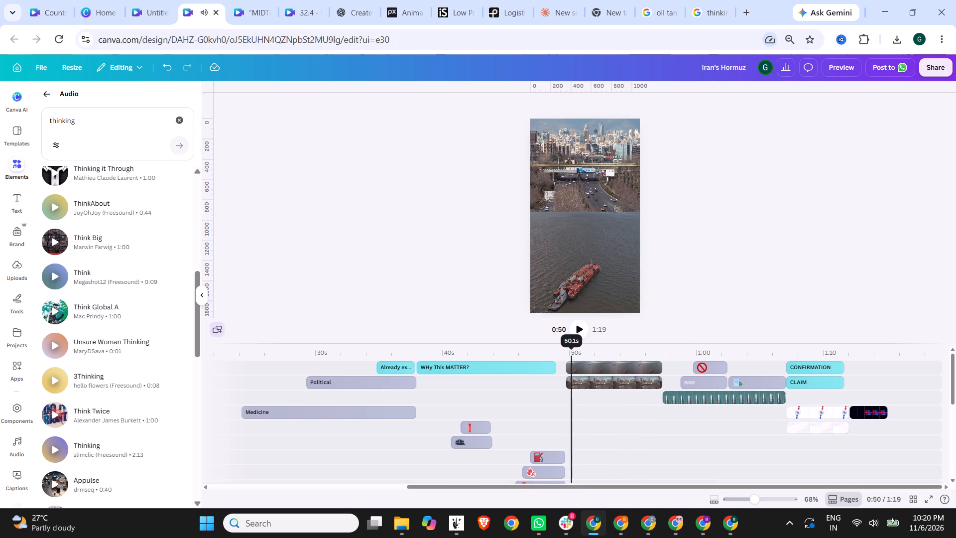
{"action": "left_click", "coordinate": [578, 329]}
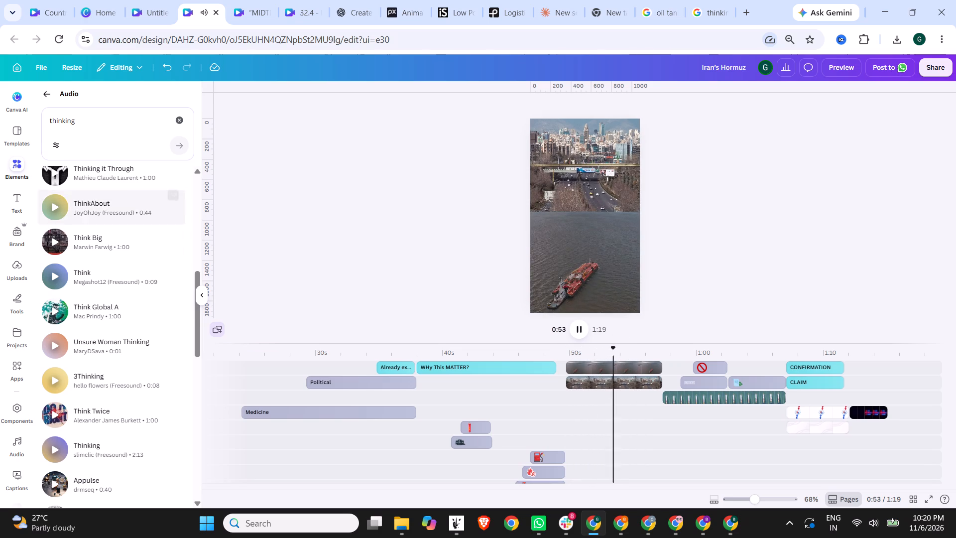
Clear the audio search, search all elements for "parlimentarian" and look through the graphics results.
{"action": "left_click", "coordinate": [176, 119]}
{"action": "left_click", "coordinate": [45, 97]}
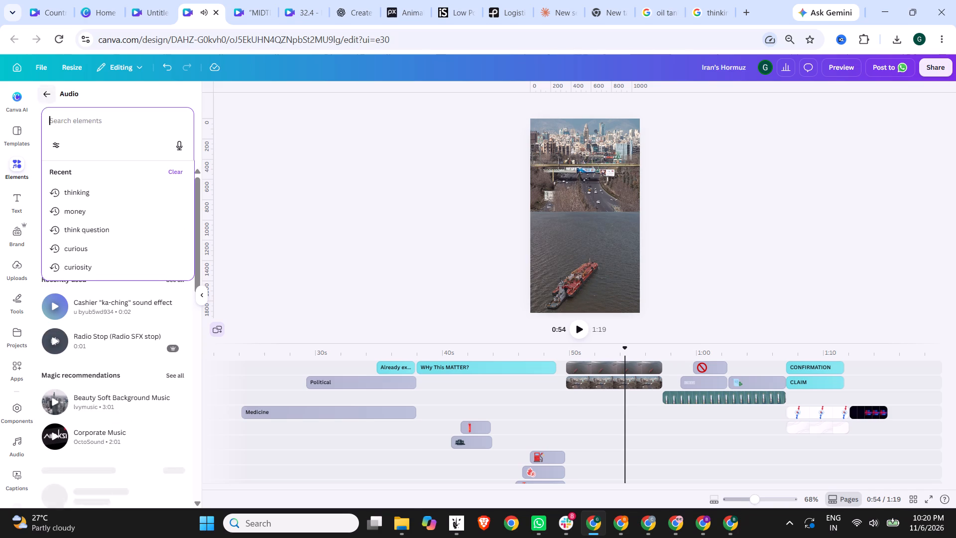
{"action": "left_click", "coordinate": [113, 99]}
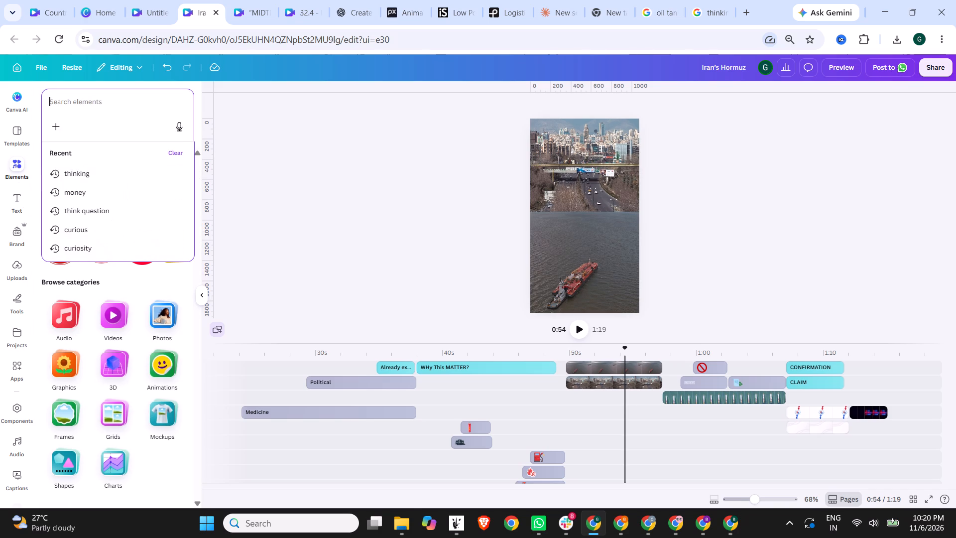
{"action": "type", "text": "parlimentarai"}
{"action": "key", "text": "BackSpace"}
{"action": "key", "text": "BackSpace"}
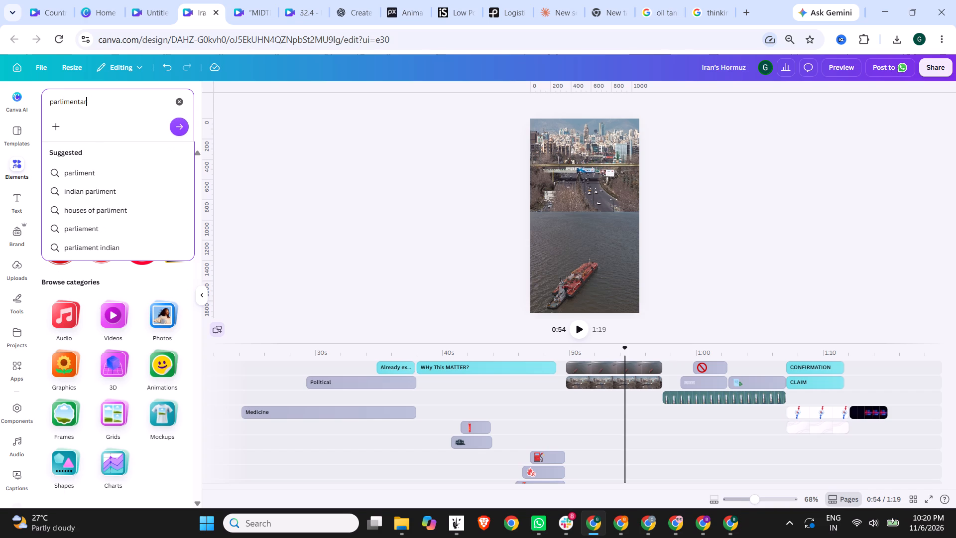
{"action": "type", "text": "ian"}
{"action": "key", "text": "Return"}
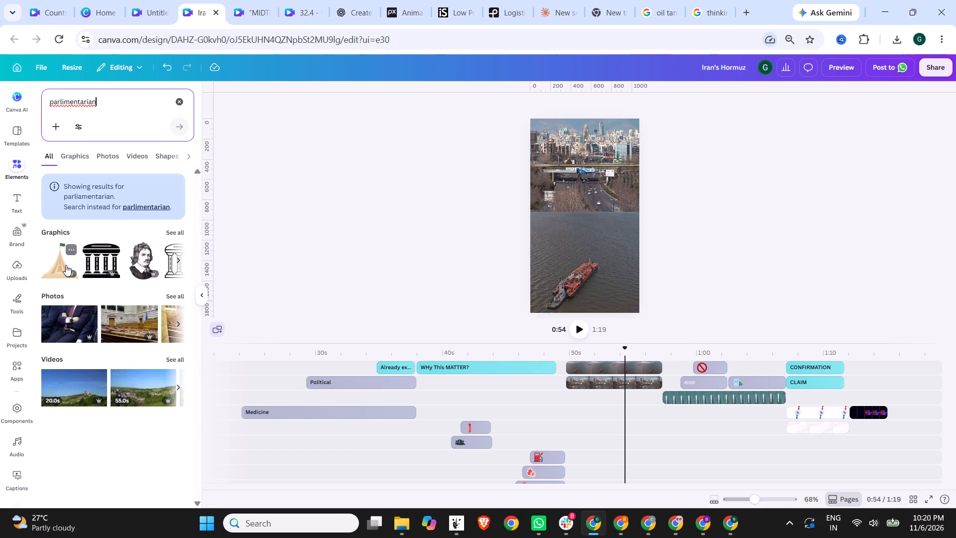
{"action": "left_click", "coordinate": [178, 228]}
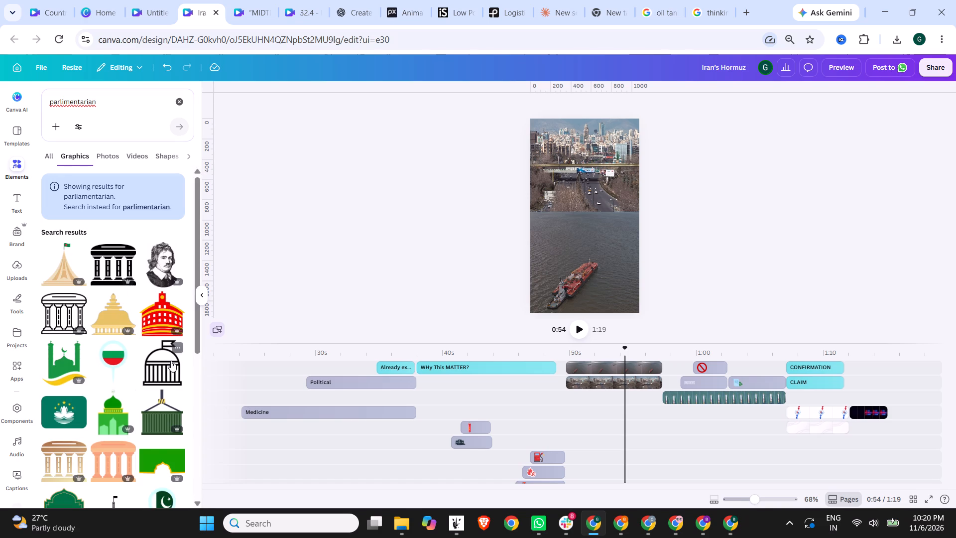
{"action": "scroll", "coordinate": [171, 364], "scroll_direction": "down", "scroll_amount": 4}
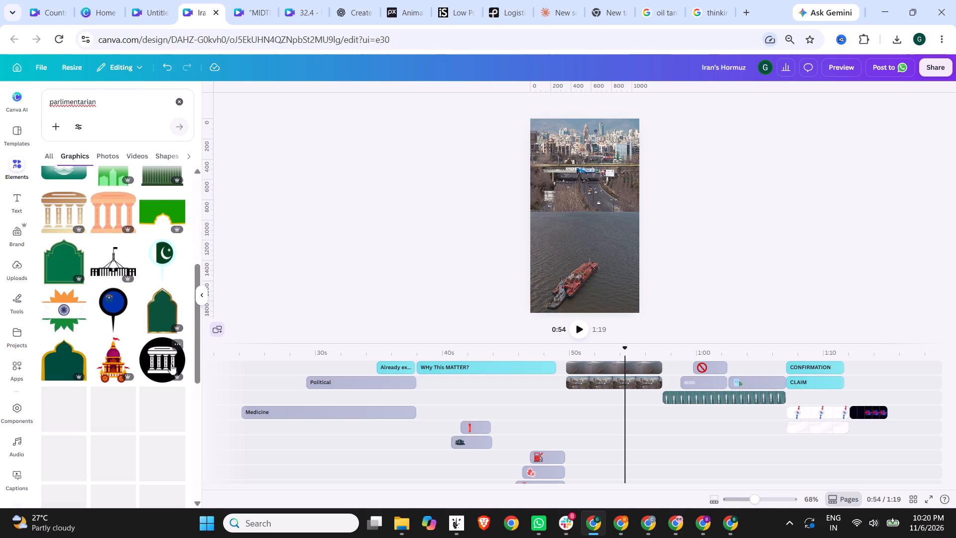
Search the elements for "not official", look over all result types and open the full set of graphics.
{"action": "left_click_drag", "start_coordinate": [102, 98], "coordinate": [16, 94]}
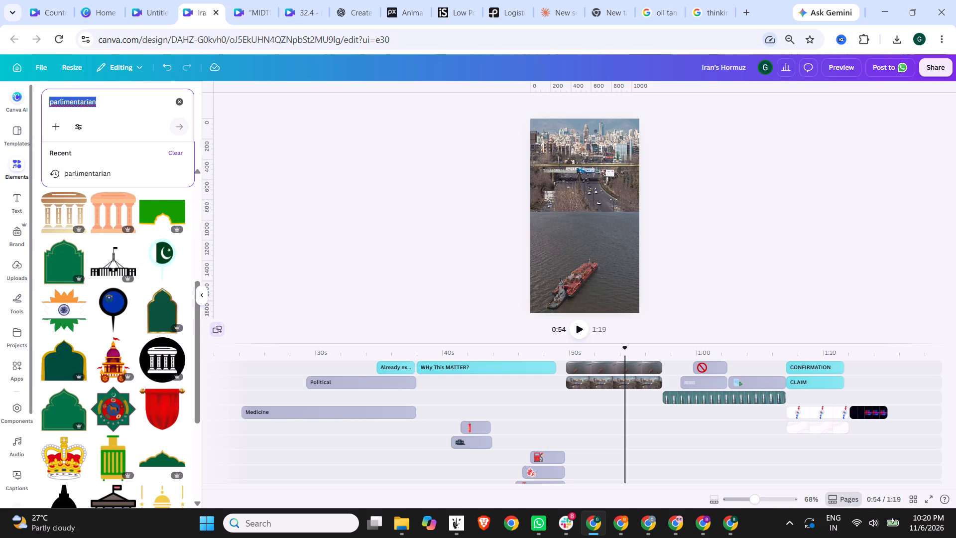
{"action": "type", "text": "not offiial"}
{"action": "key", "text": "BackSpace"}
{"action": "key", "text": "BackSpace"}
{"action": "key", "text": "BackSpace"}
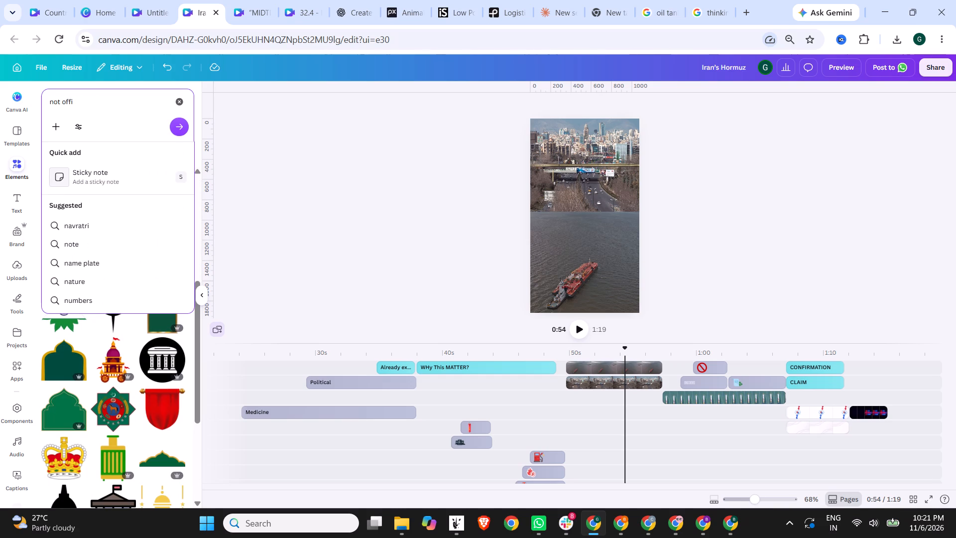
{"action": "type", "text": "cial"}
{"action": "key", "text": "Return"}
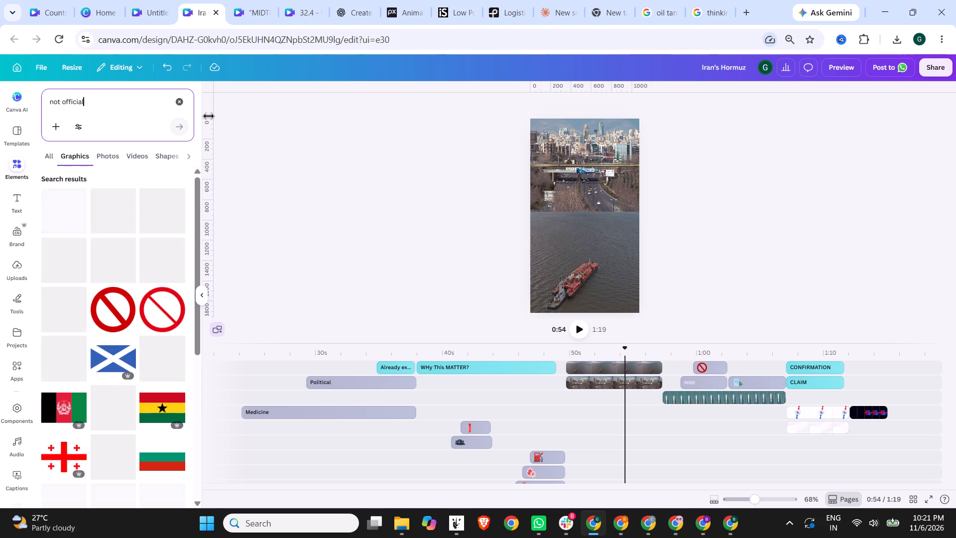
{"action": "left_click", "coordinate": [50, 156]}
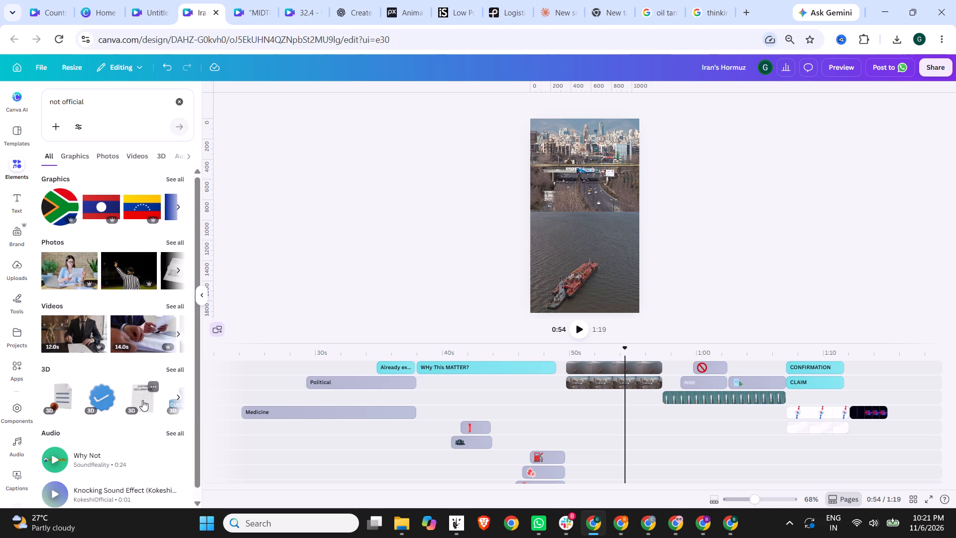
{"action": "scroll", "coordinate": [101, 339], "scroll_direction": "down", "scroll_amount": 4}
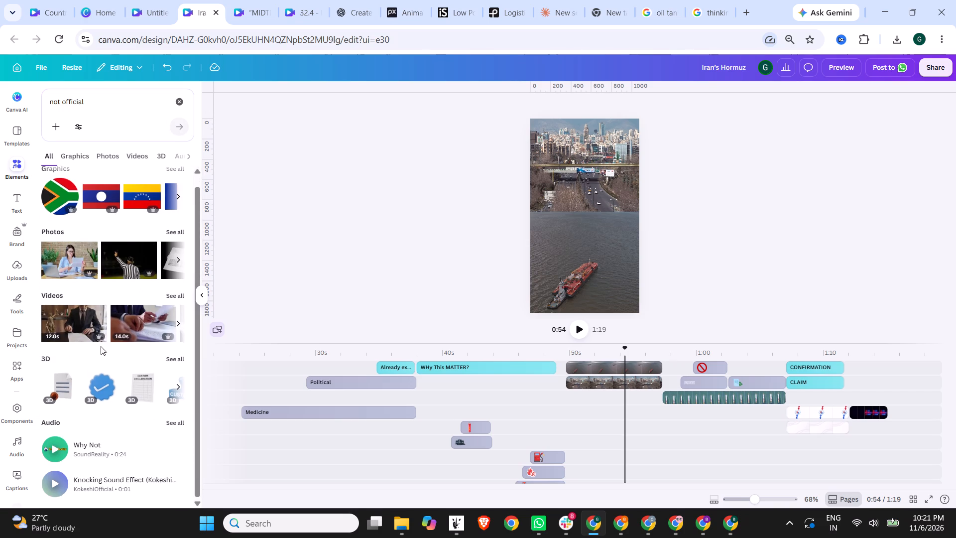
{"action": "scroll", "coordinate": [107, 344], "scroll_direction": "up", "scroll_amount": 5}
{"action": "left_click", "coordinate": [172, 177]}
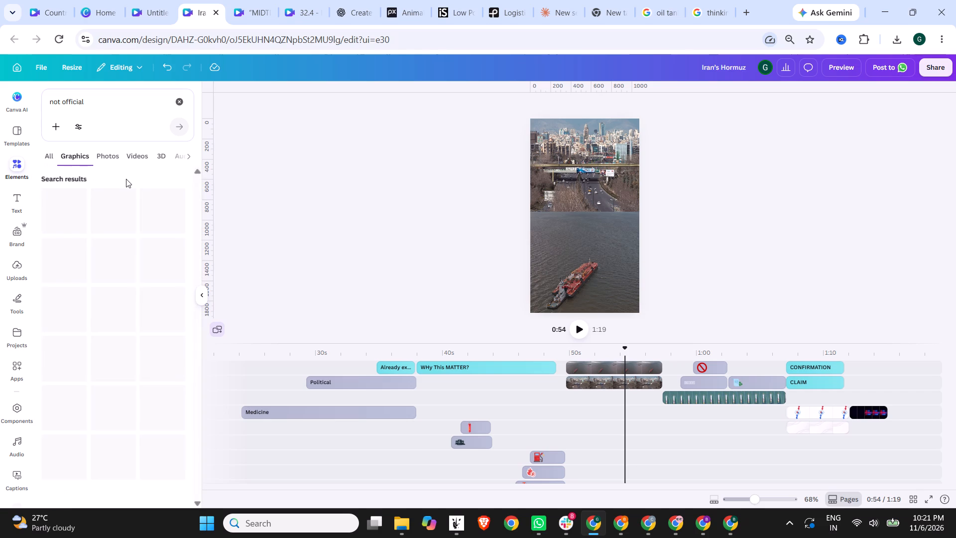
Look through the "not official" graphics results for a symbol that suits the section around 0:54.
{"action": "scroll", "coordinate": [133, 322], "scroll_direction": "down", "scroll_amount": 1}
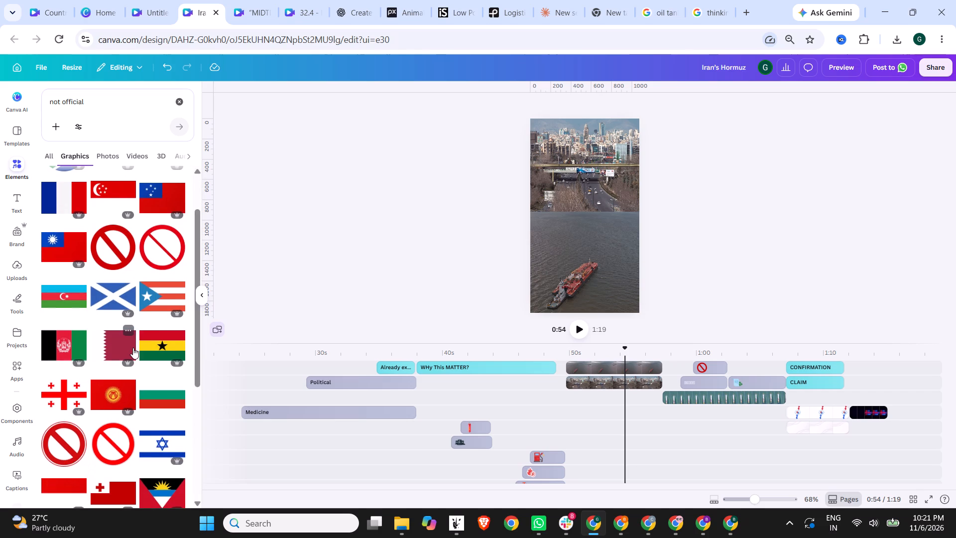
{"action": "scroll", "coordinate": [133, 348], "scroll_direction": "down", "scroll_amount": 10}
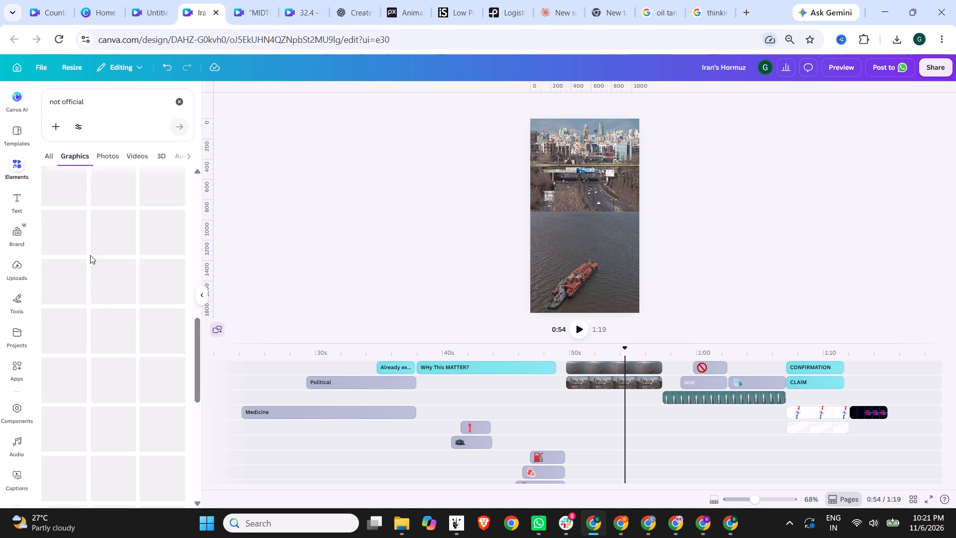
{"action": "scroll", "coordinate": [84, 229], "scroll_direction": "down", "scroll_amount": 1}
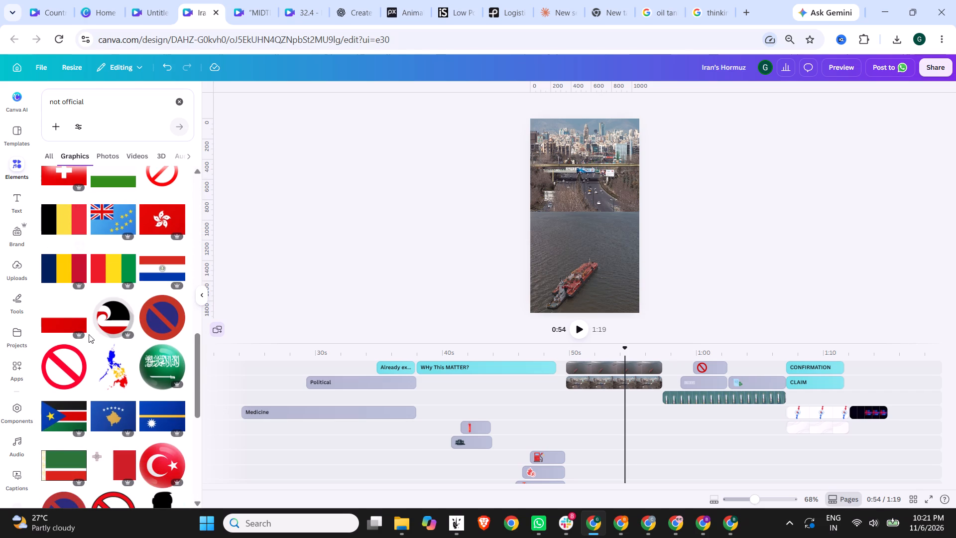
{"action": "scroll", "coordinate": [96, 365], "scroll_direction": "down", "scroll_amount": 2}
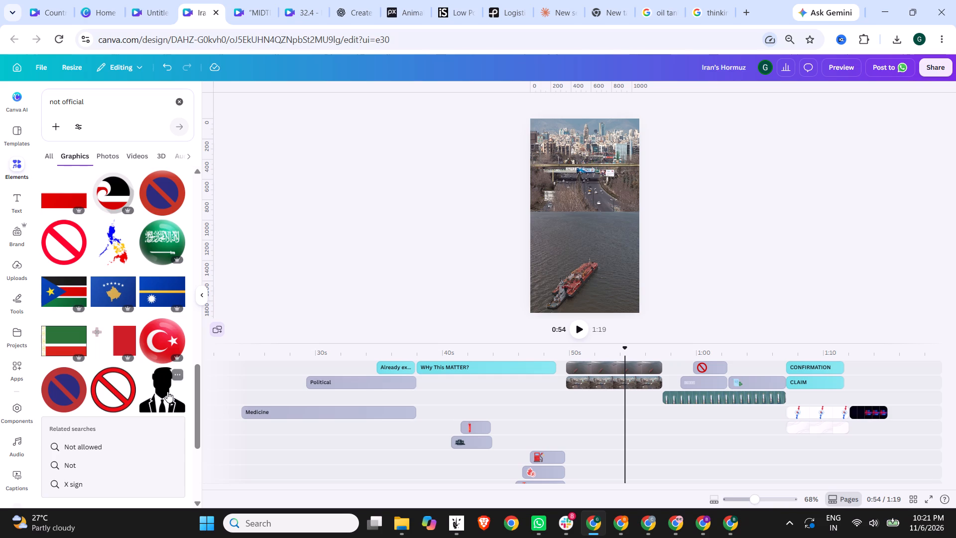
{"action": "scroll", "coordinate": [153, 371], "scroll_direction": "down", "scroll_amount": 5}
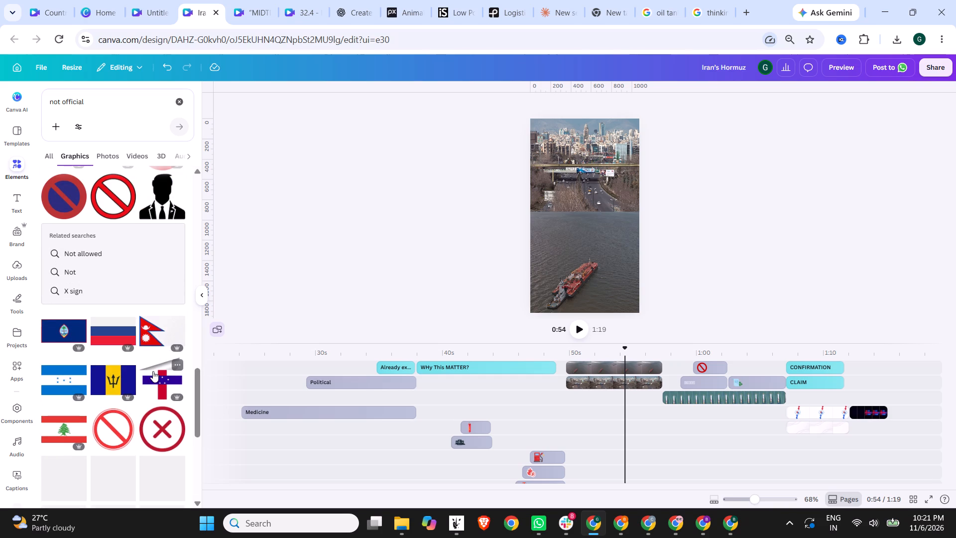
{"action": "scroll", "coordinate": [161, 416], "scroll_direction": "down", "scroll_amount": 3}
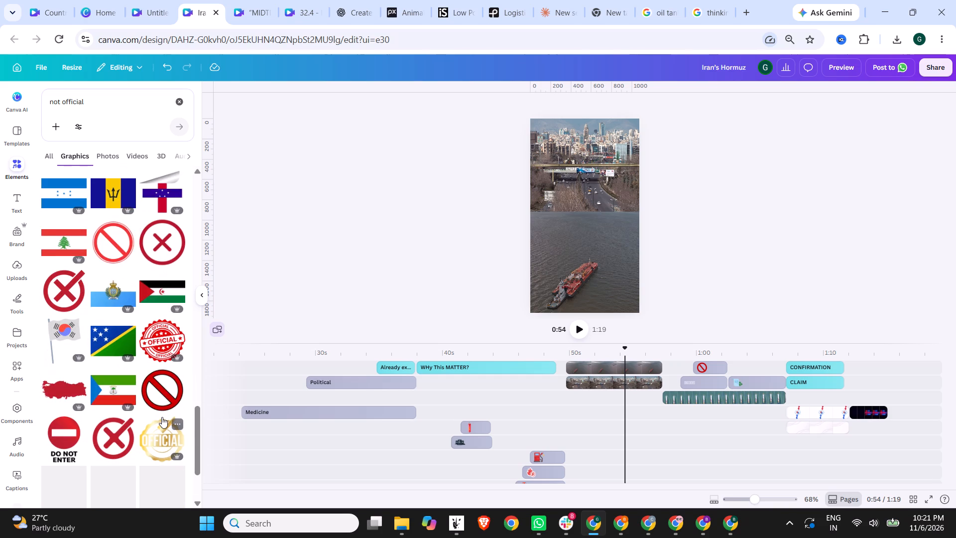
{"action": "scroll", "coordinate": [162, 417], "scroll_direction": "down", "scroll_amount": 3}
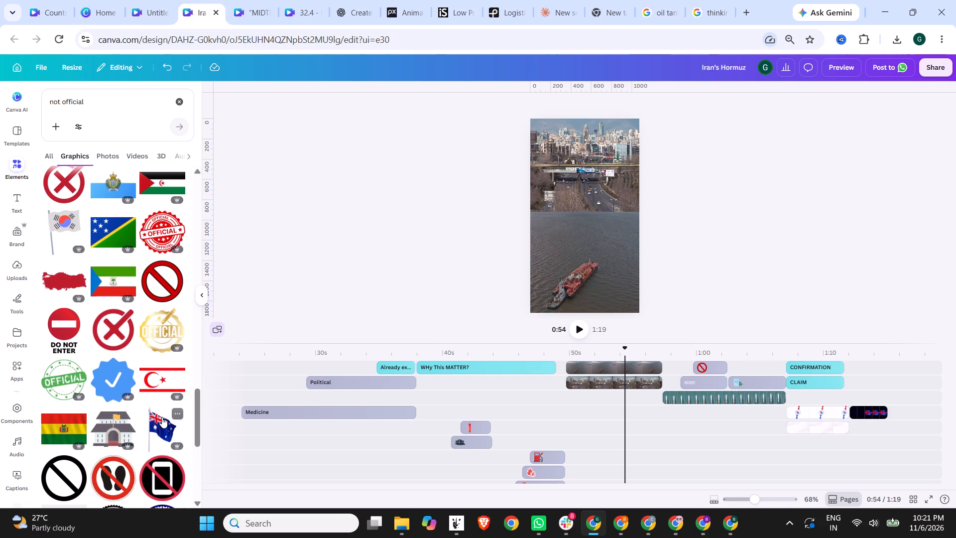
{"action": "scroll", "coordinate": [153, 319], "scroll_direction": "down", "scroll_amount": 3}
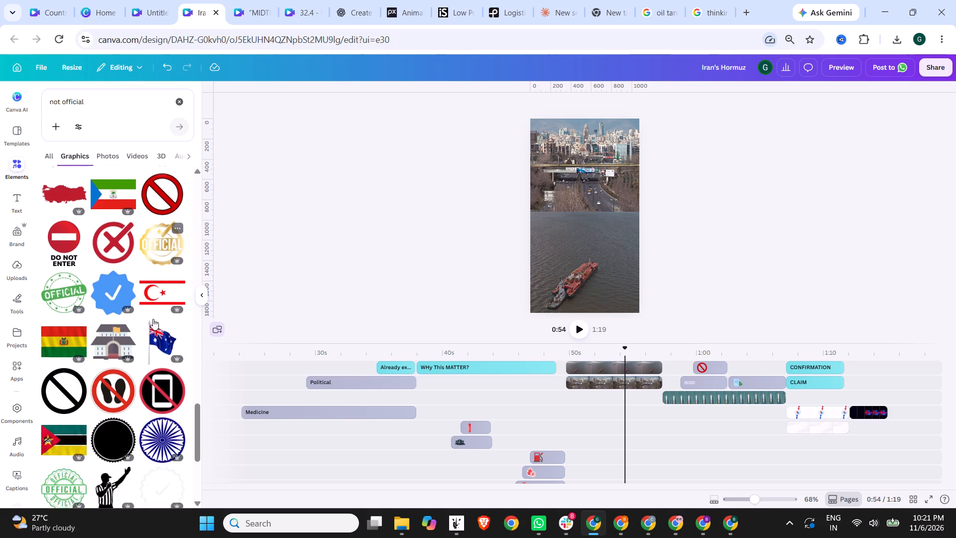
{"action": "scroll", "coordinate": [153, 320], "scroll_direction": "up", "scroll_amount": 3}
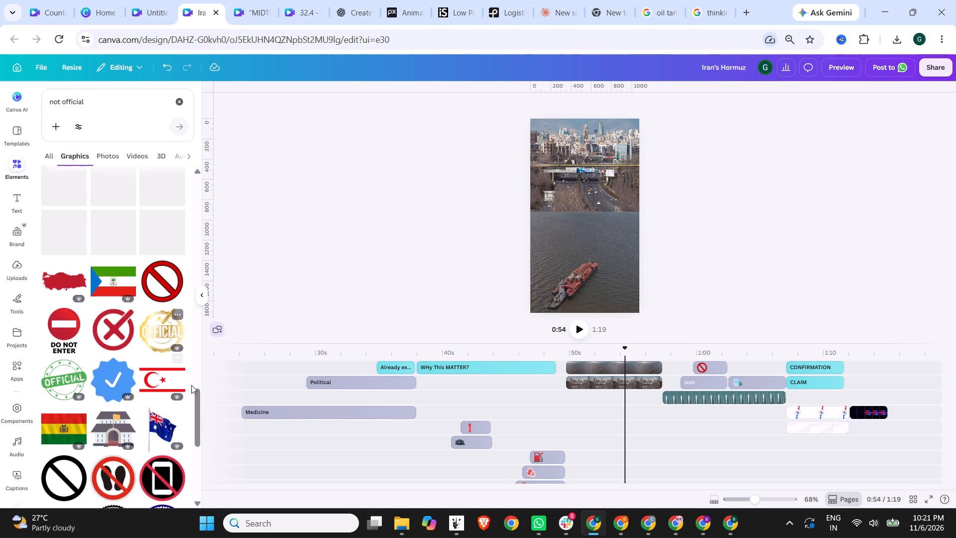
{"action": "scroll", "coordinate": [162, 338], "scroll_direction": "down", "scroll_amount": 4}
{"action": "scroll", "coordinate": [159, 340], "scroll_direction": "up", "scroll_amount": 6}
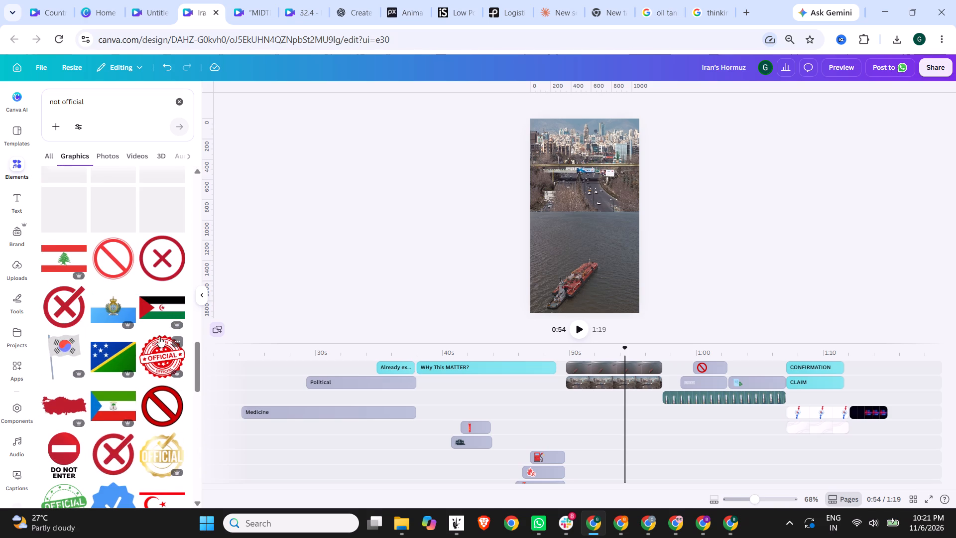
{"action": "scroll", "coordinate": [166, 350], "scroll_direction": "down", "scroll_amount": 6}
{"action": "scroll", "coordinate": [165, 349], "scroll_direction": "up", "scroll_amount": 1}
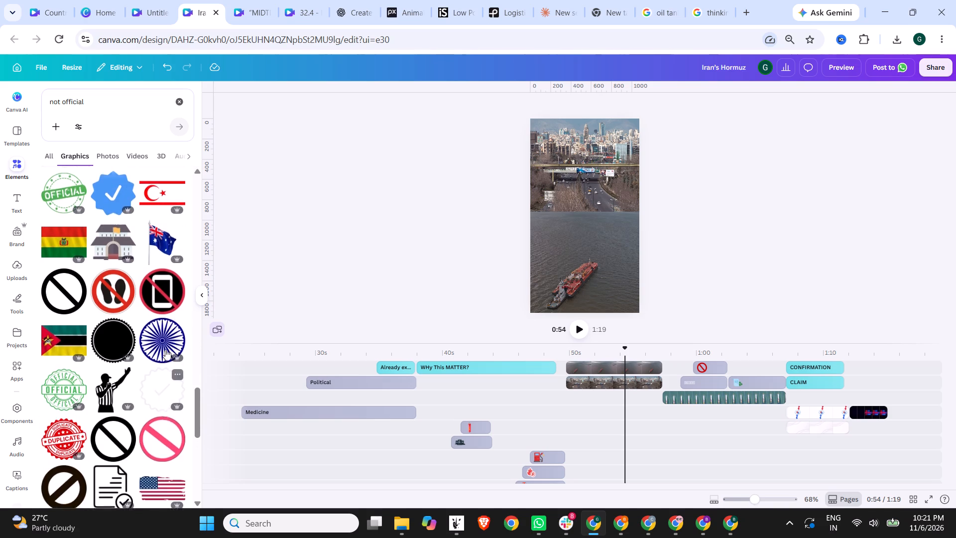
{"action": "scroll", "coordinate": [165, 349], "scroll_direction": "up", "scroll_amount": 1}
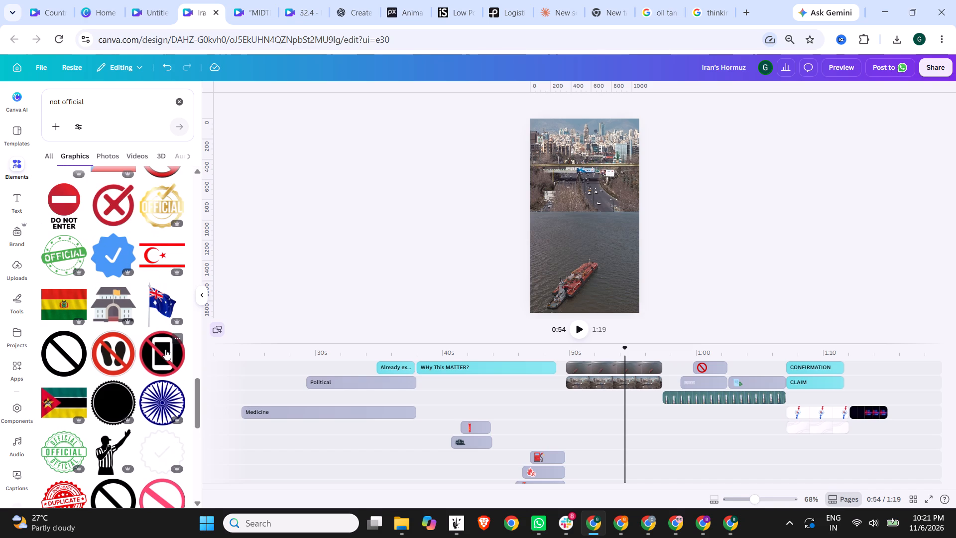
{"action": "scroll", "coordinate": [165, 349], "scroll_direction": "up", "scroll_amount": 2}
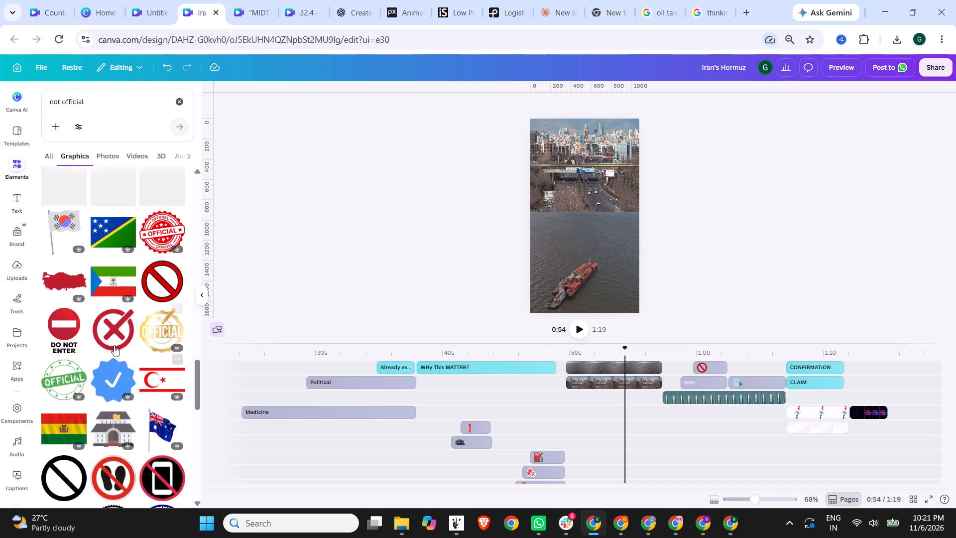
Add the dark-outlined red cross graphic at 0:54, over the seam between the city and ship clips.
{"action": "scroll", "coordinate": [113, 344], "scroll_direction": "down", "scroll_amount": 3}
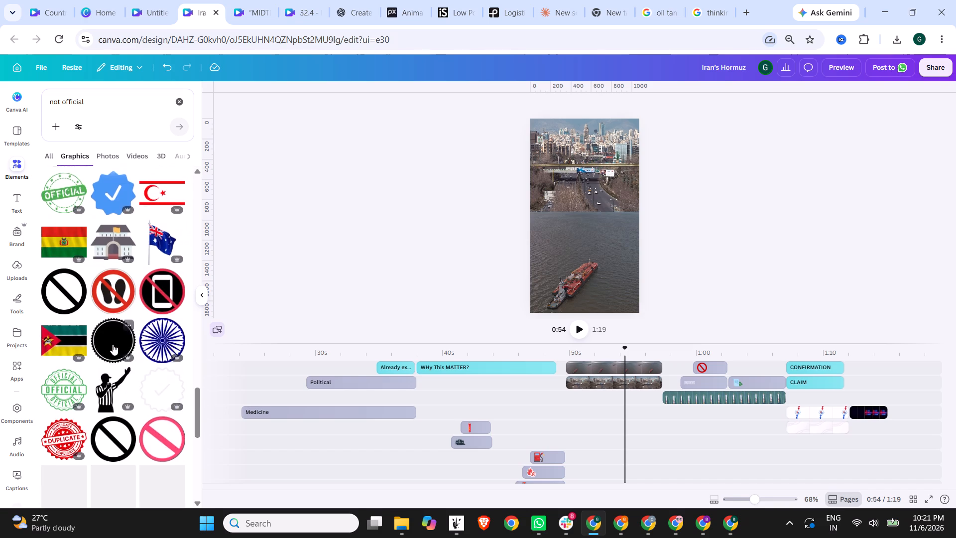
{"action": "scroll", "coordinate": [113, 344], "scroll_direction": "down", "scroll_amount": 3}
{"action": "scroll", "coordinate": [134, 291], "scroll_direction": "down", "scroll_amount": 1}
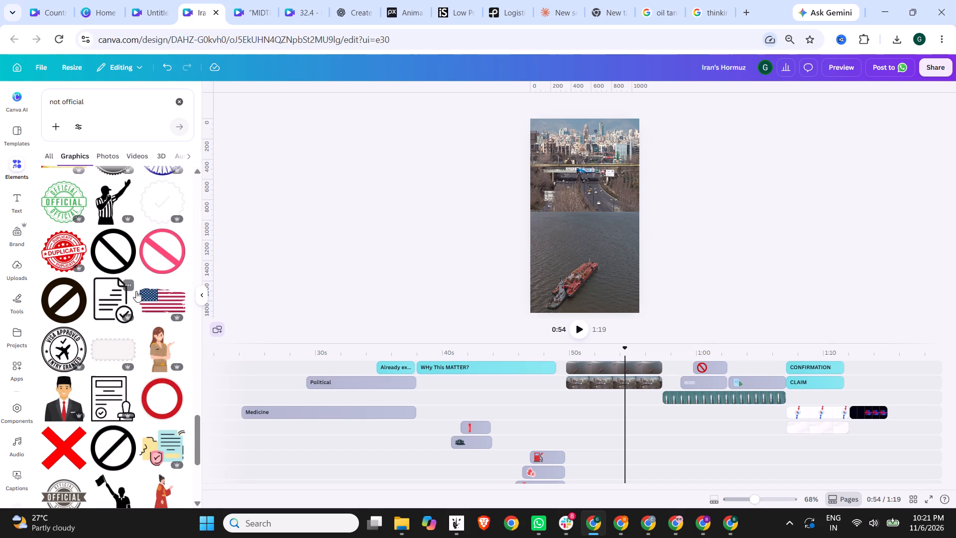
{"action": "scroll", "coordinate": [136, 291], "scroll_direction": "down", "scroll_amount": 2}
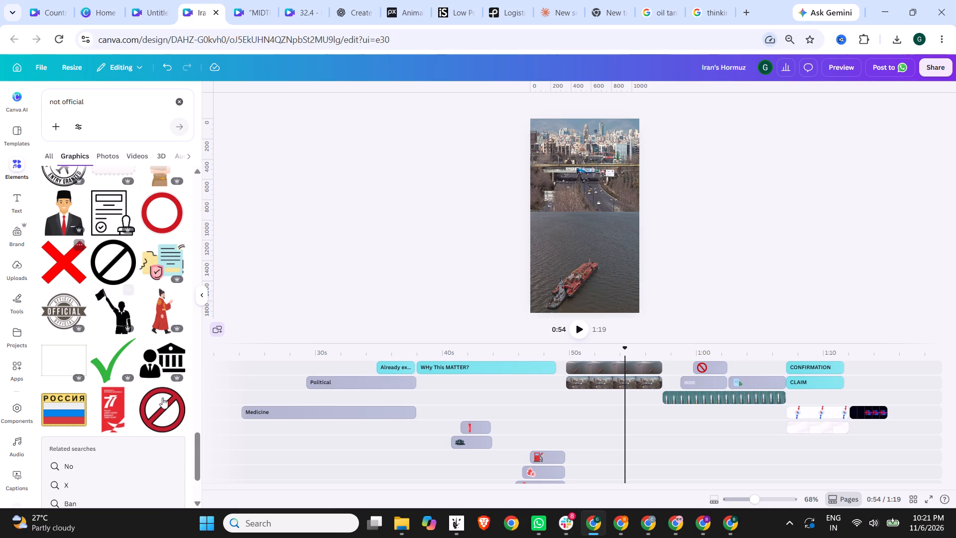
{"action": "scroll", "coordinate": [168, 353], "scroll_direction": "down", "scroll_amount": 6}
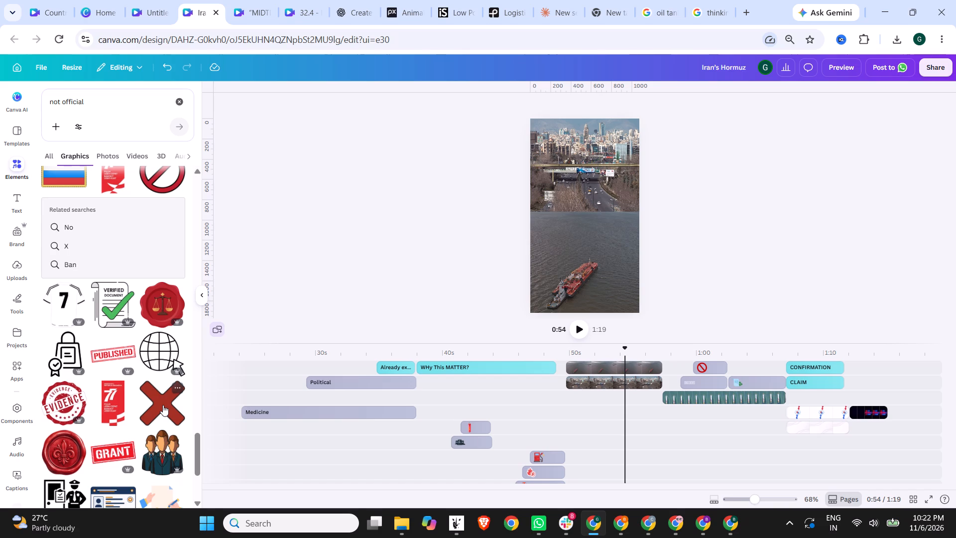
{"action": "left_click_drag", "start_coordinate": [163, 405], "coordinate": [607, 213]}
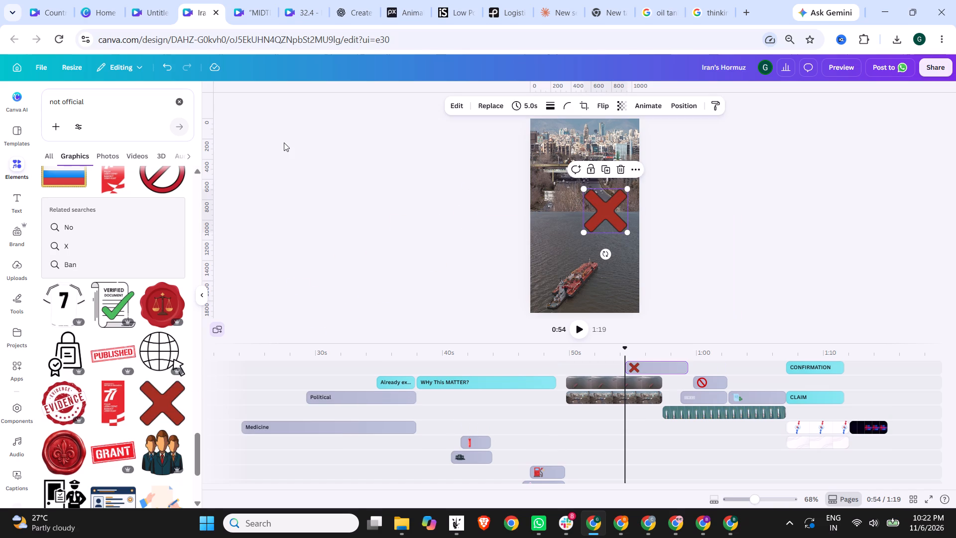
Replace the search term and search the graphics for "official".
{"action": "left_click_drag", "start_coordinate": [139, 109], "coordinate": [32, 103]}
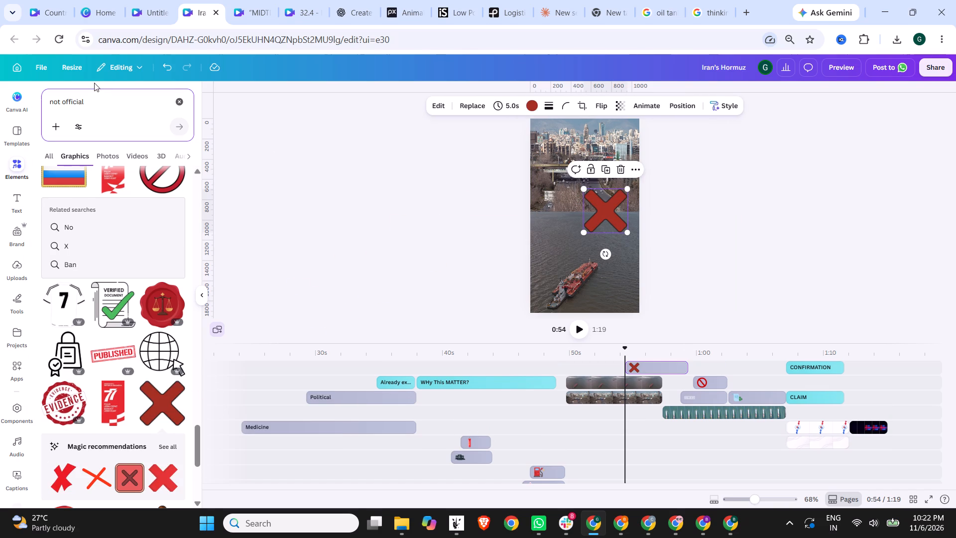
{"action": "left_click_drag", "start_coordinate": [93, 103], "coordinate": [6, 108]}
{"action": "type", "text": "official"}
{"action": "key", "text": "Return"}
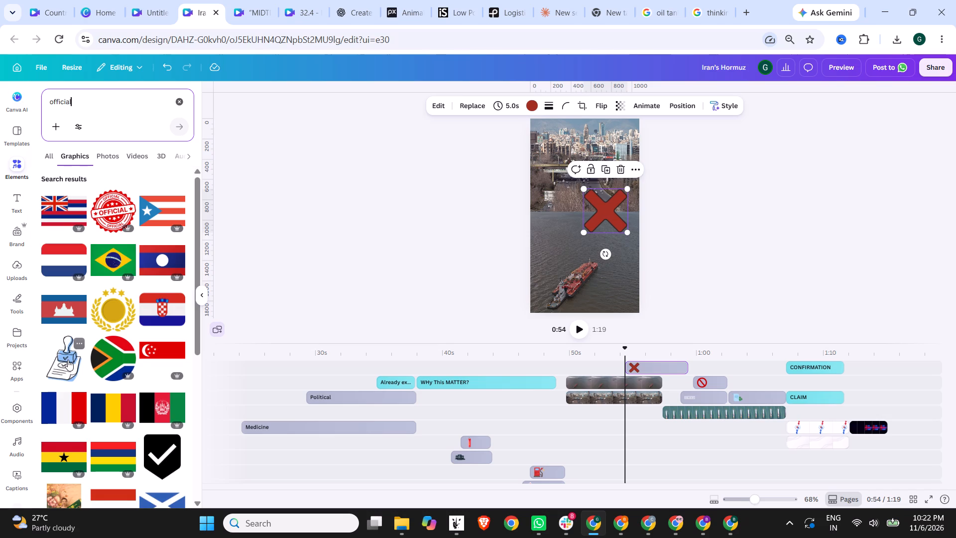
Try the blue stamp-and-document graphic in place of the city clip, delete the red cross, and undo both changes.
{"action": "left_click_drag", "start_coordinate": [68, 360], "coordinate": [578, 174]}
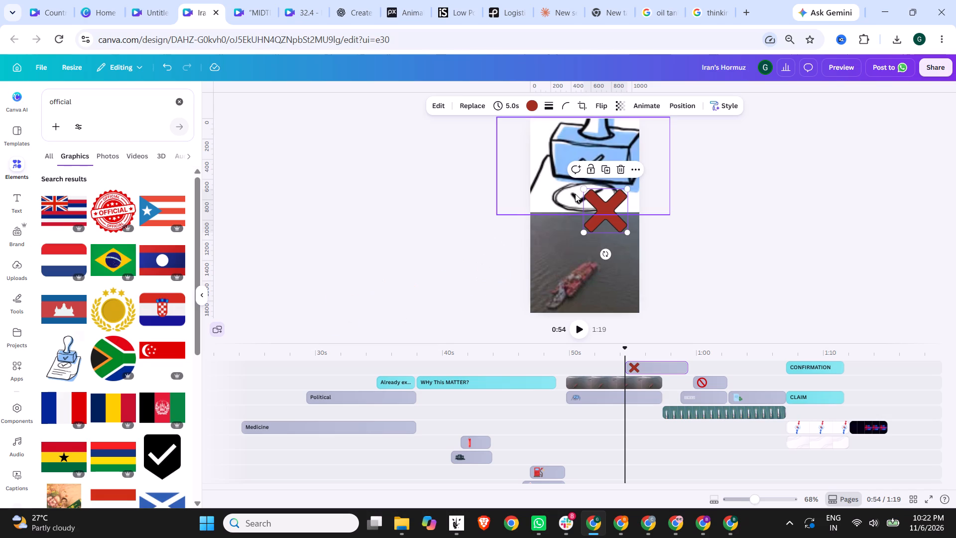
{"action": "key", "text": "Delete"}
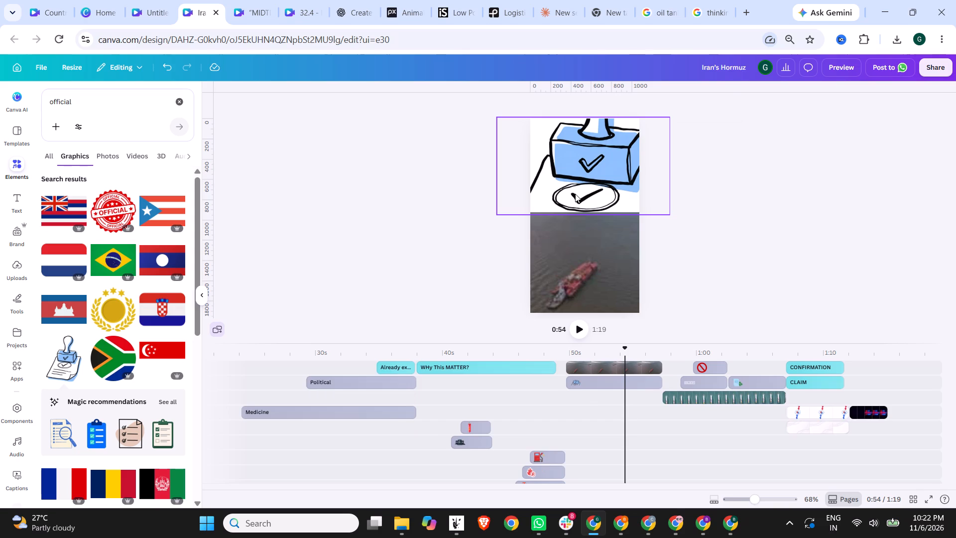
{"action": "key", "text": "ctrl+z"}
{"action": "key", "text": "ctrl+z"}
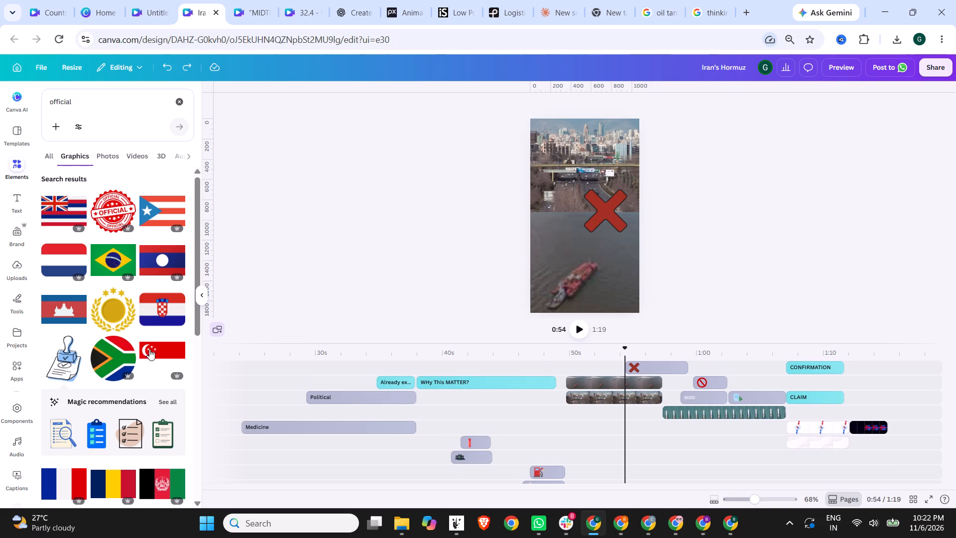
Look through the "official" graphics results for a stamp or badge to pair with the red cross.
{"action": "scroll", "coordinate": [125, 354], "scroll_direction": "down", "scroll_amount": 2}
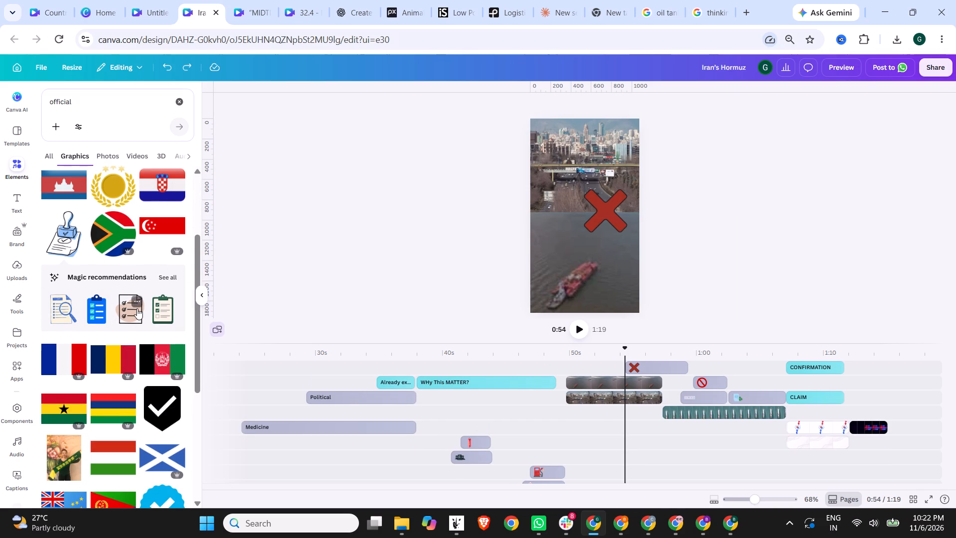
{"action": "scroll", "coordinate": [155, 312], "scroll_direction": "down", "scroll_amount": 5}
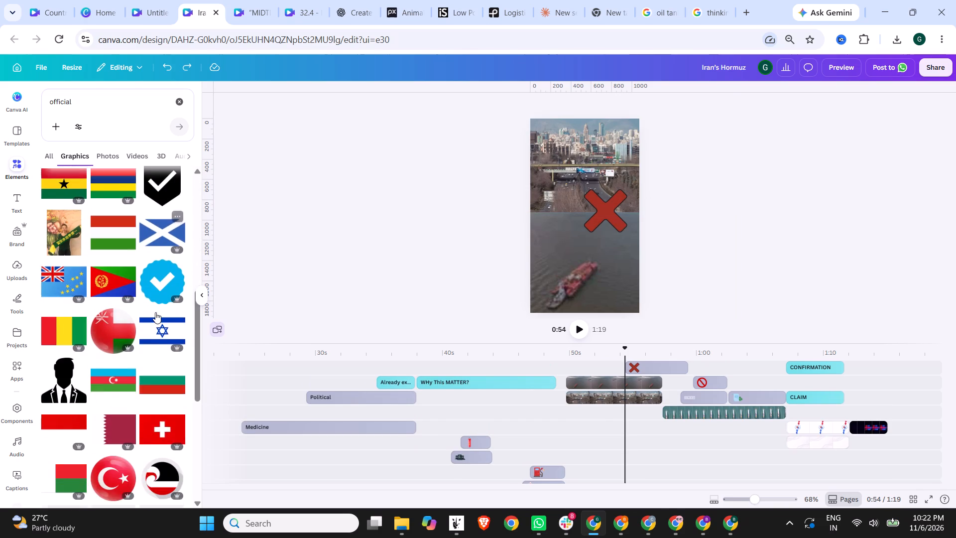
{"action": "scroll", "coordinate": [155, 312], "scroll_direction": "down", "scroll_amount": 3}
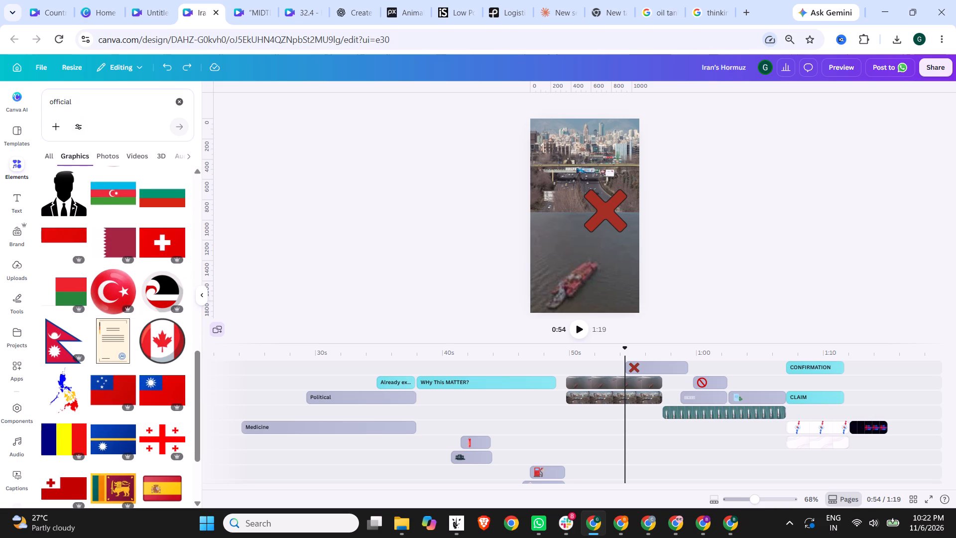
{"action": "scroll", "coordinate": [103, 320], "scroll_direction": "down", "scroll_amount": 8}
{"action": "scroll", "coordinate": [105, 321], "scroll_direction": "up", "scroll_amount": 8}
{"action": "scroll", "coordinate": [105, 321], "scroll_direction": "down", "scroll_amount": 2}
{"action": "scroll", "coordinate": [105, 321], "scroll_direction": "up", "scroll_amount": 2}
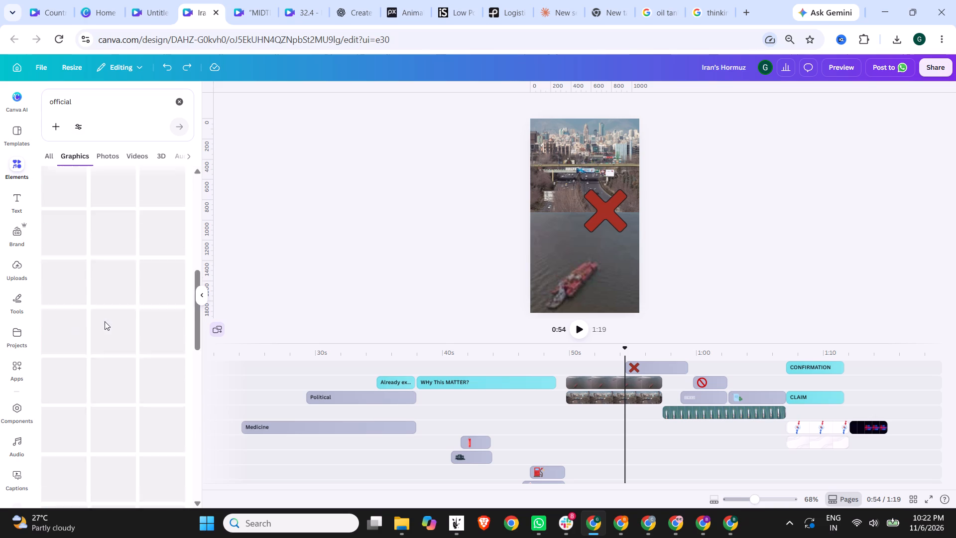
{"action": "scroll", "coordinate": [105, 321], "scroll_direction": "up", "scroll_amount": 11}
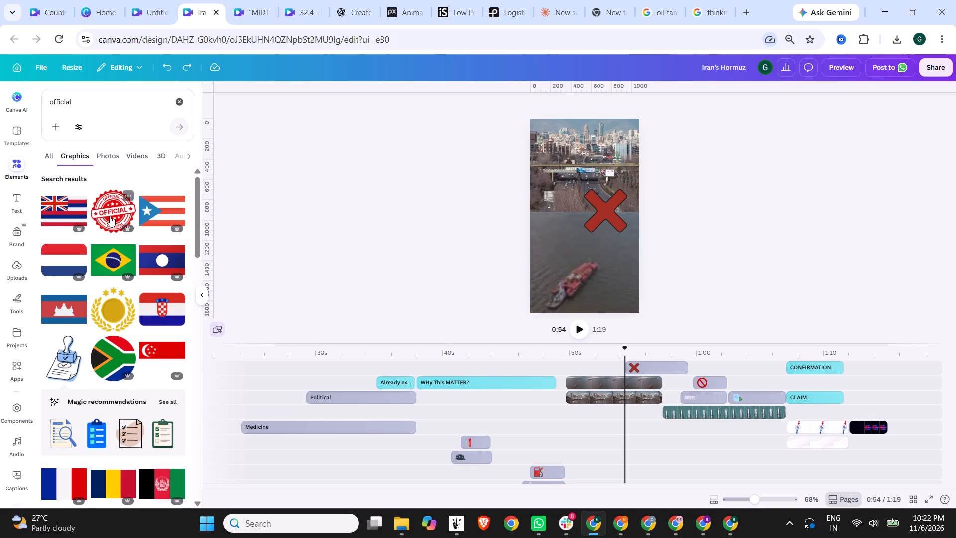
{"action": "scroll", "coordinate": [110, 216], "scroll_direction": "down", "scroll_amount": 14}
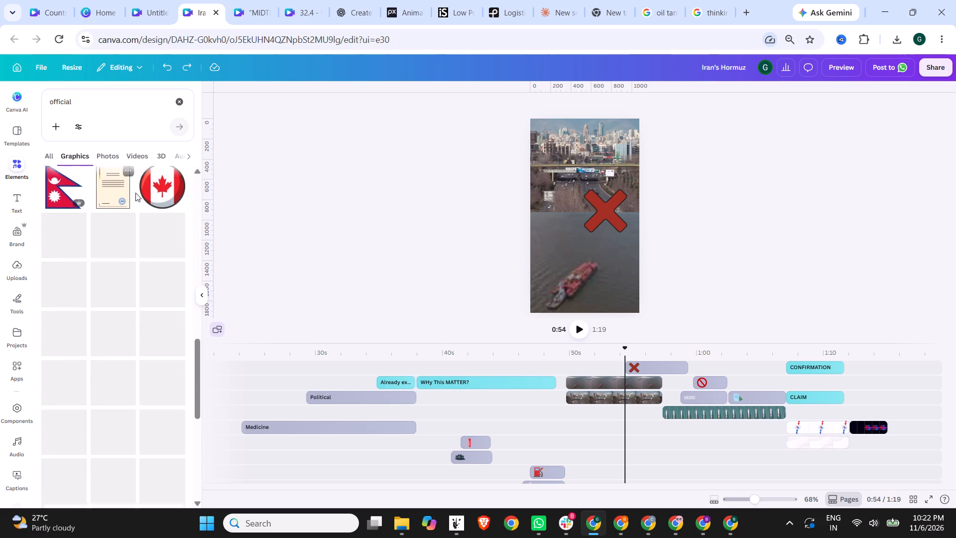
{"action": "scroll", "coordinate": [135, 193], "scroll_direction": "down", "scroll_amount": 9}
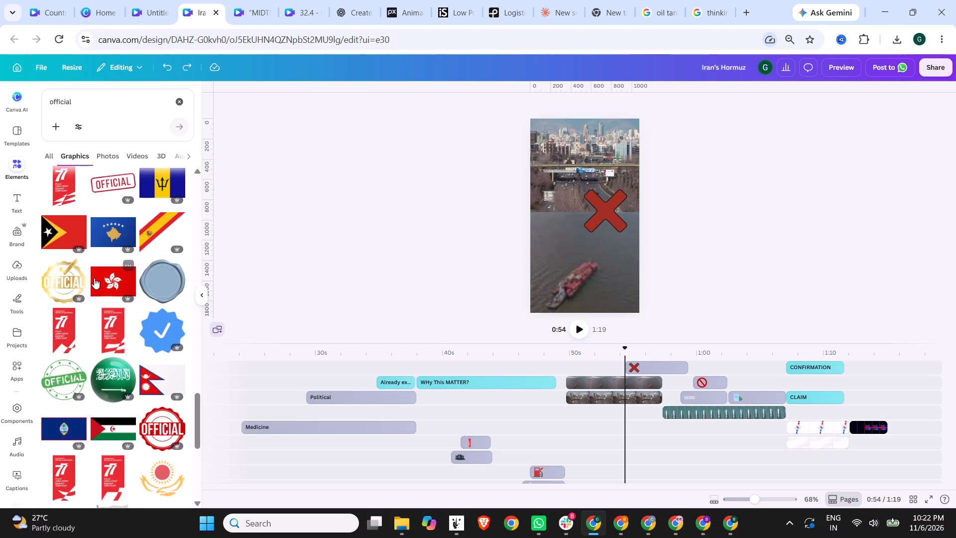
{"action": "scroll", "coordinate": [94, 278], "scroll_direction": "down", "scroll_amount": 2}
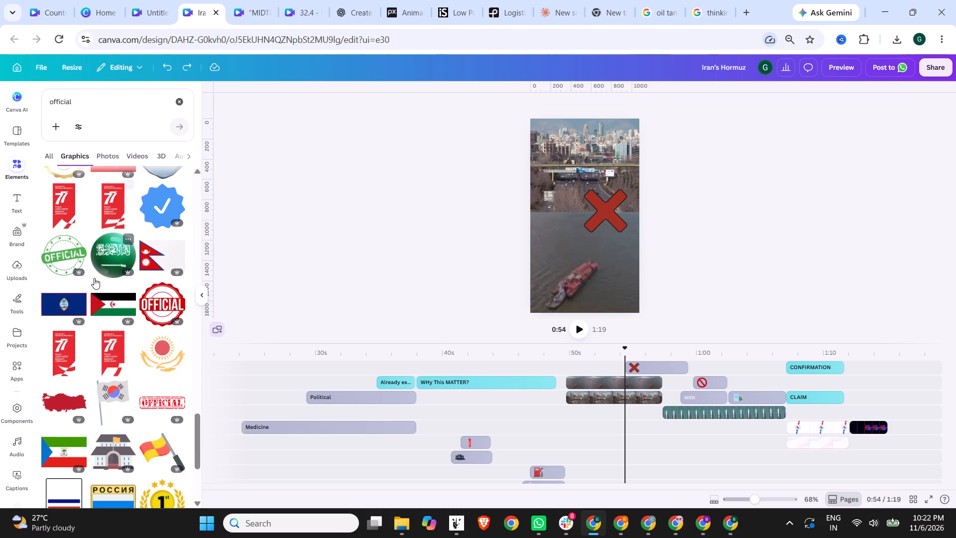
{"action": "scroll", "coordinate": [94, 278], "scroll_direction": "down", "scroll_amount": 2}
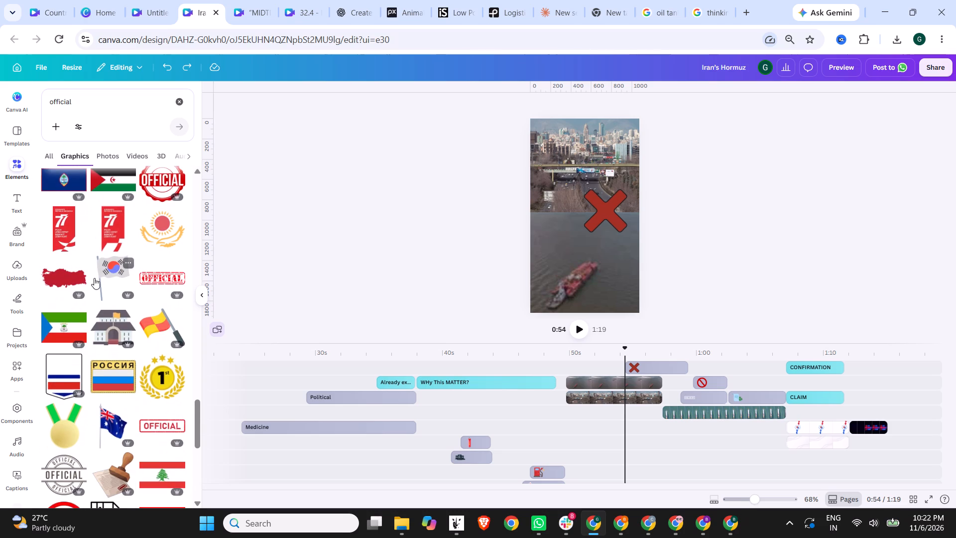
{"action": "scroll", "coordinate": [94, 278], "scroll_direction": "down", "scroll_amount": 1}
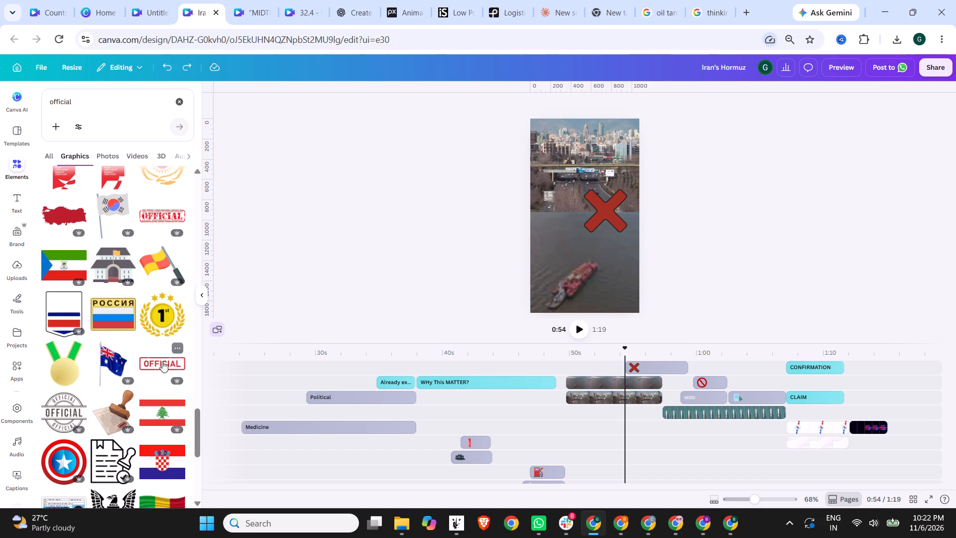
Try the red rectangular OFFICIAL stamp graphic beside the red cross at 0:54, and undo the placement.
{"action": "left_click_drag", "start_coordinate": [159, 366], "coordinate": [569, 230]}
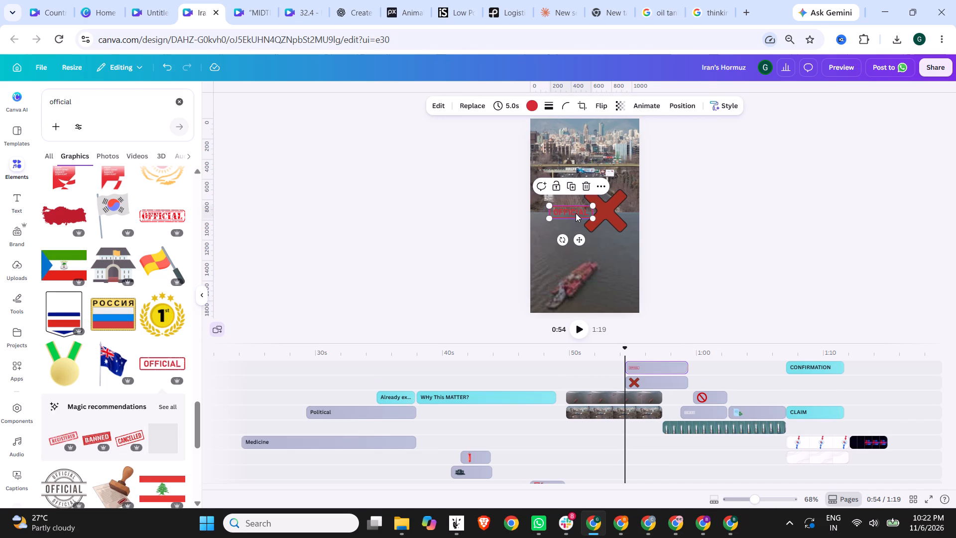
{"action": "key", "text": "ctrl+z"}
Add the round grey OFFICIAL stamp graphic over the city and ship clips at 0:54 and enlarge it across the frame's centre.
{"action": "scroll", "coordinate": [112, 390], "scroll_direction": "down", "scroll_amount": 2}
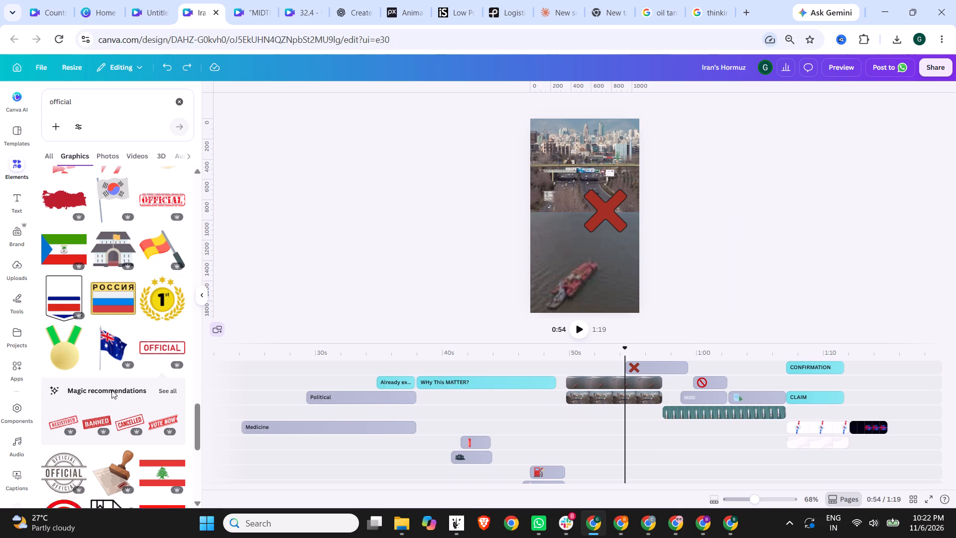
{"action": "left_click_drag", "start_coordinate": [56, 367], "coordinate": [589, 194]}
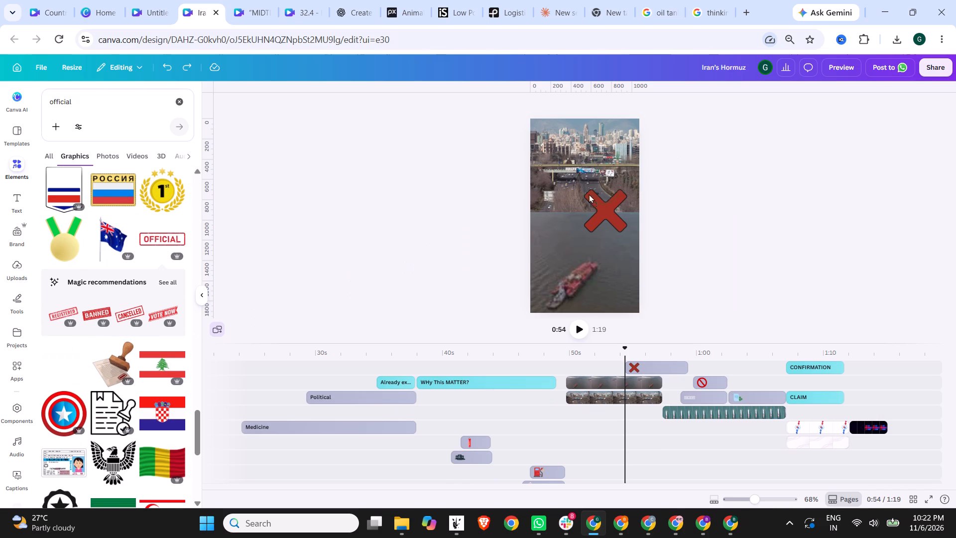
{"action": "left_click_drag", "start_coordinate": [589, 194], "coordinate": [572, 202]}
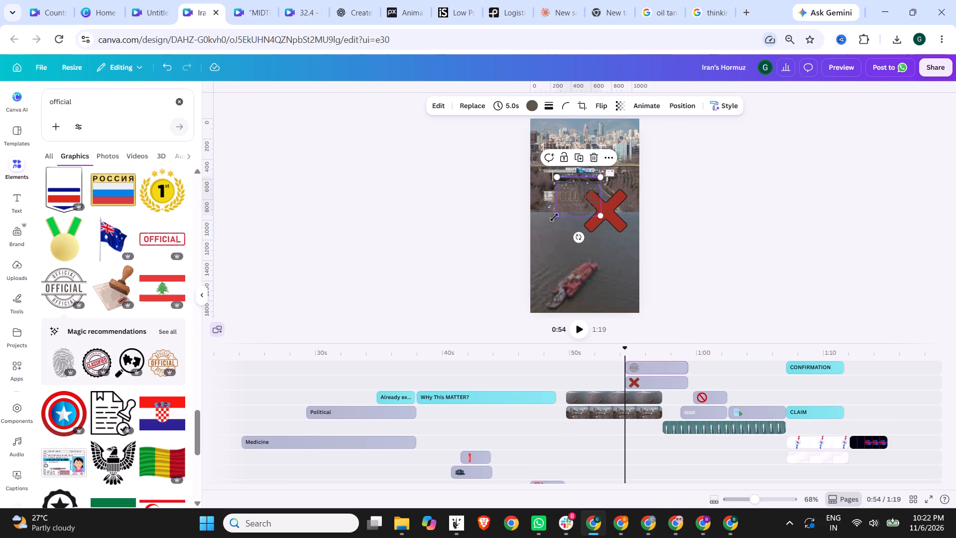
{"action": "left_click_drag", "start_coordinate": [554, 217], "coordinate": [535, 261]}
{"action": "left_click_drag", "start_coordinate": [570, 221], "coordinate": [581, 221]}
Recolour the round OFFICIAL stamp white.
{"action": "left_click", "coordinate": [534, 104]}
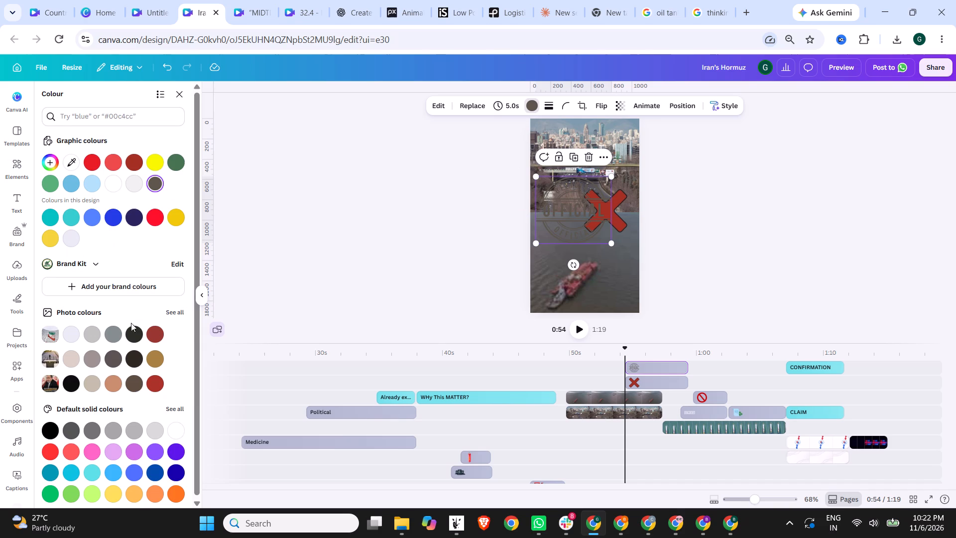
{"action": "left_click", "coordinate": [176, 427]}
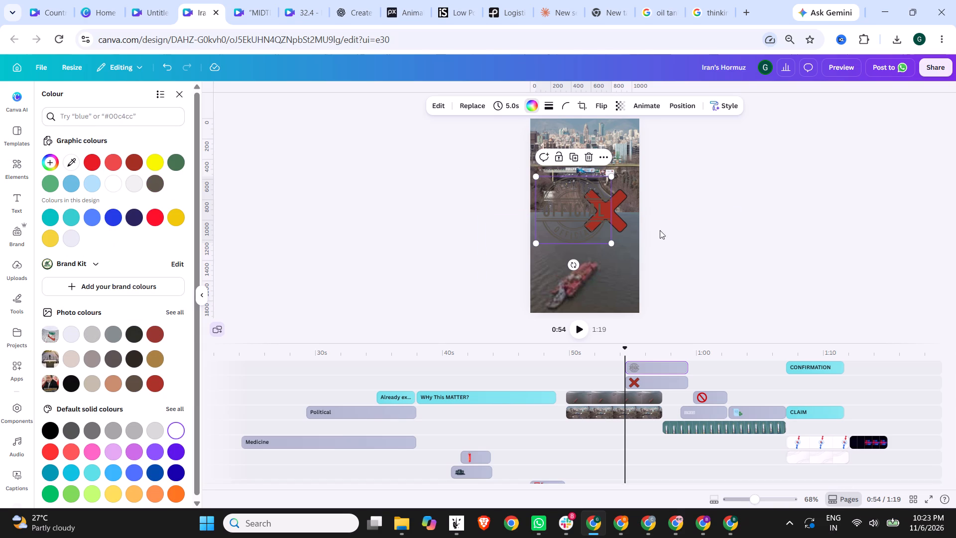
{"action": "left_click", "coordinate": [740, 205]}
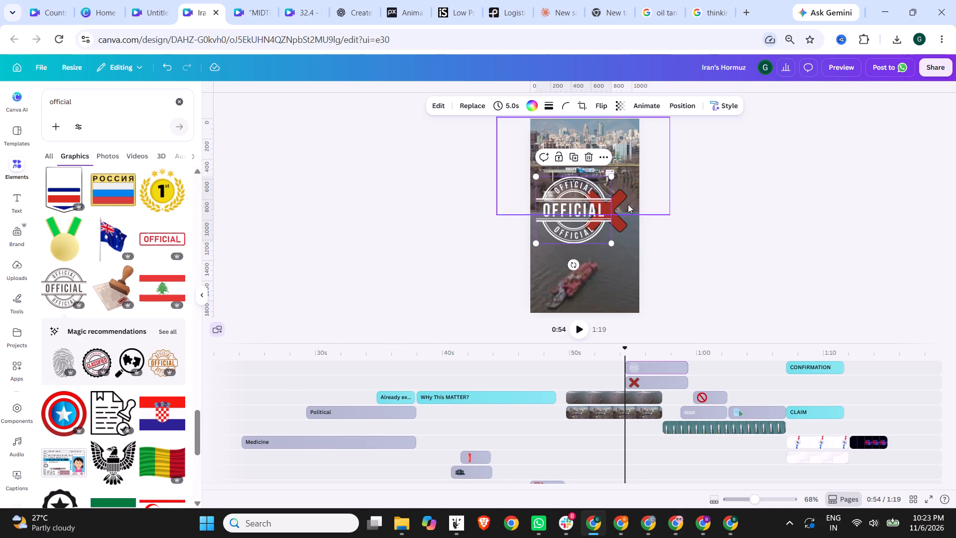
Layer the red cross above the OFFICIAL stamp, enlarge it, and position it overlapping the stamp's right half.
{"action": "left_click", "coordinate": [612, 203]}
{"action": "left_click", "coordinate": [643, 379]}
{"action": "left_click_drag", "start_coordinate": [643, 379], "coordinate": [642, 364]}
{"action": "left_click_drag", "start_coordinate": [611, 214], "coordinate": [597, 216]}
{"action": "left_click_drag", "start_coordinate": [615, 192], "coordinate": [635, 172]}
{"action": "left_click_drag", "start_coordinate": [606, 203], "coordinate": [606, 207]}
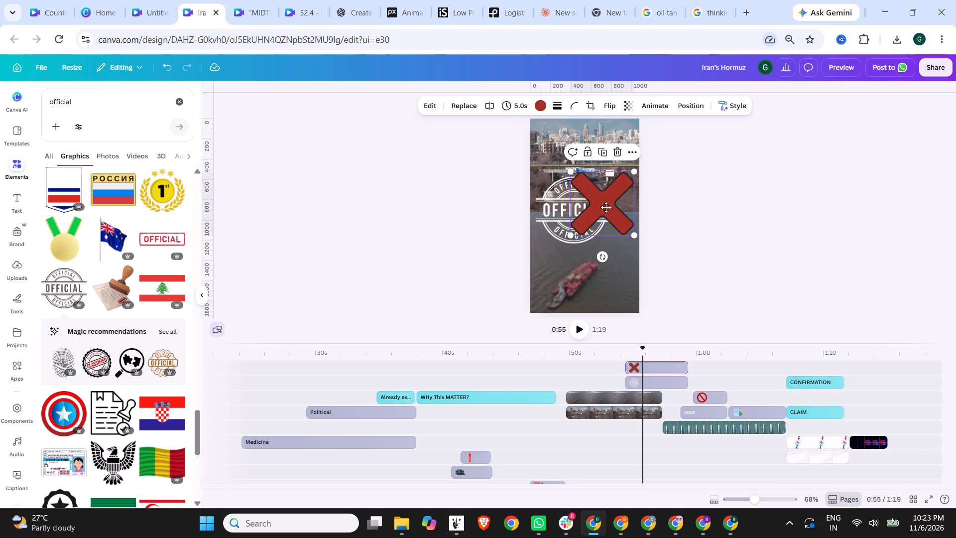
{"action": "left_click_drag", "start_coordinate": [606, 207], "coordinate": [606, 209]}
Trim the red cross to 4.2 s, extend the OFFICIAL stamp to 5.8 s, and align both ends with the end of the city clip.
{"action": "left_click_drag", "start_coordinate": [630, 367], "coordinate": [640, 366]}
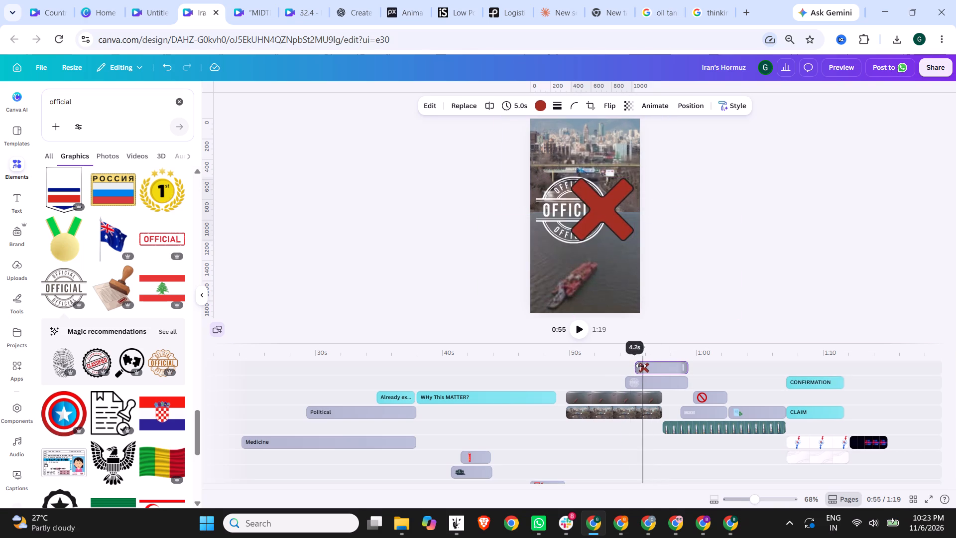
{"action": "left_click_drag", "start_coordinate": [640, 383], "coordinate": [617, 383]}
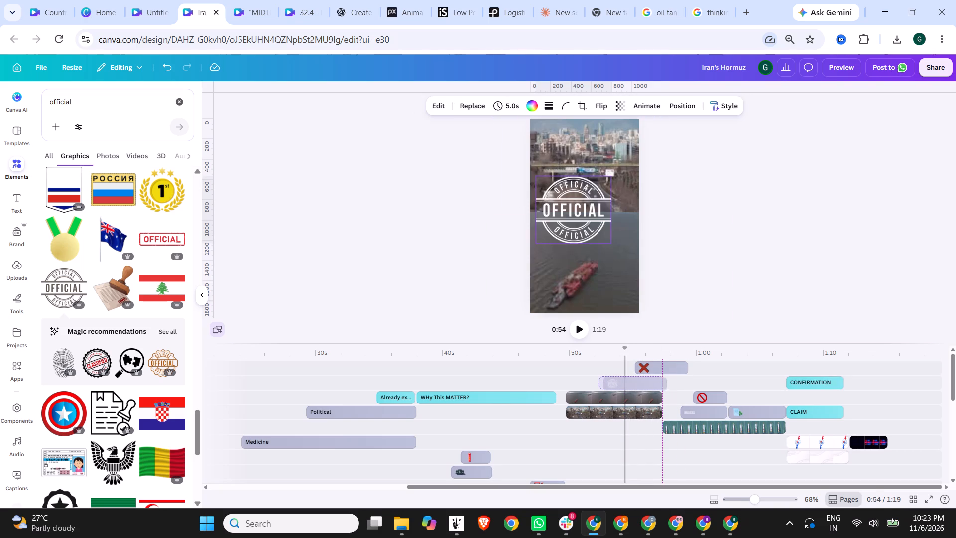
{"action": "left_click_drag", "start_coordinate": [617, 383], "coordinate": [613, 383]}
{"action": "left_click_drag", "start_coordinate": [602, 378], "coordinate": [599, 379]}
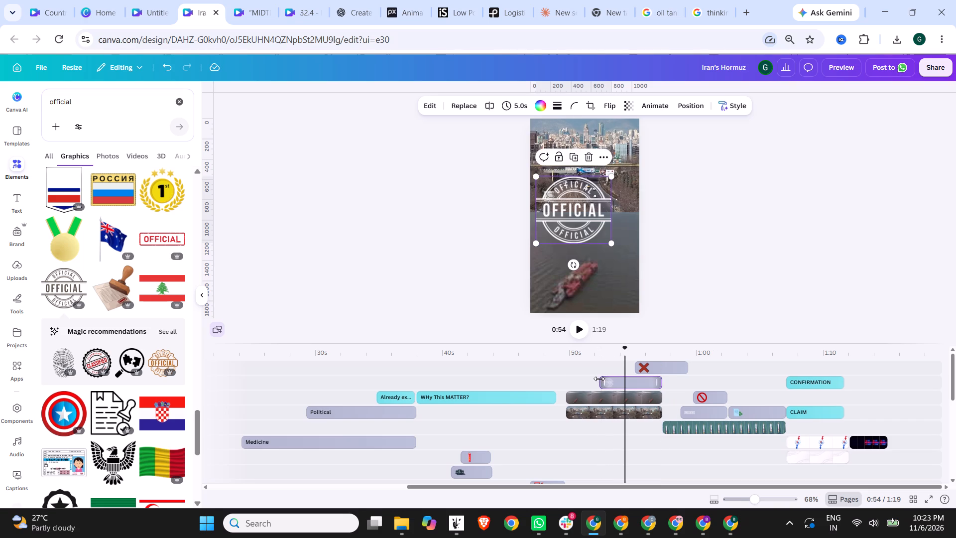
{"action": "left_click_drag", "start_coordinate": [599, 379], "coordinate": [591, 379]}
{"action": "left_click_drag", "start_coordinate": [664, 366], "coordinate": [639, 366]}
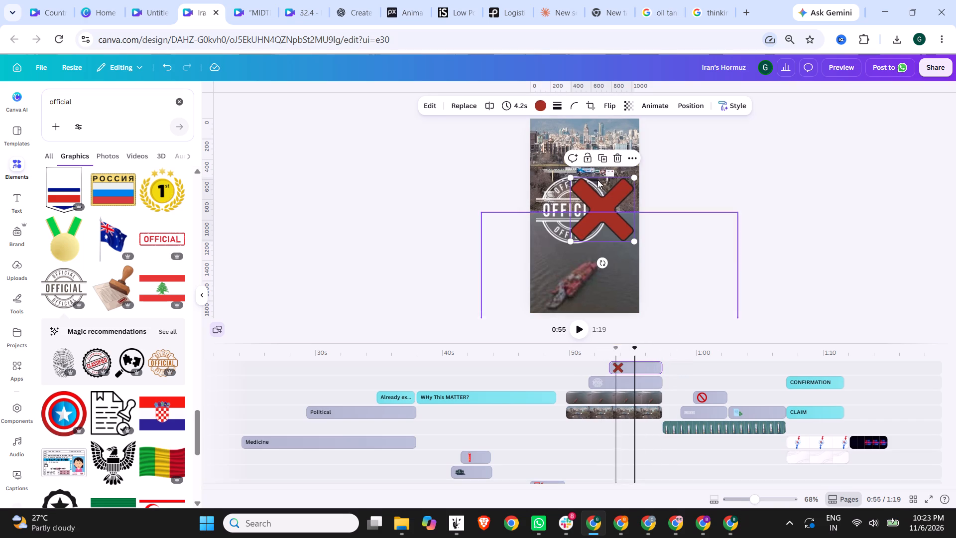
Apply the Blur animation to the OFFICIAL stamp.
{"action": "left_click", "coordinate": [598, 379]}
{"action": "left_click", "coordinate": [650, 114]}
{"action": "left_click", "coordinate": [654, 106]}
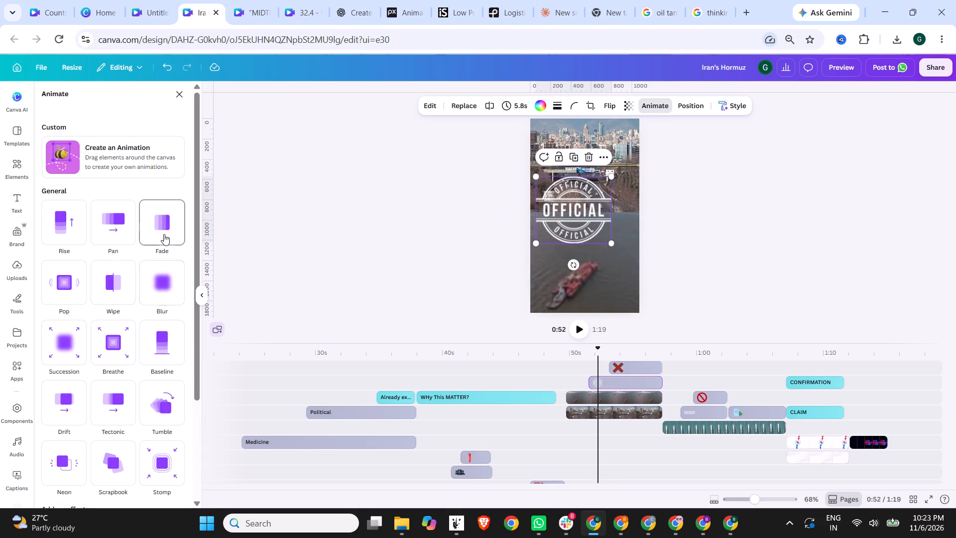
{"action": "left_click", "coordinate": [159, 279]}
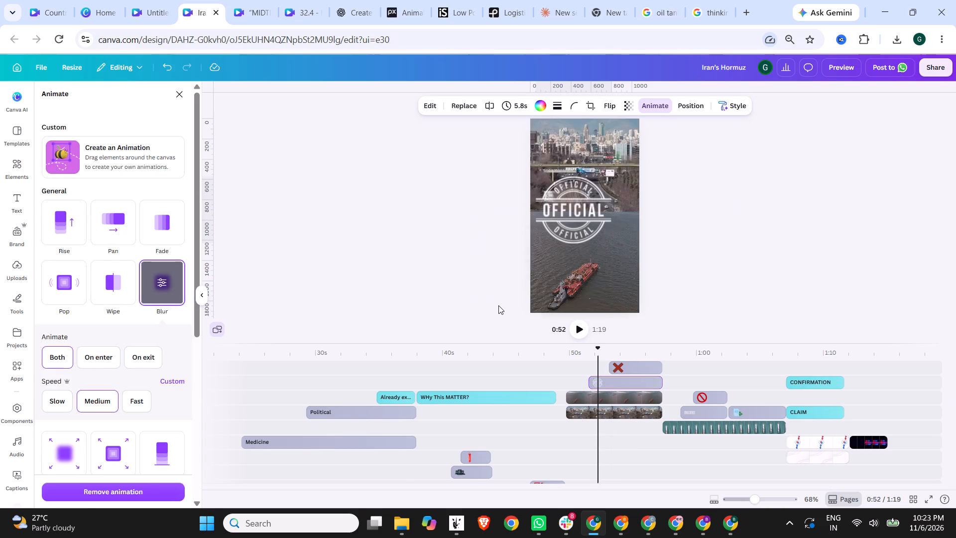
Apply the Flicker add-on effect to the red cross.
{"action": "left_click", "coordinate": [633, 365]}
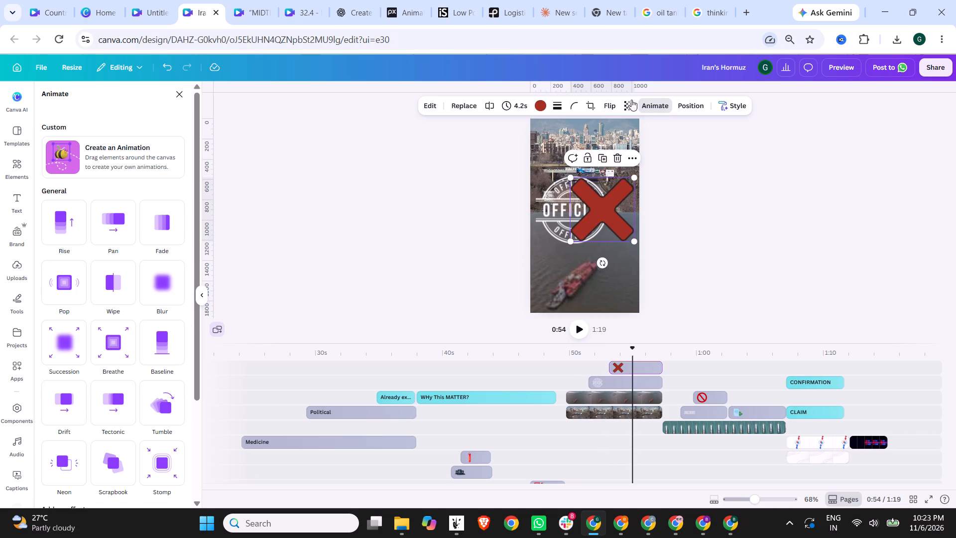
{"action": "scroll", "coordinate": [152, 361], "scroll_direction": "down", "scroll_amount": 5}
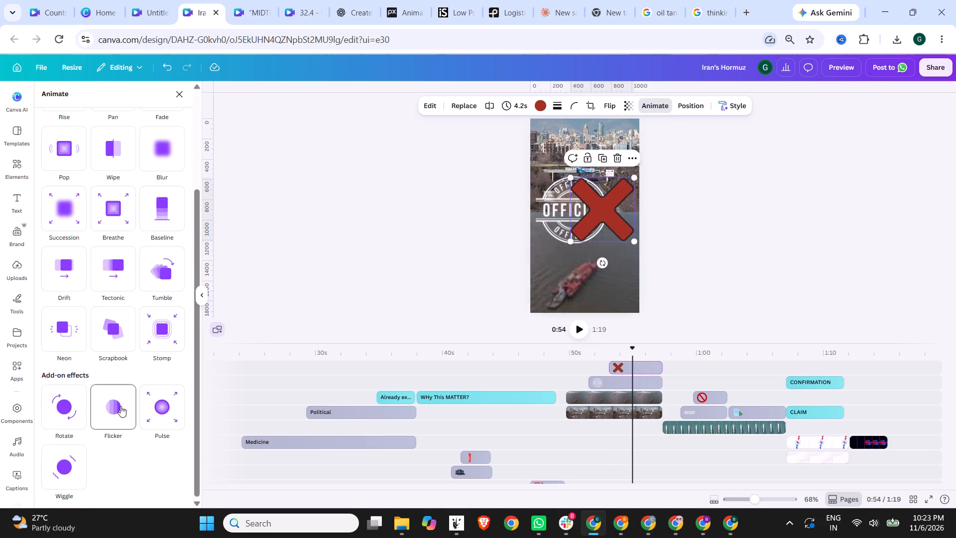
{"action": "left_click", "coordinate": [120, 406]}
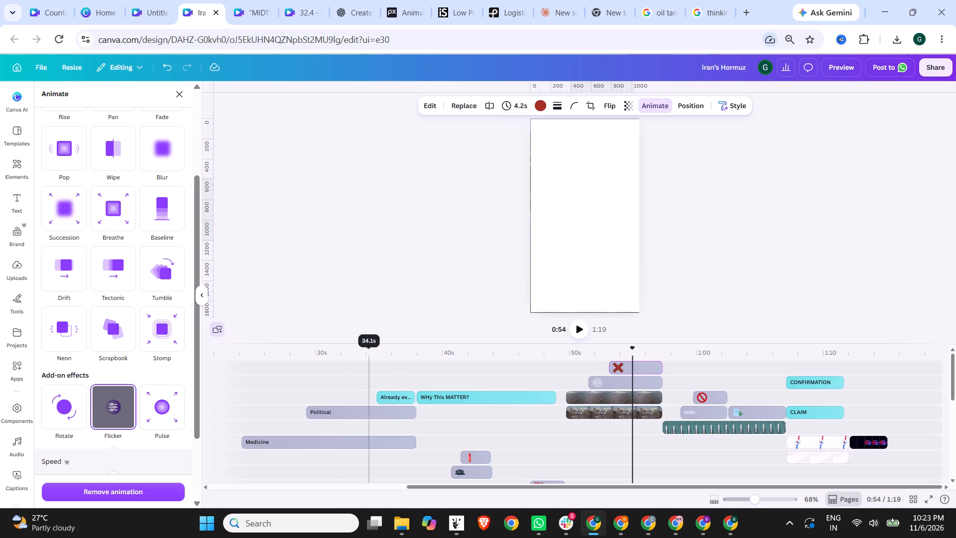
Preview the video from the beginning to check the edits.
{"action": "left_click", "coordinate": [843, 68]}
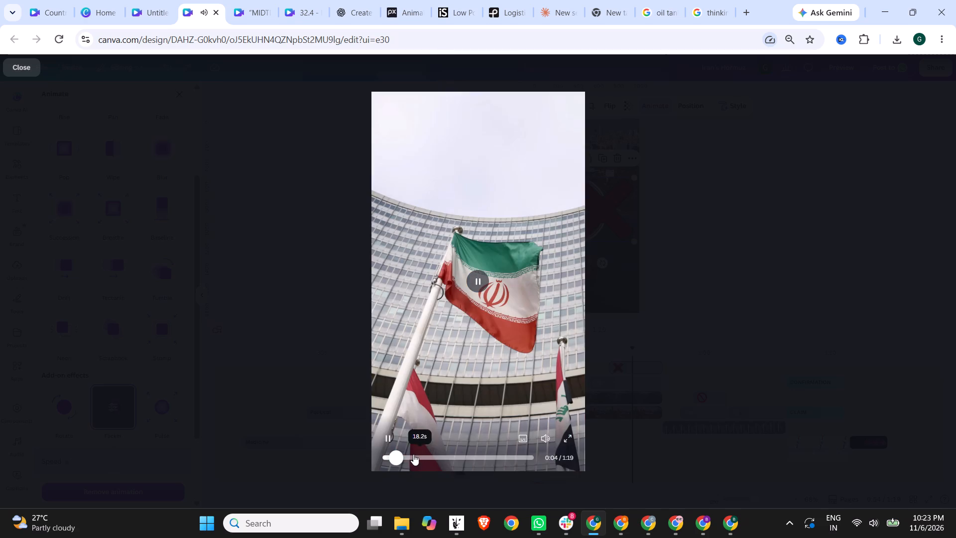
{"action": "left_click_drag", "start_coordinate": [396, 455], "coordinate": [331, 452]}
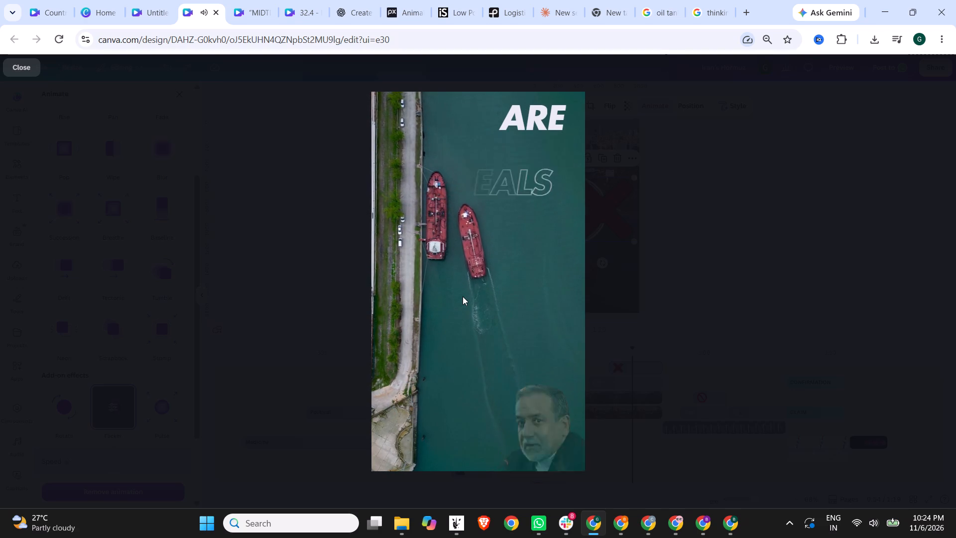
Extend the start of the dark night-time clip to 16.8 s so it meets the end of the preceding clip at about 21 s.
{"action": "key", "text": "Escape"}
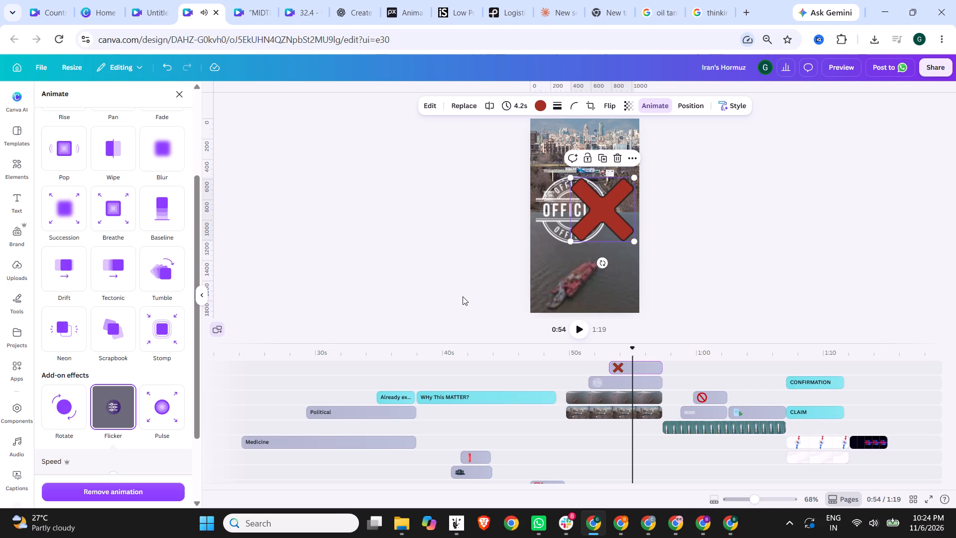
{"action": "scroll", "coordinate": [566, 377], "scroll_direction": "down", "scroll_amount": 3}
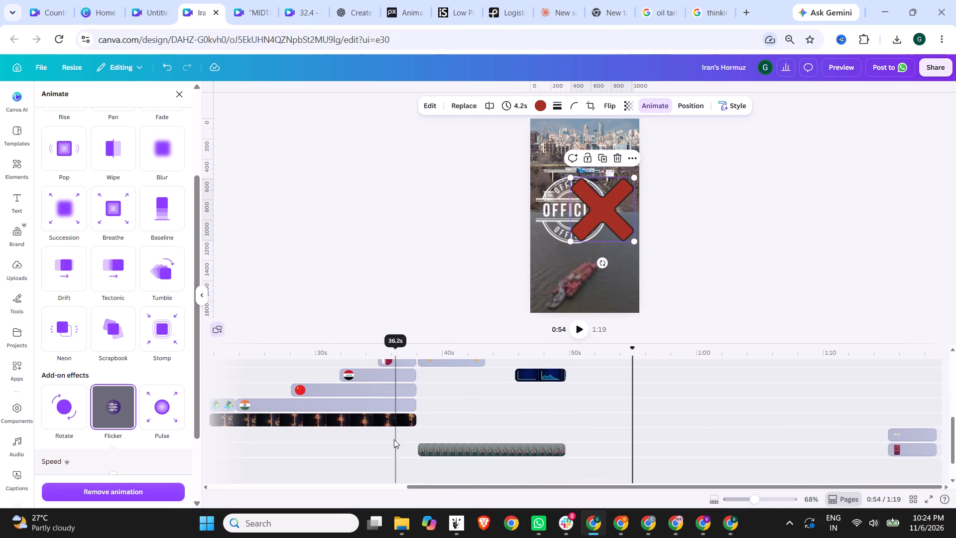
{"action": "left_click_drag", "start_coordinate": [424, 489], "coordinate": [335, 488]}
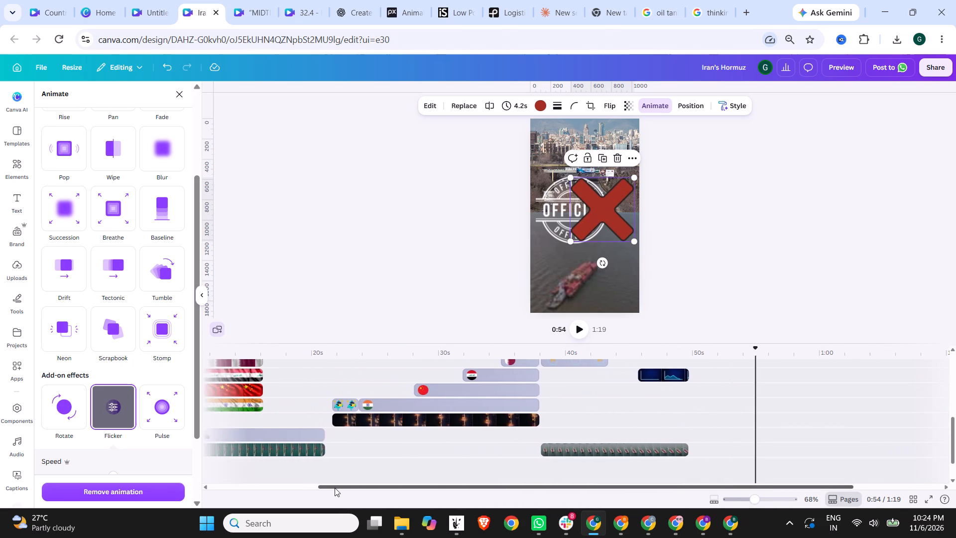
{"action": "left_click_drag", "start_coordinate": [335, 488], "coordinate": [327, 488]}
{"action": "left_click_drag", "start_coordinate": [347, 418], "coordinate": [336, 418]}
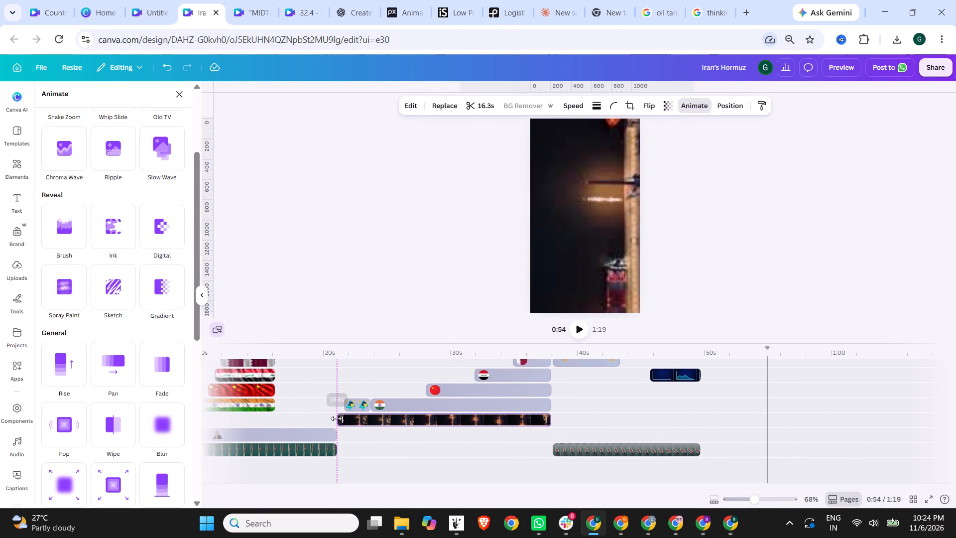
{"action": "left_click_drag", "start_coordinate": [336, 418], "coordinate": [336, 418]}
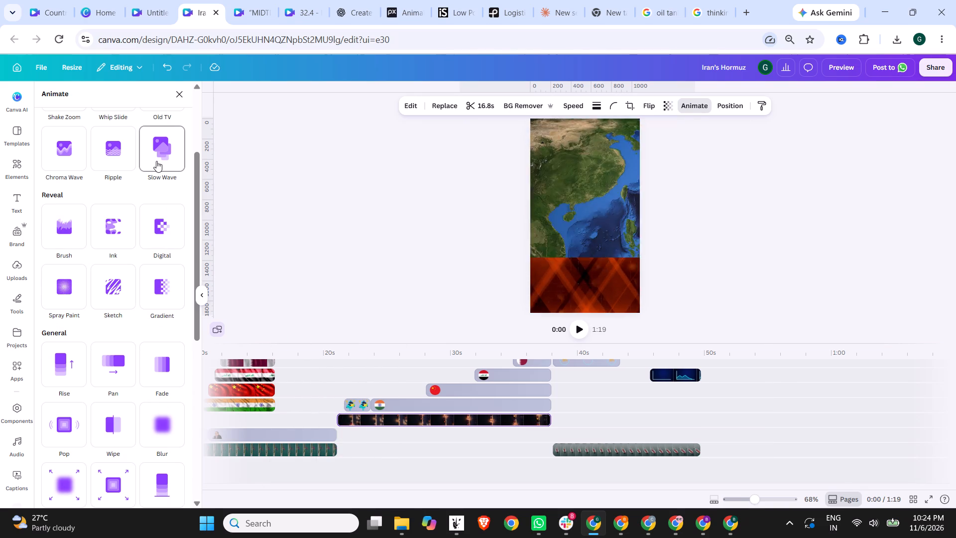
Apply the Blur animation to the dark night-time clip on both enter and exit.
{"action": "left_click", "coordinate": [341, 351]}
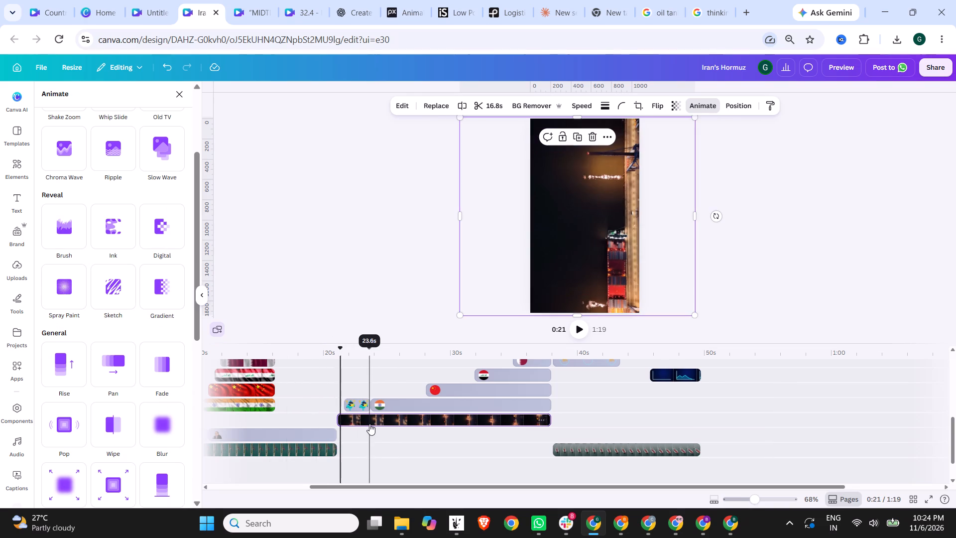
{"action": "left_click", "coordinate": [369, 424]}
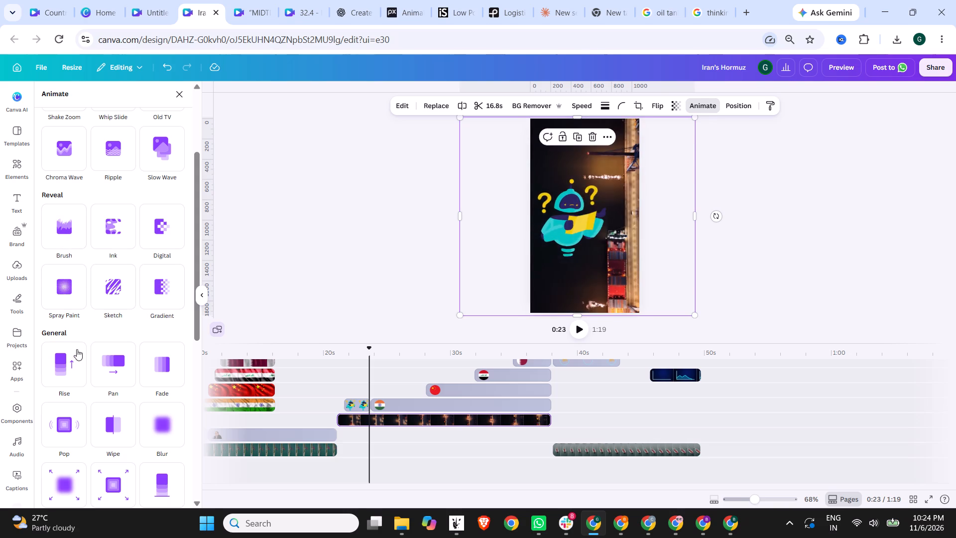
{"action": "left_click", "coordinate": [153, 431]}
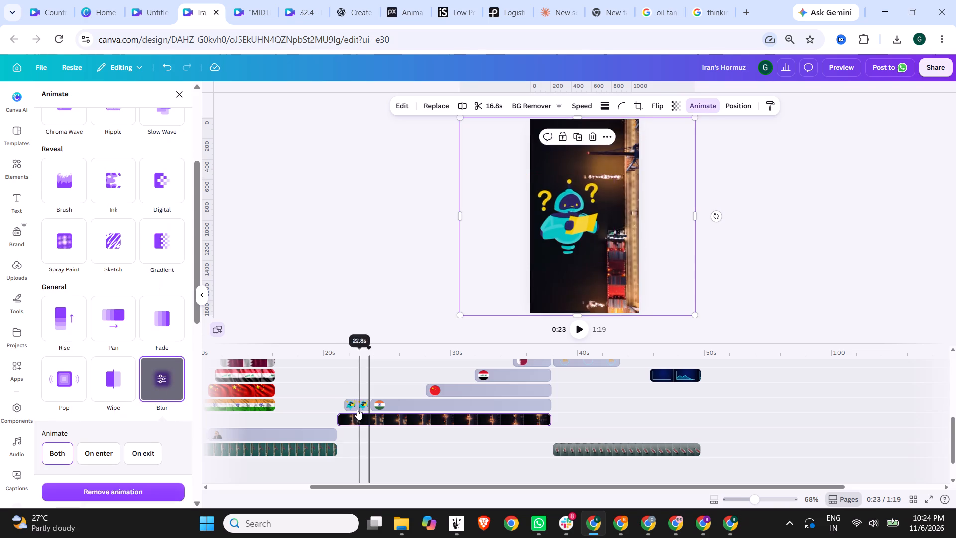
Trim both ends of the robot graphic with question marks, starting it at about 22 s.
{"action": "left_click", "coordinate": [350, 400]}
{"action": "left_click", "coordinate": [347, 403]}
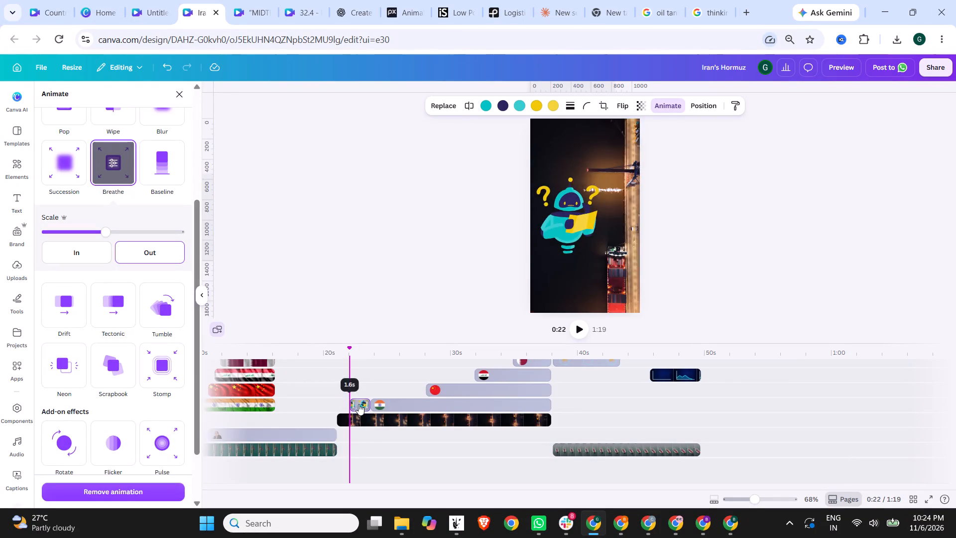
{"action": "left_click", "coordinate": [365, 404]}
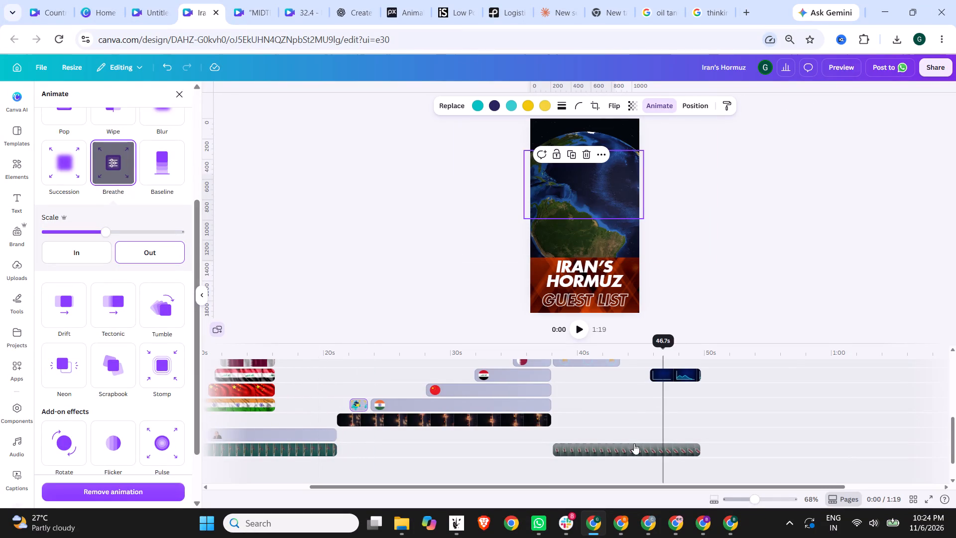
Return to the red cross scene at 53 s and close the animation settings to get back to the graphics search.
{"action": "scroll", "coordinate": [635, 432], "scroll_direction": "up", "scroll_amount": 5}
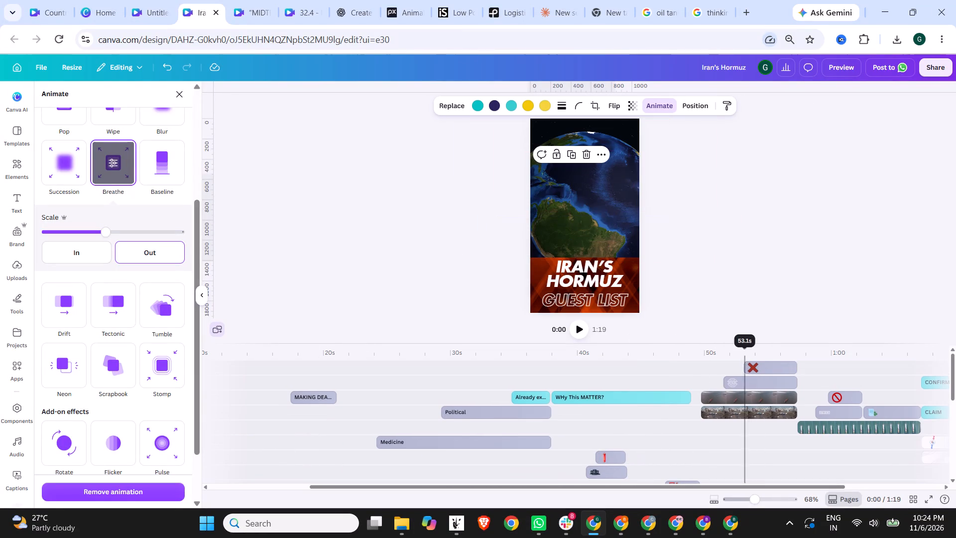
{"action": "left_click", "coordinate": [745, 351]}
{"action": "left_click", "coordinate": [175, 88]}
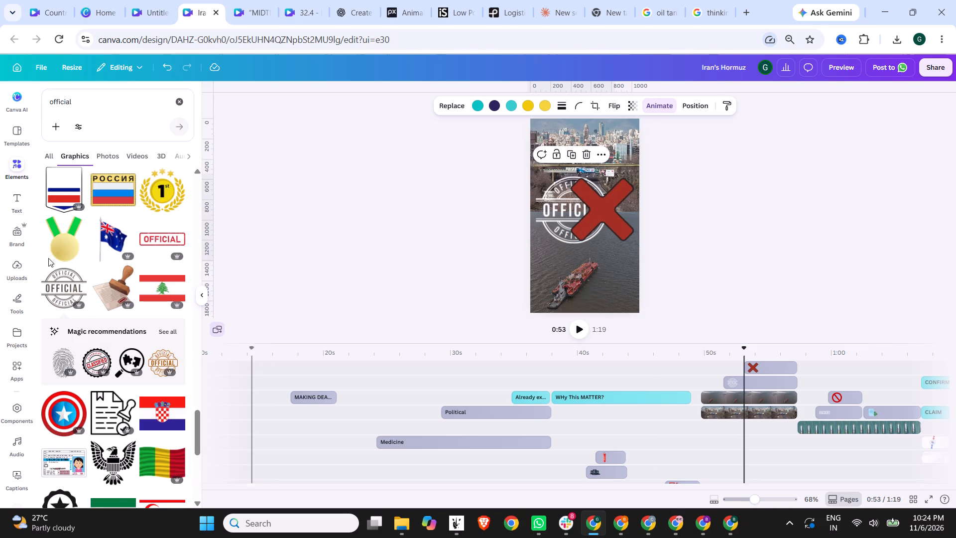
Clear the graphics search and search the audio library for "wrong".
{"action": "left_click", "coordinate": [176, 104]}
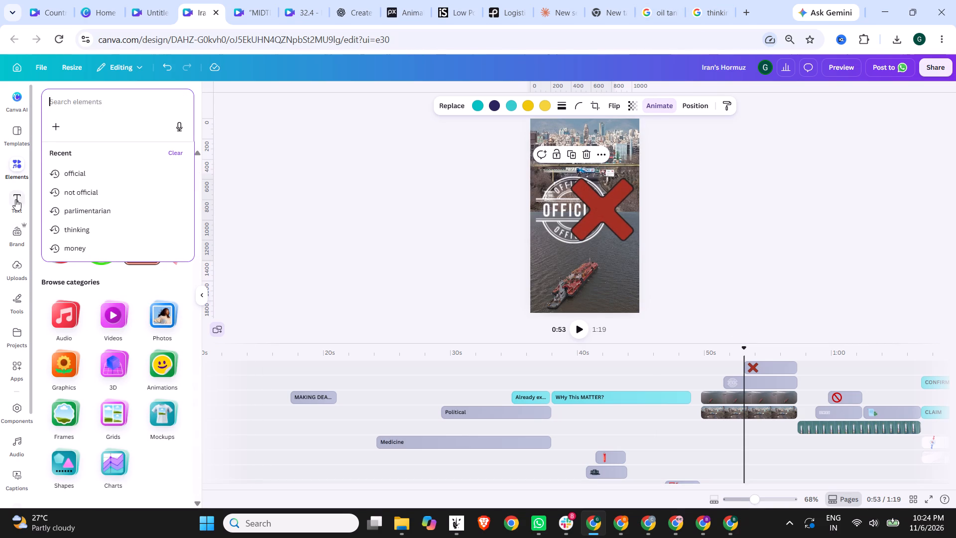
{"action": "left_click", "coordinate": [18, 170]}
{"action": "scroll", "coordinate": [110, 301], "scroll_direction": "up", "scroll_amount": 10}
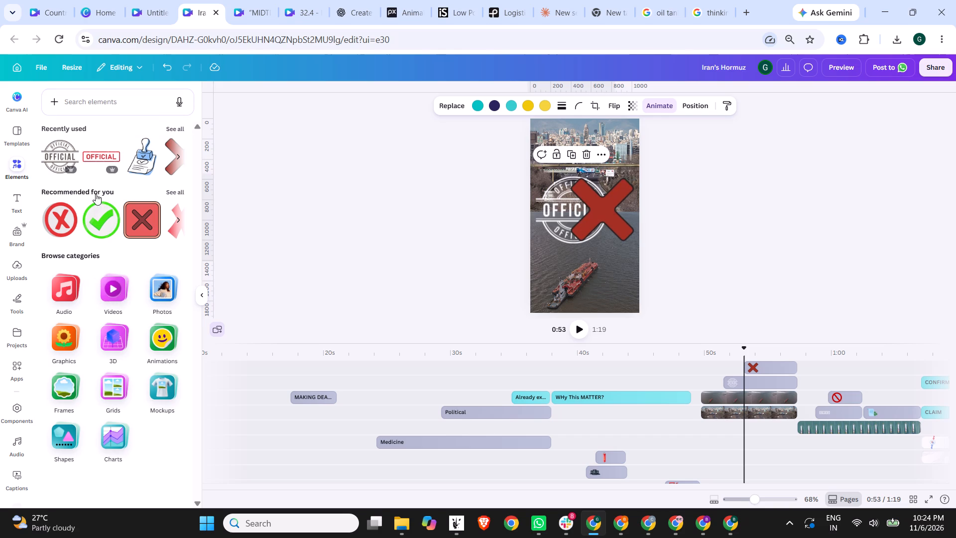
{"action": "scroll", "coordinate": [117, 201], "scroll_direction": "up", "scroll_amount": 4}
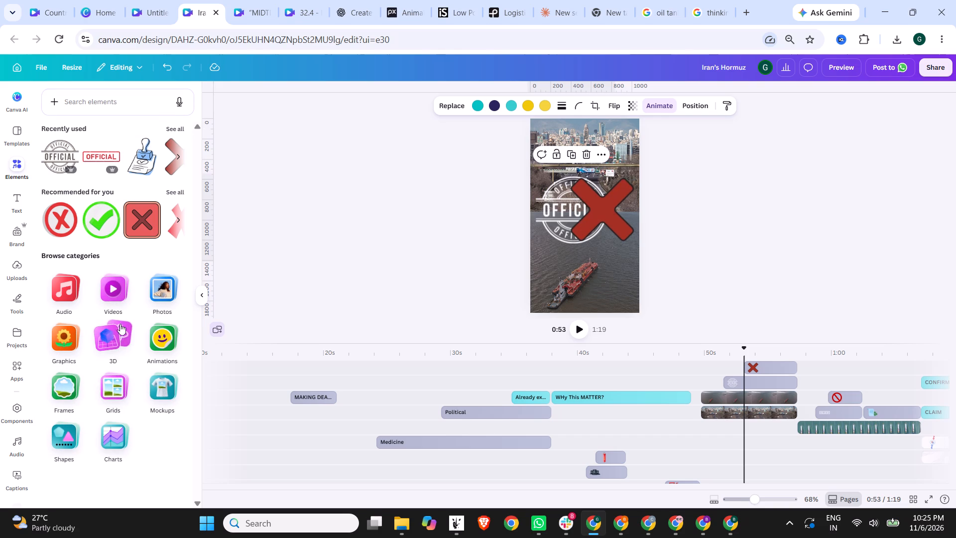
{"action": "left_click", "coordinate": [75, 286]}
{"action": "left_click", "coordinate": [98, 114]}
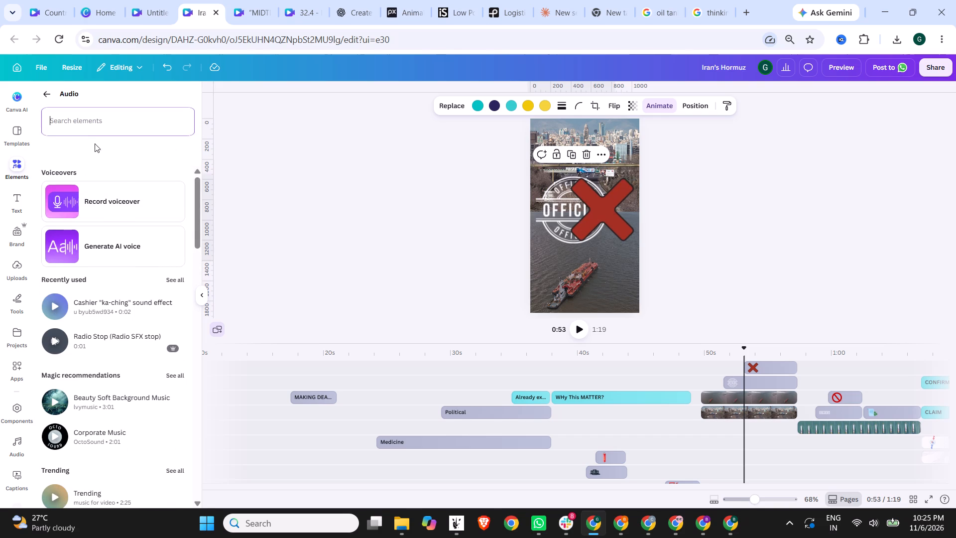
{"action": "type", "text": "wrong"}
{"action": "key", "text": "Return"}
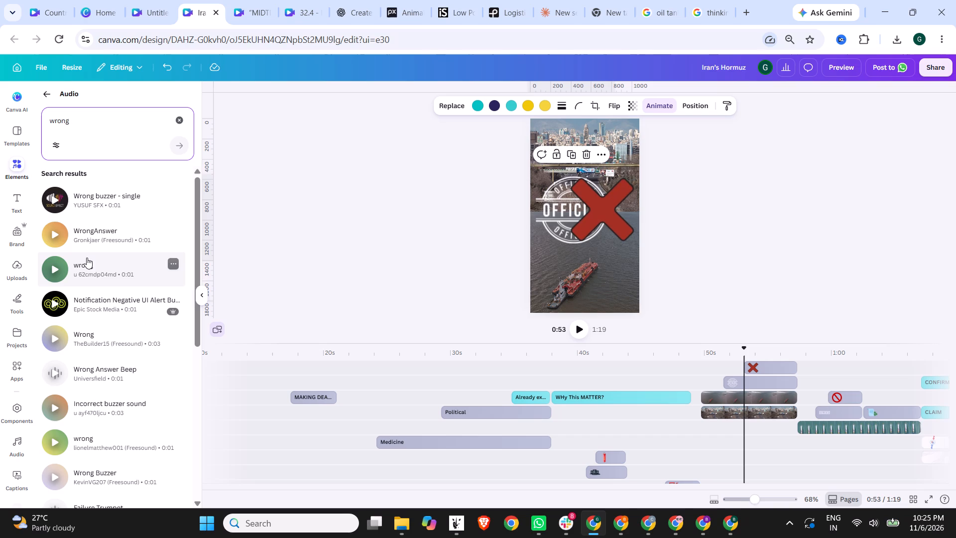
Audition the first "wrong" audio results, from Wrong buzzer - single through Wrong Answer Beep and Incorrect buzzer sound.
{"action": "left_click", "coordinate": [51, 198]}
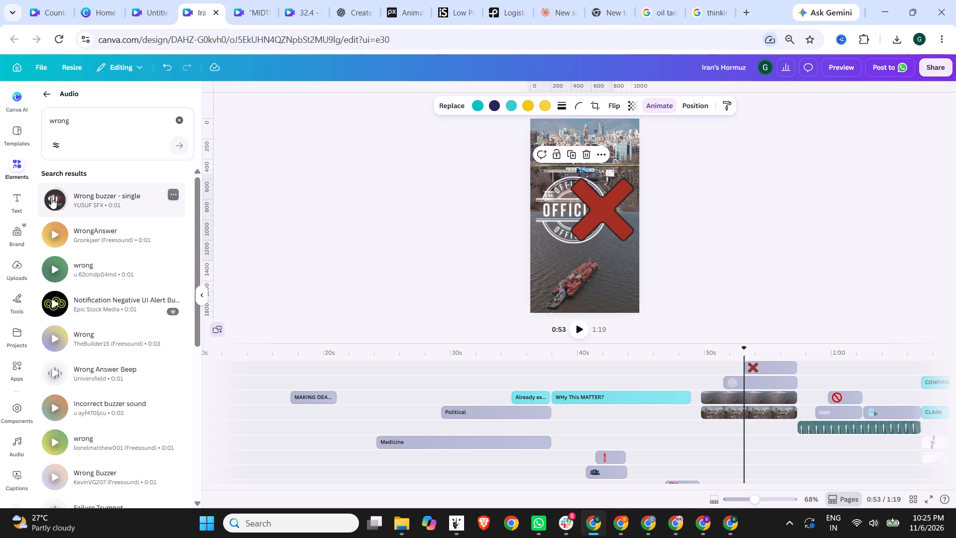
{"action": "left_click", "coordinate": [51, 237]}
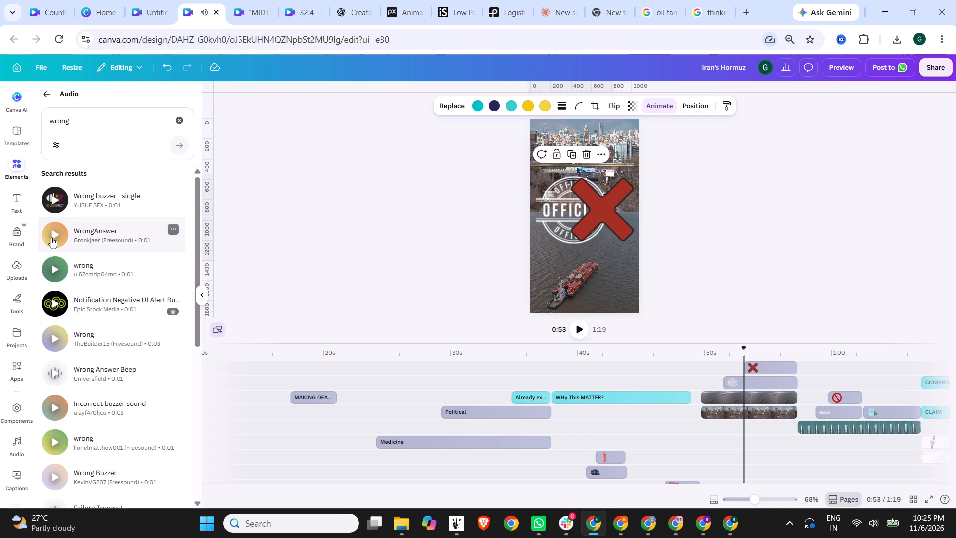
{"action": "left_click", "coordinate": [51, 237]}
{"action": "left_click", "coordinate": [58, 342]}
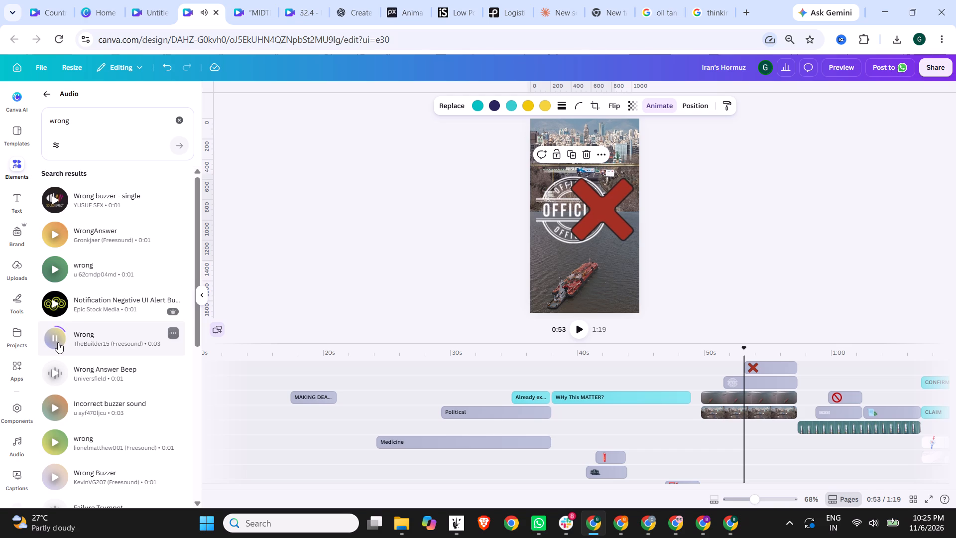
{"action": "left_click", "coordinate": [59, 266]}
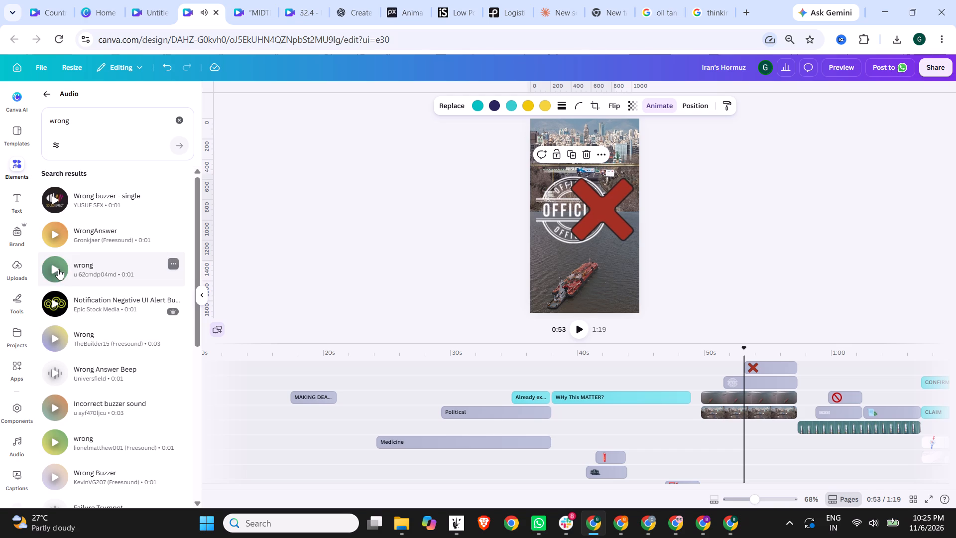
{"action": "left_click", "coordinate": [58, 376]}
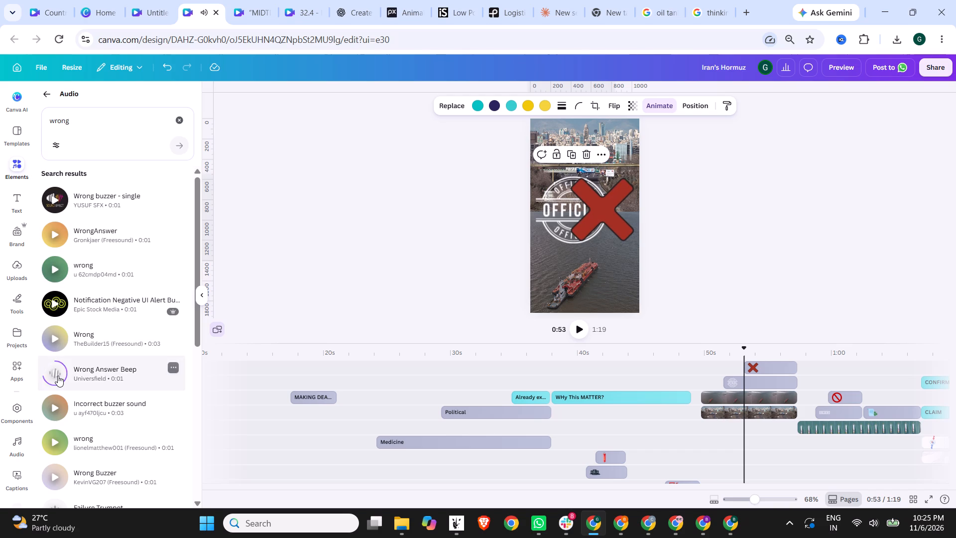
{"action": "left_click", "coordinate": [59, 400]}
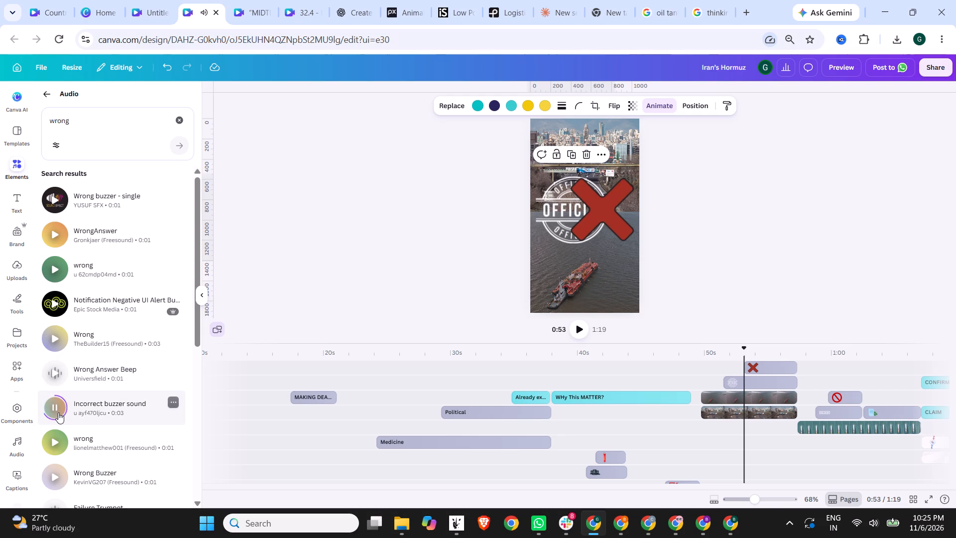
{"action": "left_click", "coordinate": [57, 438]}
Audition further results for the cross, from Wrong Buzzer and Failure Trumpet through Fail Jingle, Invalid Selection and oopsies.
{"action": "scroll", "coordinate": [84, 361], "scroll_direction": "down", "scroll_amount": 2}
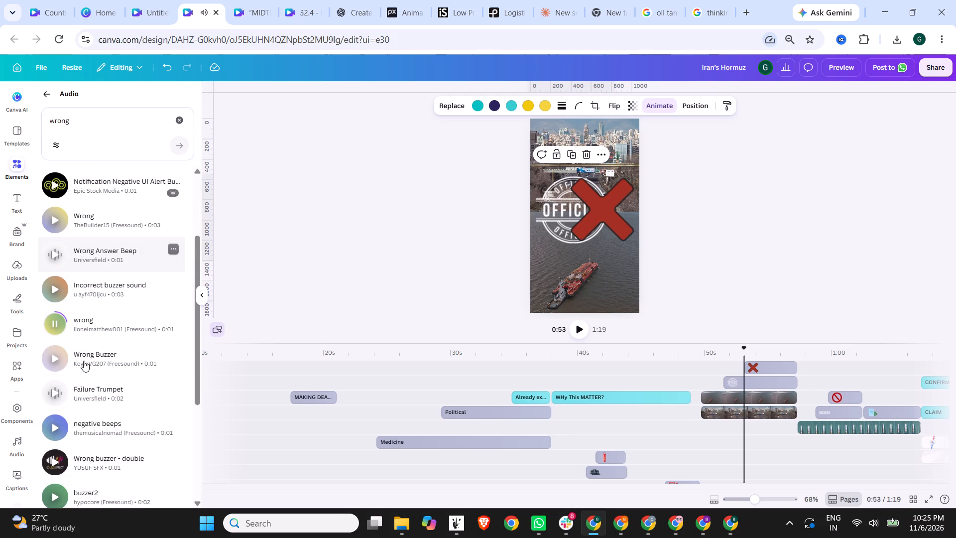
{"action": "left_click", "coordinate": [59, 355]}
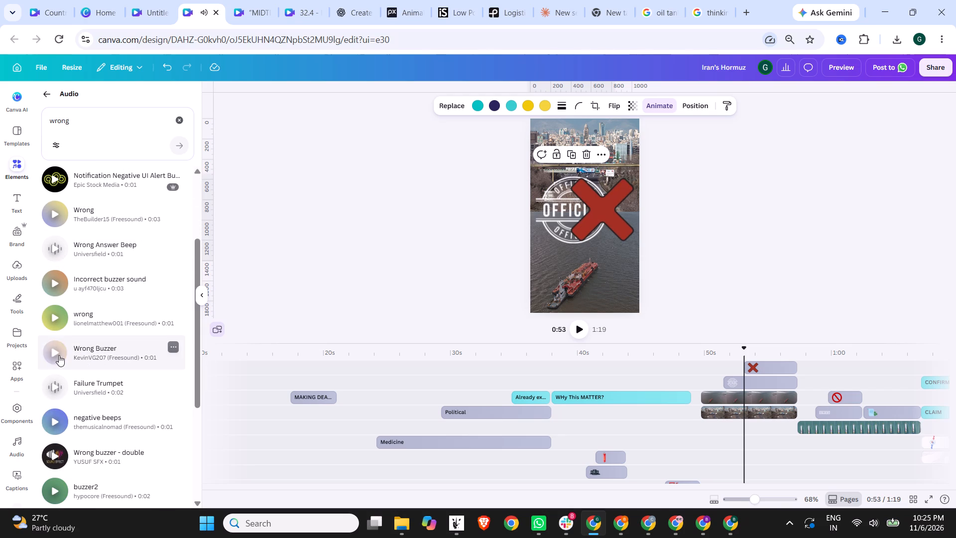
{"action": "left_click", "coordinate": [58, 392]}
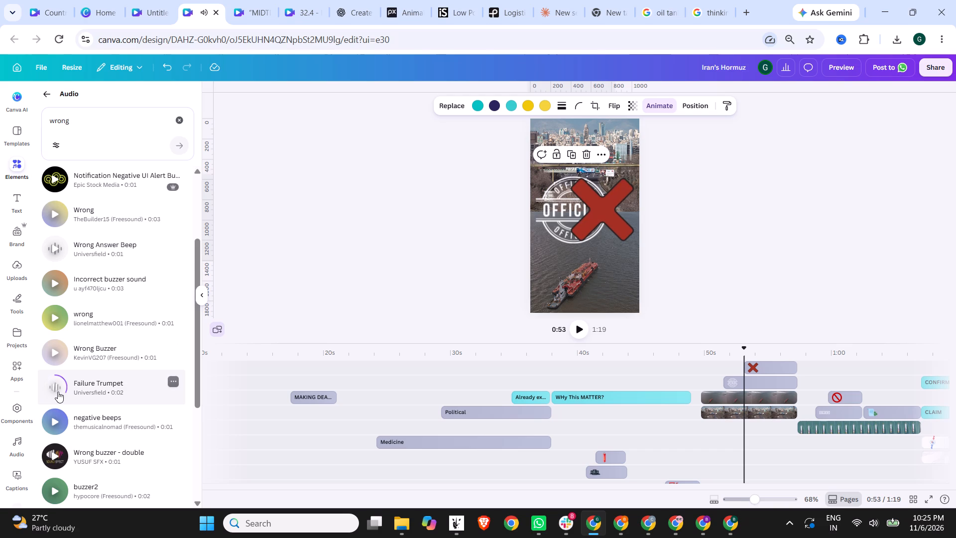
{"action": "scroll", "coordinate": [58, 392], "scroll_direction": "down", "scroll_amount": 2}
{"action": "left_click", "coordinate": [61, 340]}
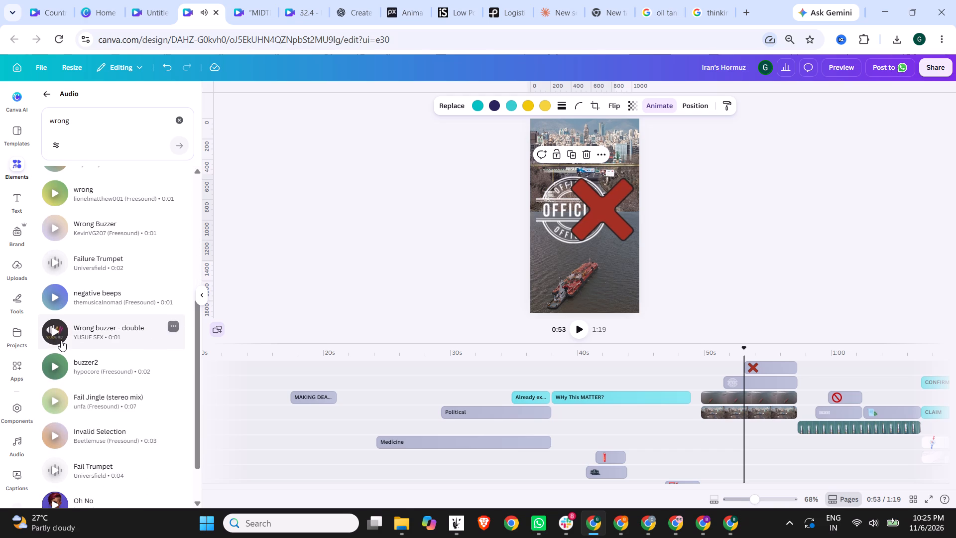
{"action": "left_click", "coordinate": [58, 362]}
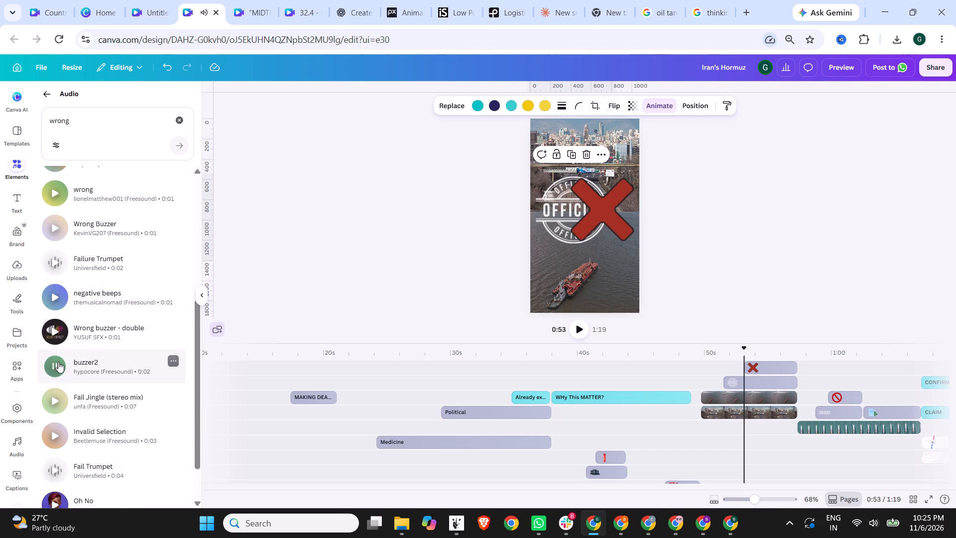
{"action": "left_click", "coordinate": [58, 399]}
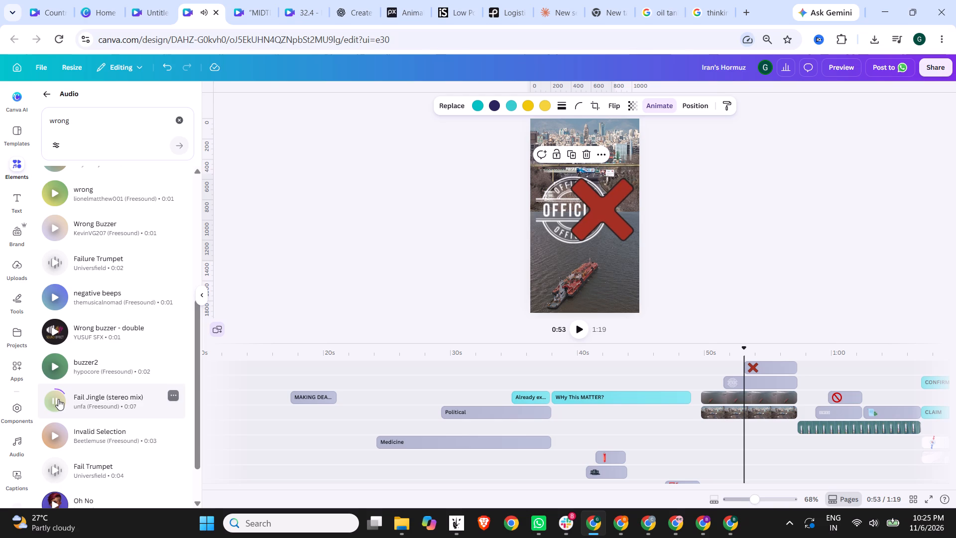
{"action": "left_click", "coordinate": [60, 433]}
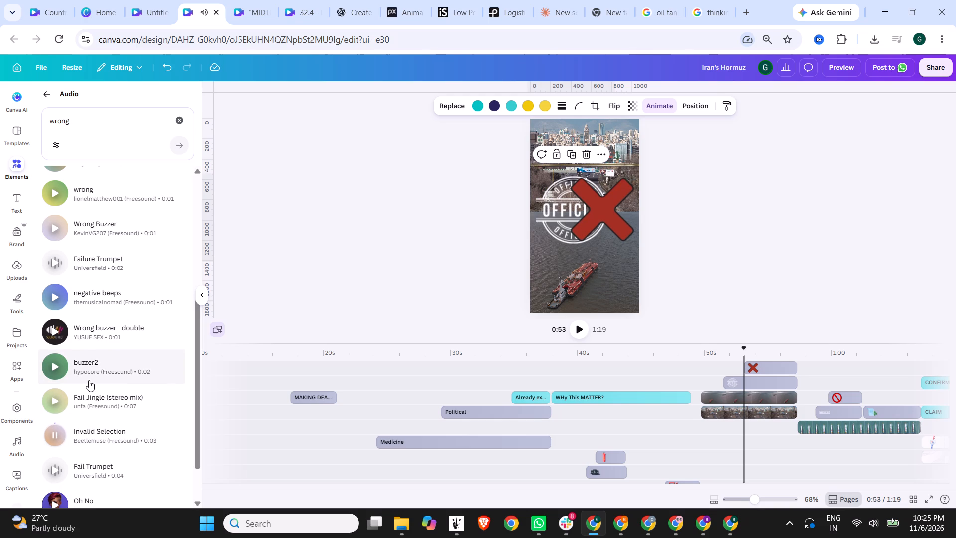
{"action": "scroll", "coordinate": [89, 380], "scroll_direction": "down", "scroll_amount": 5}
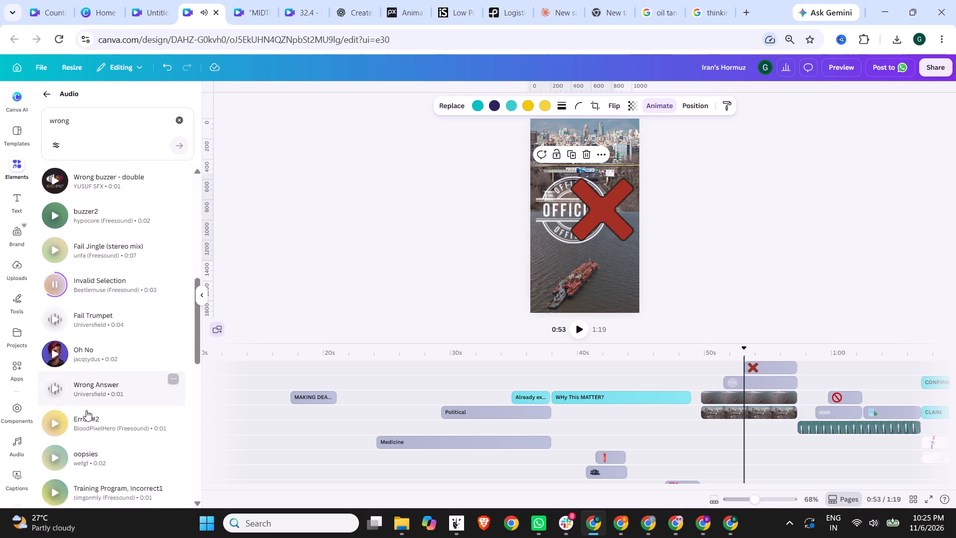
{"action": "left_click", "coordinate": [55, 330]}
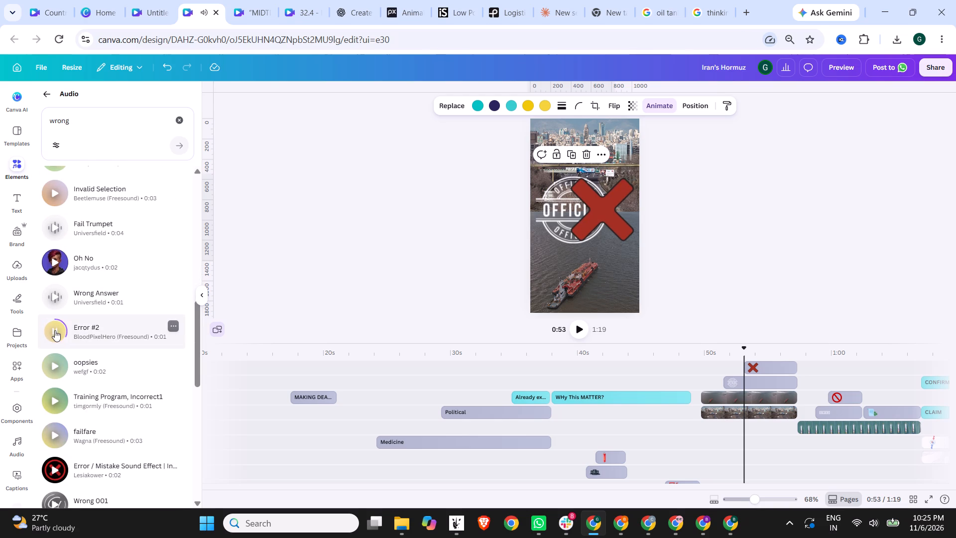
{"action": "left_click", "coordinate": [55, 364]}
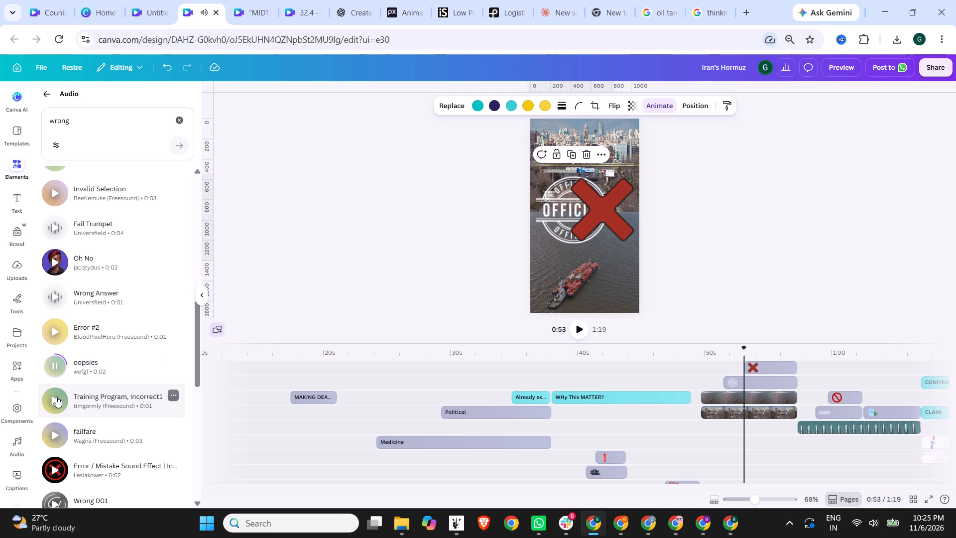
Audition the remaining candidates, from Error / Mistake Sound Effect through Faulty PSU and Puzzle Error to the three-second Wrong Answer.
{"action": "scroll", "coordinate": [56, 397], "scroll_direction": "down", "scroll_amount": 2}
{"action": "left_click", "coordinate": [54, 351]}
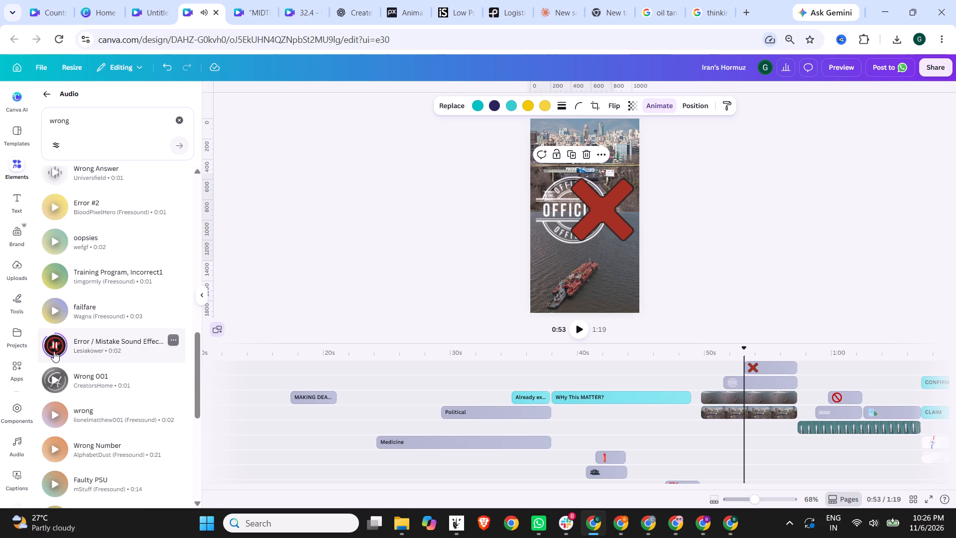
{"action": "left_click", "coordinate": [54, 347]}
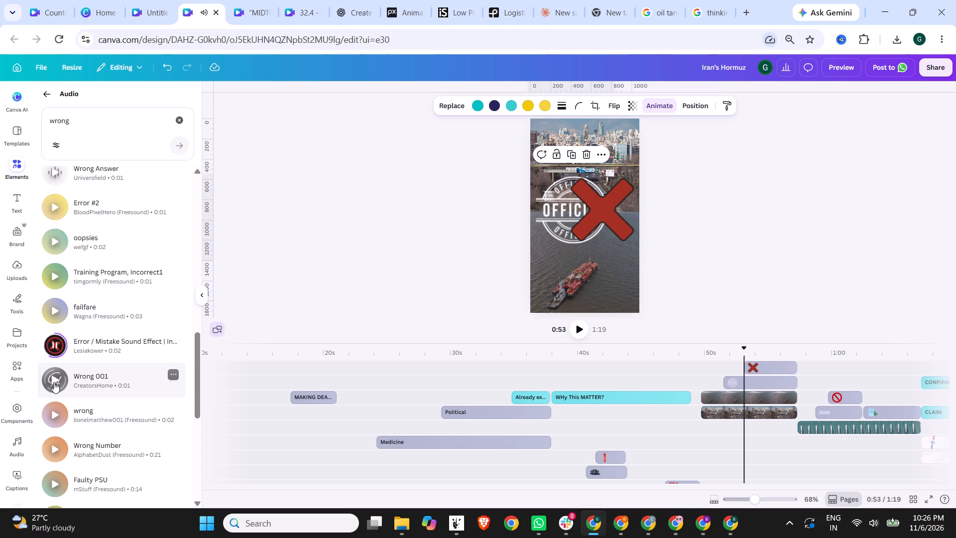
{"action": "left_click", "coordinate": [54, 382]}
{"action": "left_click", "coordinate": [56, 412]}
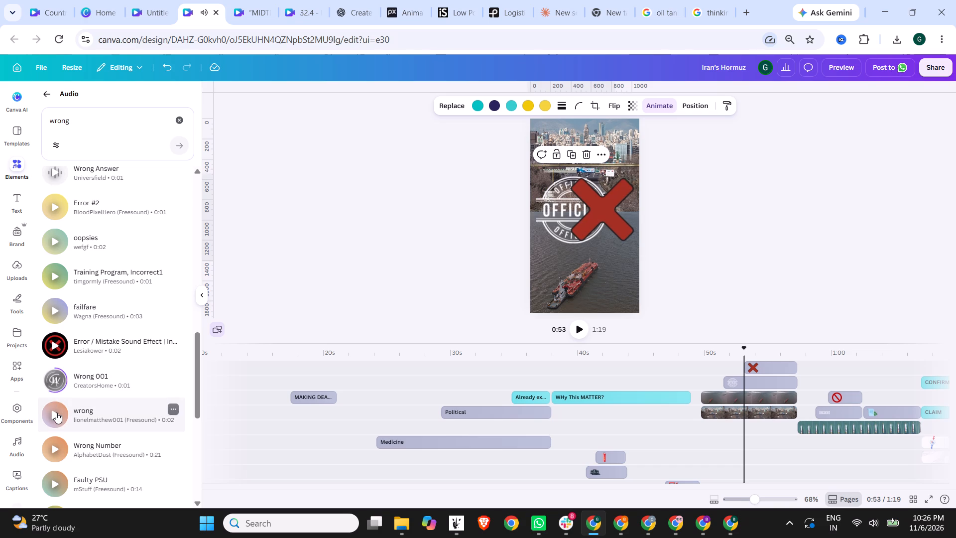
{"action": "left_click", "coordinate": [57, 444]}
{"action": "scroll", "coordinate": [76, 402], "scroll_direction": "down", "scroll_amount": 2}
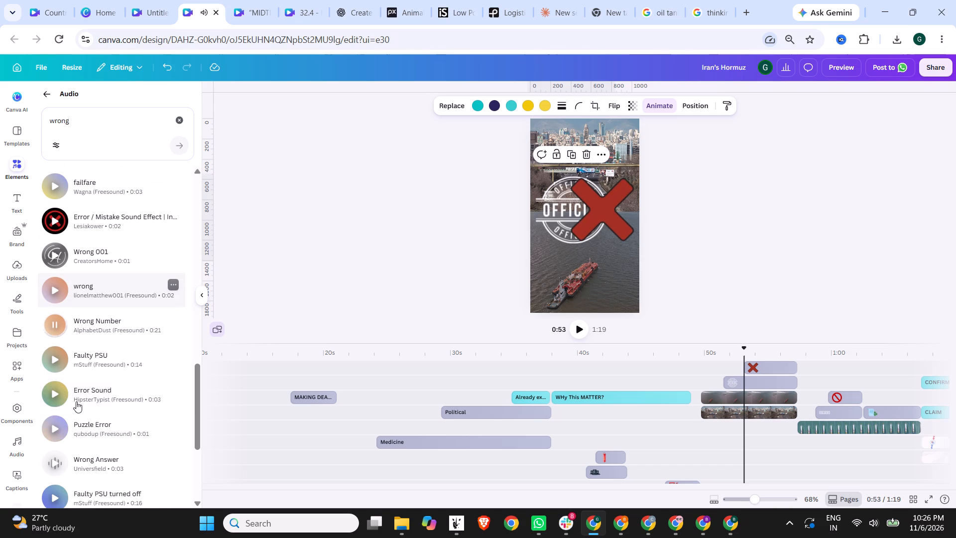
{"action": "left_click", "coordinate": [55, 358]}
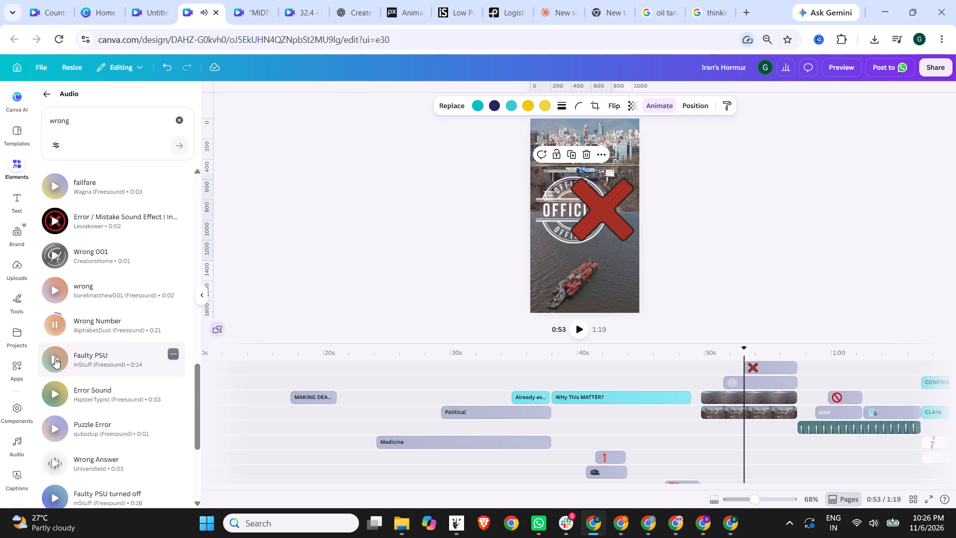
{"action": "left_click", "coordinate": [53, 398]}
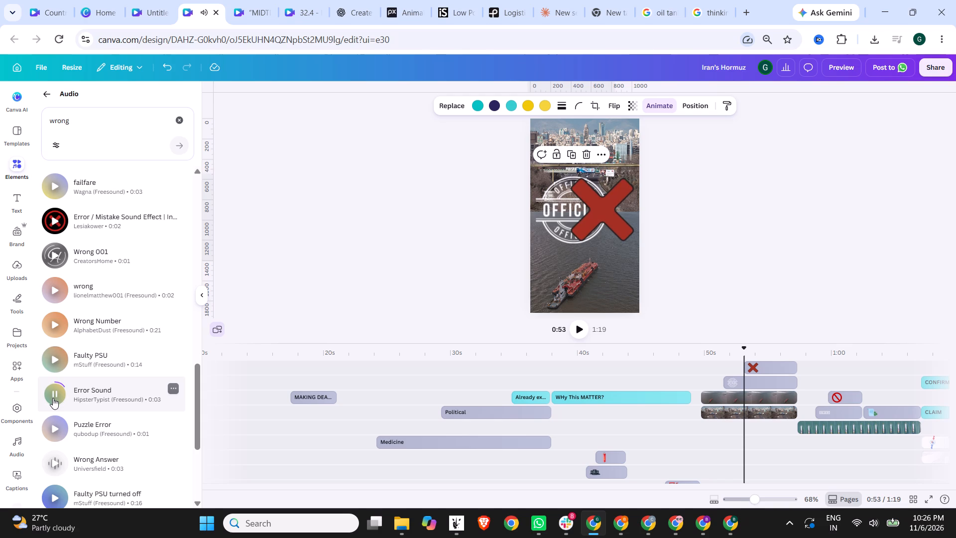
{"action": "left_click", "coordinate": [57, 424]}
{"action": "scroll", "coordinate": [86, 377], "scroll_direction": "down", "scroll_amount": 2}
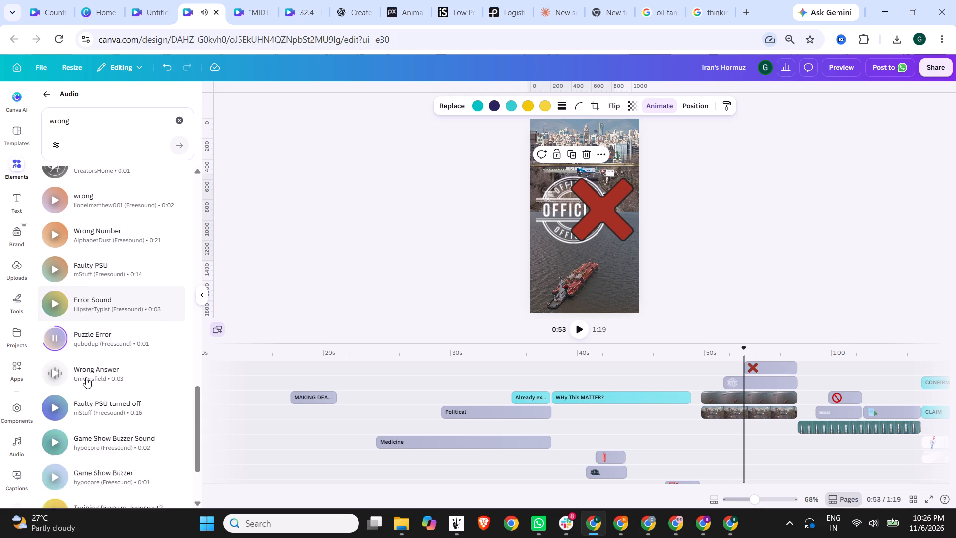
{"action": "left_click", "coordinate": [61, 344]}
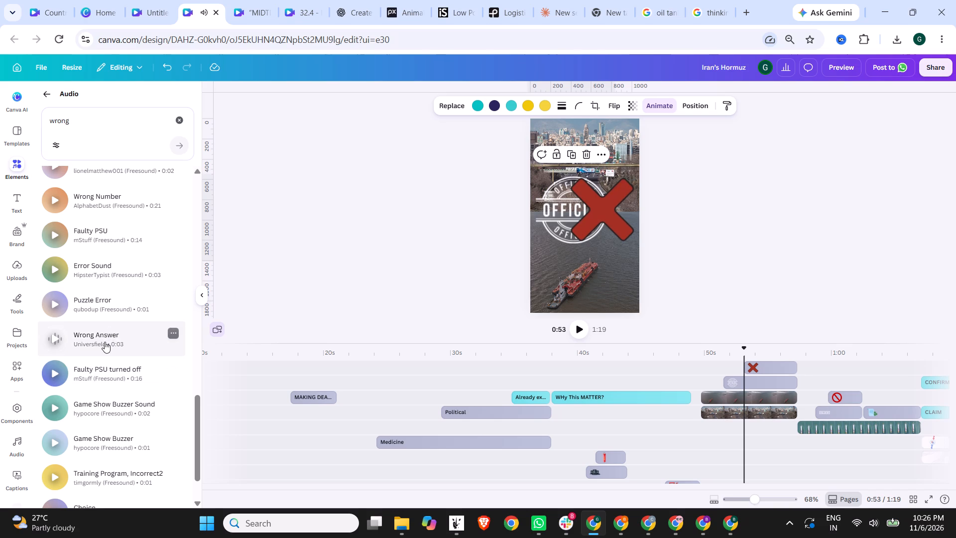
Add the three-second Wrong Answer sound to the audio track, starting at about 0:52 beneath the OFFICIAL stamp.
{"action": "left_click_drag", "start_coordinate": [105, 342], "coordinate": [746, 444]}
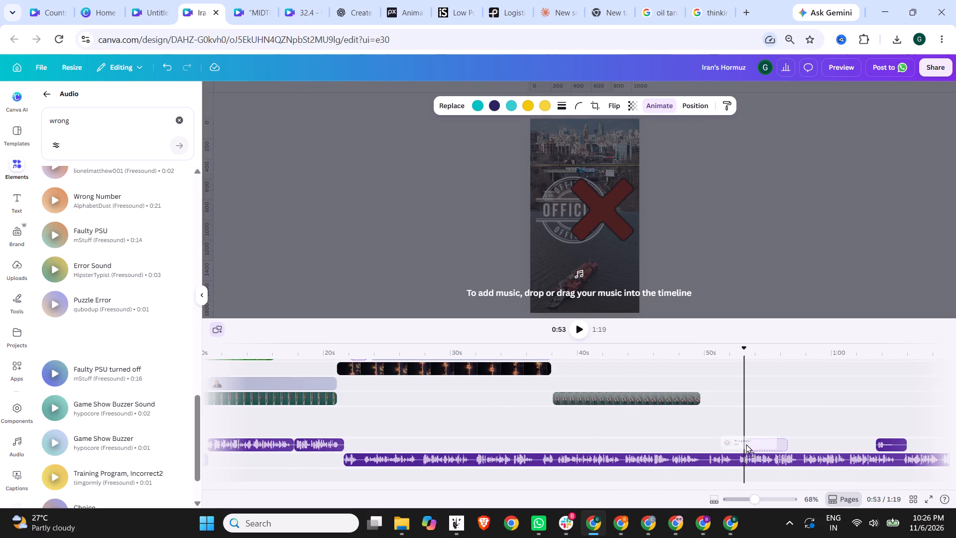
{"action": "left_click_drag", "start_coordinate": [746, 444], "coordinate": [731, 444]}
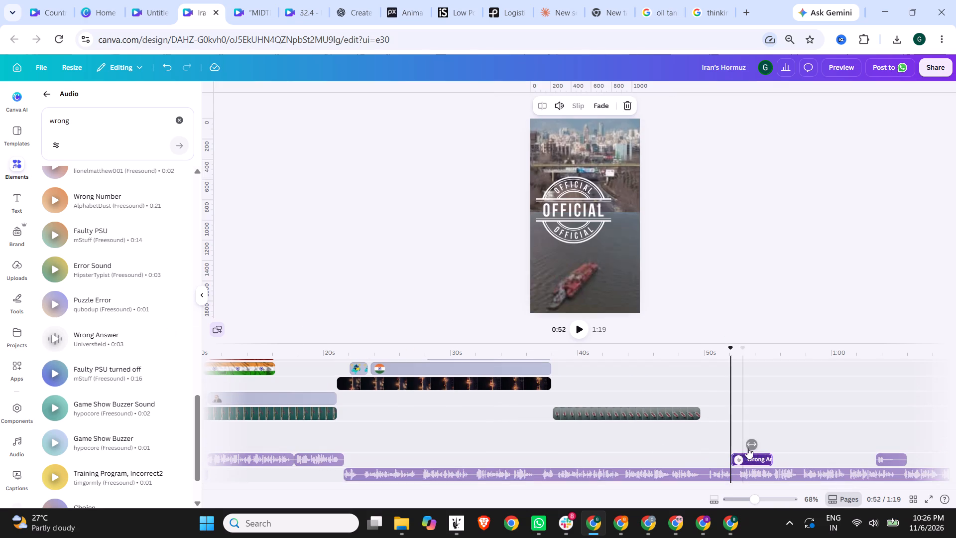
Play the section from about 0:50 to check the Wrong Answer sound's timing against the red cross.
{"action": "left_click", "coordinate": [576, 325]}
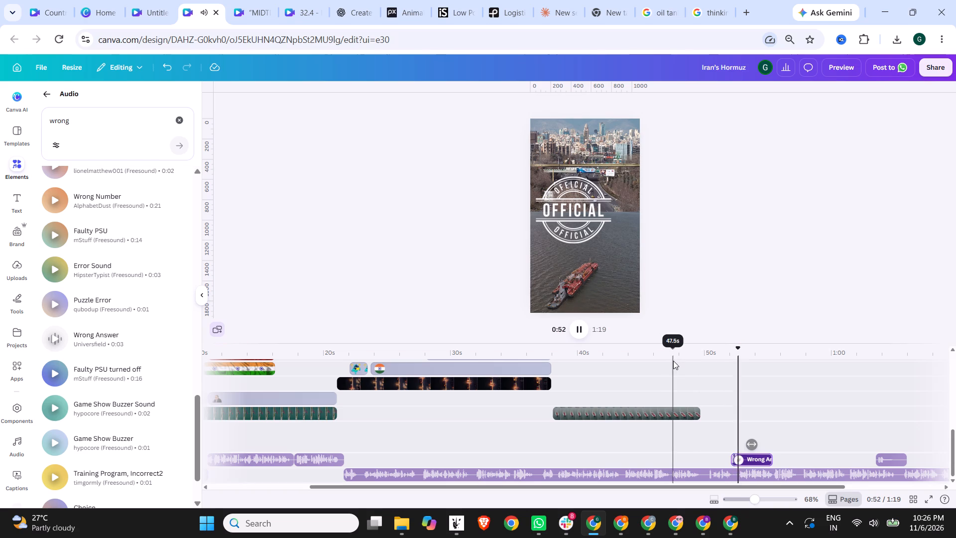
{"action": "left_click", "coordinate": [715, 354]}
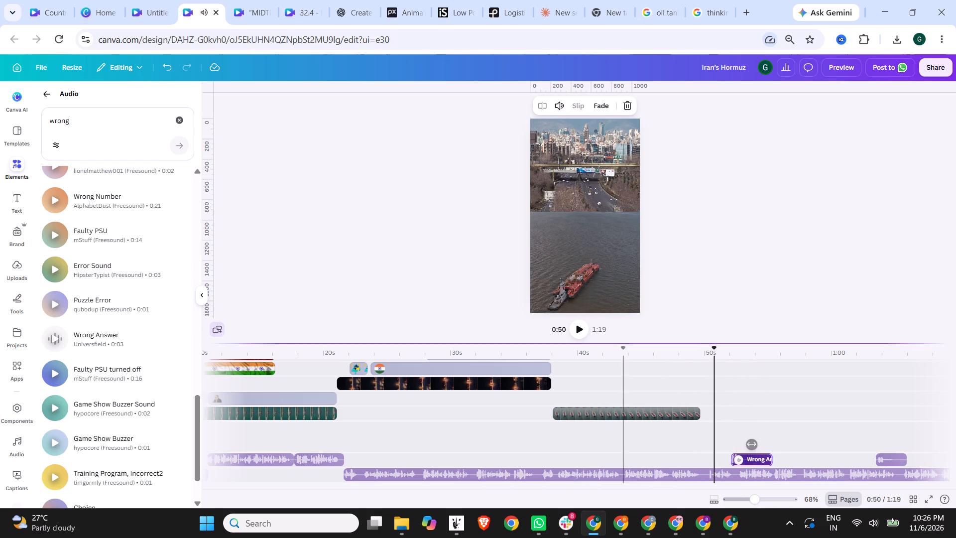
{"action": "left_click", "coordinate": [579, 328]}
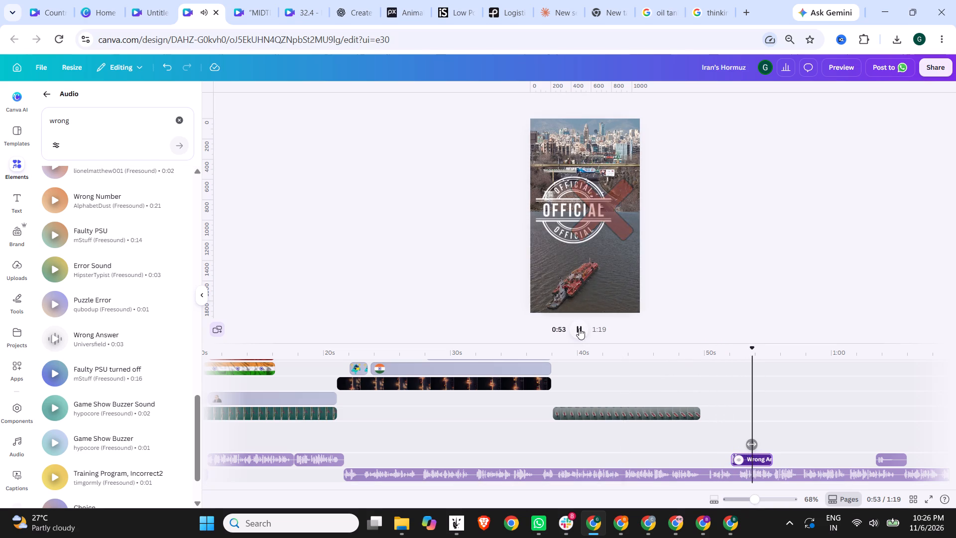
Set the volume of the Wrong Answer sound clip to 53.
{"action": "right_click", "coordinate": [746, 457]}
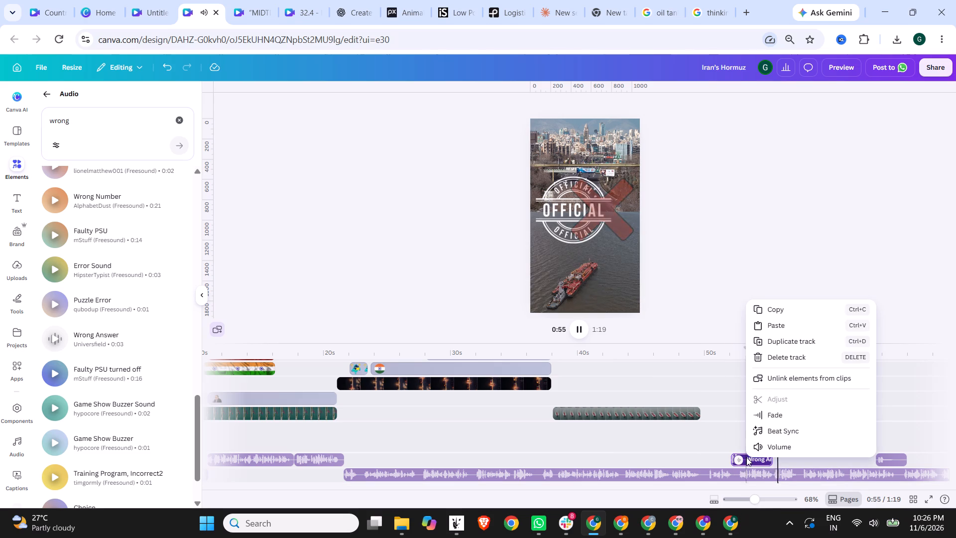
{"action": "left_click", "coordinate": [781, 445]}
{"action": "left_click_drag", "start_coordinate": [569, 132], "coordinate": [555, 132]}
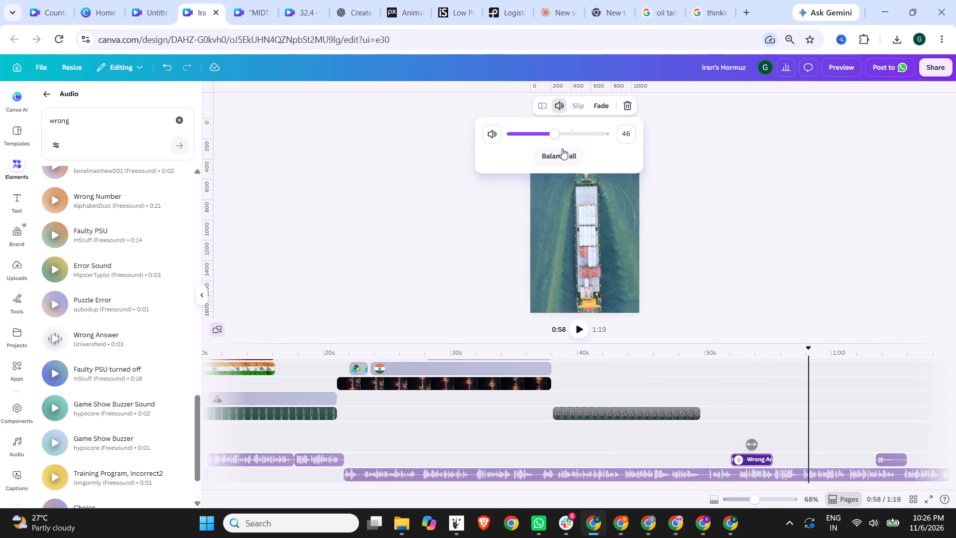
{"action": "left_click", "coordinate": [555, 134]}
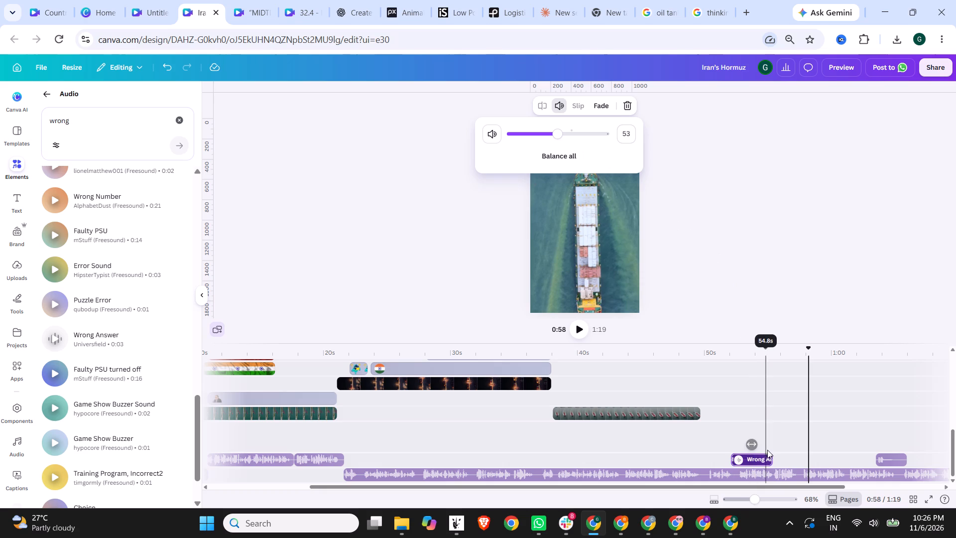
Play the lead-in and the OFFICIAL stamp section to check the Wrong Answer sound's level.
{"action": "left_click", "coordinate": [628, 347]}
{"action": "left_click", "coordinate": [576, 328]}
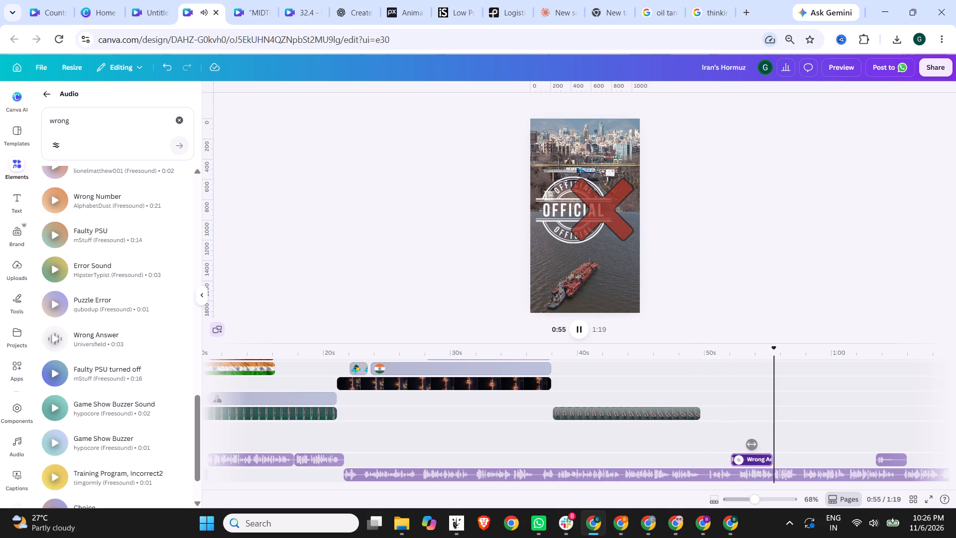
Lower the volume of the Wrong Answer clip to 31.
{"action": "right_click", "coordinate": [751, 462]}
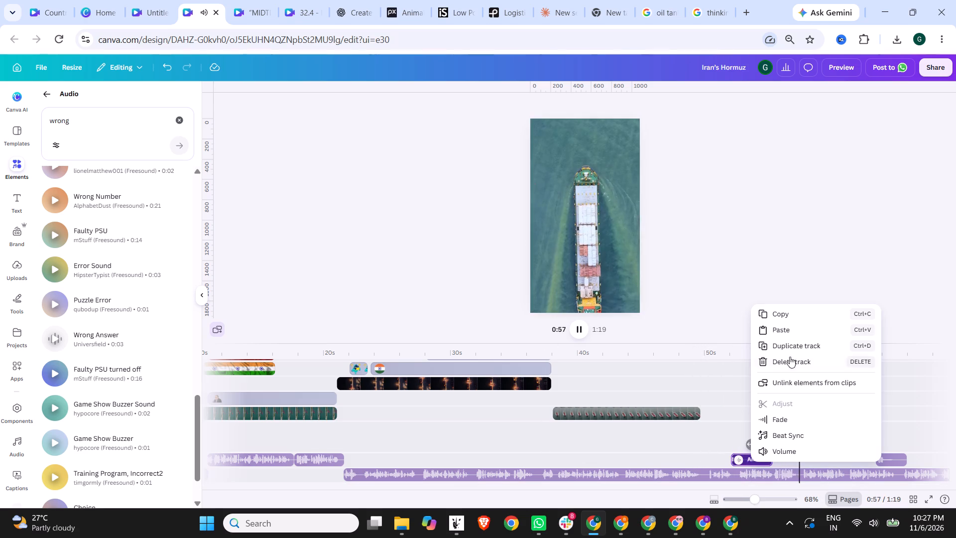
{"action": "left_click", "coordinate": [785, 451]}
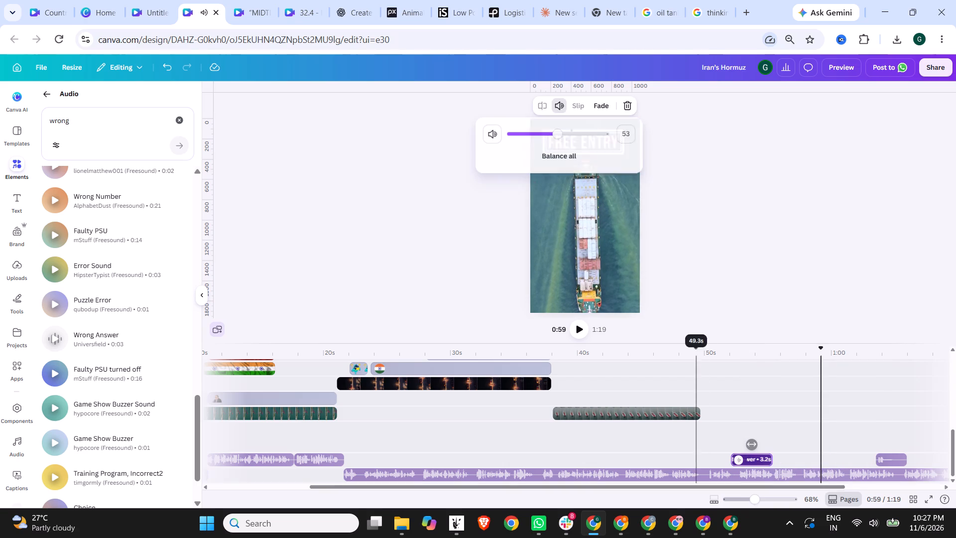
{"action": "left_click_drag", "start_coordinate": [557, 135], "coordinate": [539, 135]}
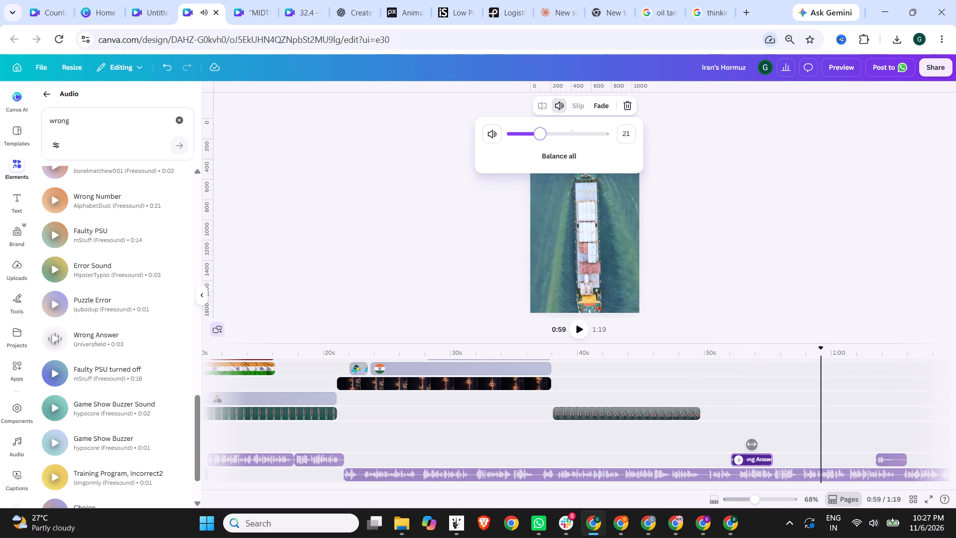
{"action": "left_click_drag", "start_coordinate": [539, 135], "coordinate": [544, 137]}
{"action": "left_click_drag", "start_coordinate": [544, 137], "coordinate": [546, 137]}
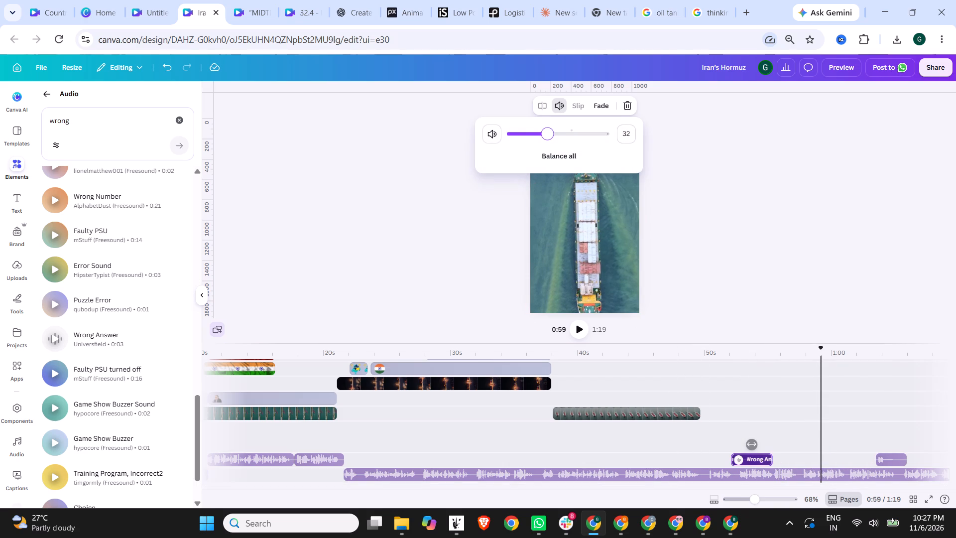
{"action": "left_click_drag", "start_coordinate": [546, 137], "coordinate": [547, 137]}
Play the section from about 0:49 through the OFFICIAL stamp to check the Wrong Answer sound's level.
{"action": "left_click", "coordinate": [693, 355]}
{"action": "left_click", "coordinate": [577, 324]}
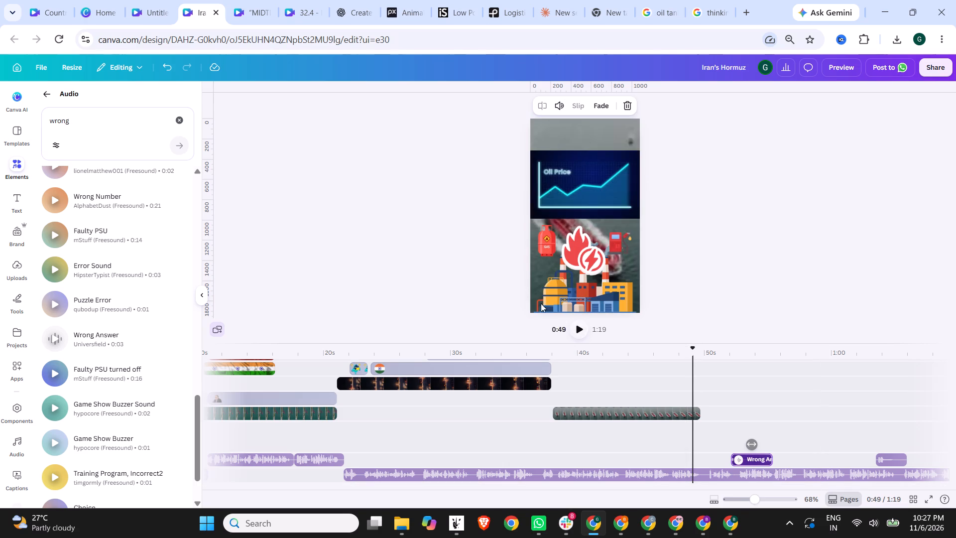
{"action": "left_click", "coordinate": [579, 334]}
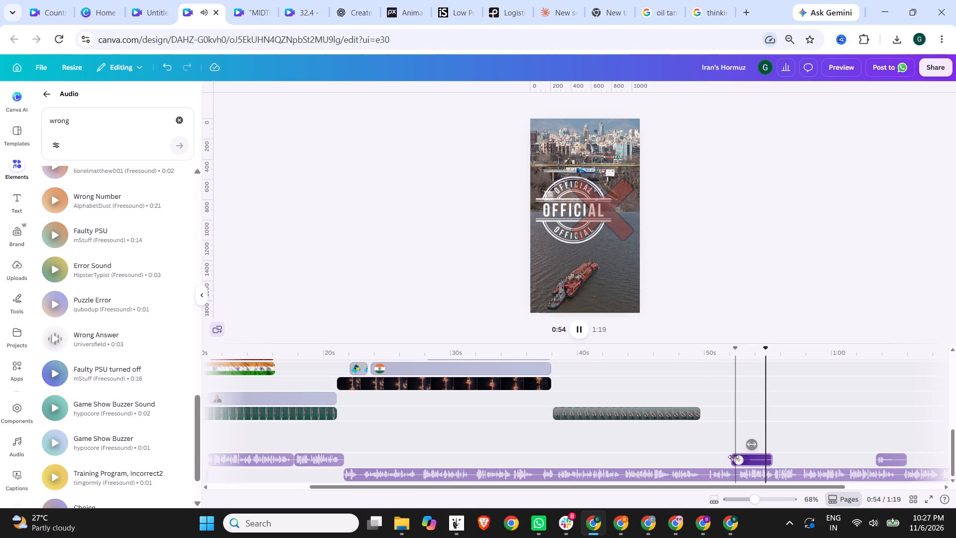
Trim a fraction of a second off the start of the Wrong Answer clip so it begins just before 0:53.
{"action": "left_click_drag", "start_coordinate": [733, 457], "coordinate": [741, 456]}
Play the lead-in from about 0:47 to check the trimmed Wrong Answer sound against the OFFICIAL stamp and red cross.
{"action": "left_click", "coordinate": [703, 358]}
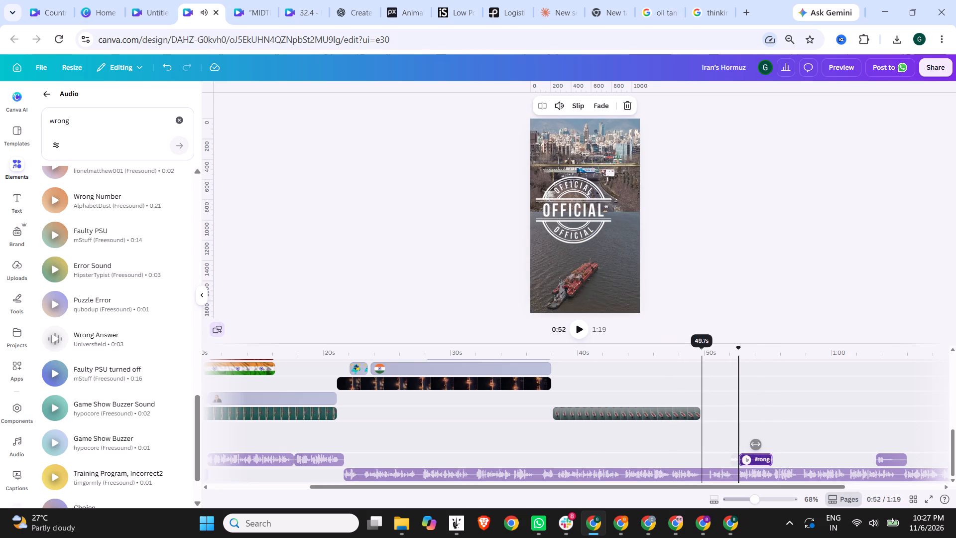
{"action": "left_click", "coordinate": [577, 326]}
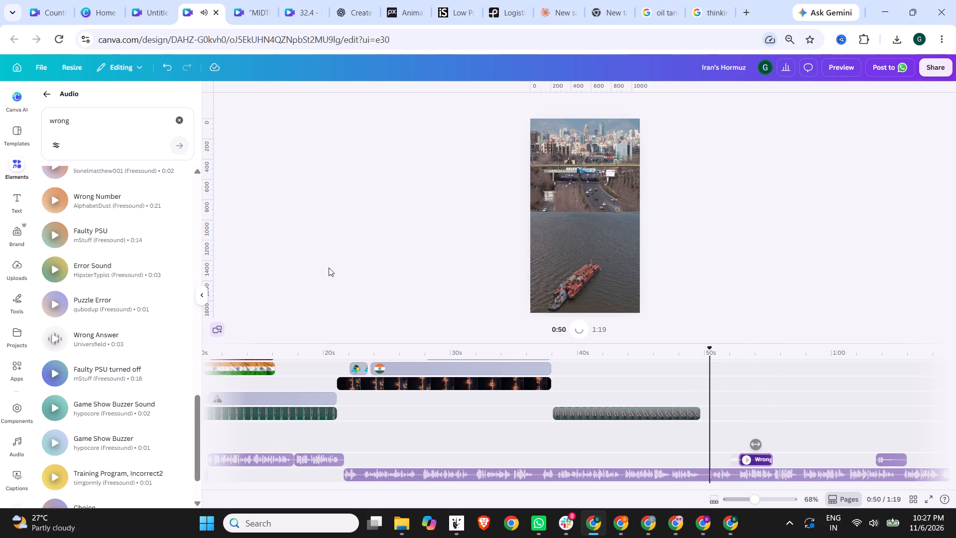
{"action": "left_click", "coordinate": [580, 332]}
{"action": "left_click", "coordinate": [679, 354]}
{"action": "left_click", "coordinate": [577, 334]}
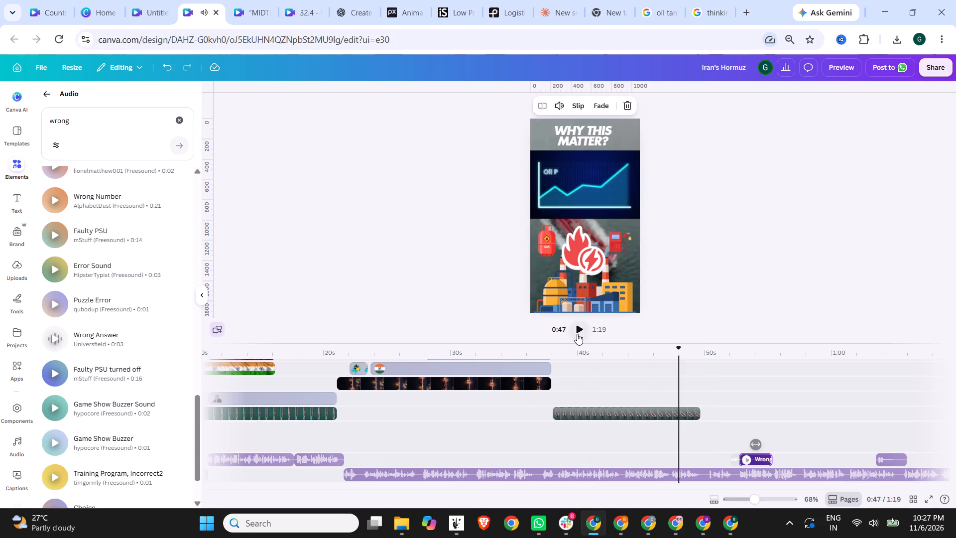
{"action": "left_click", "coordinate": [576, 324]}
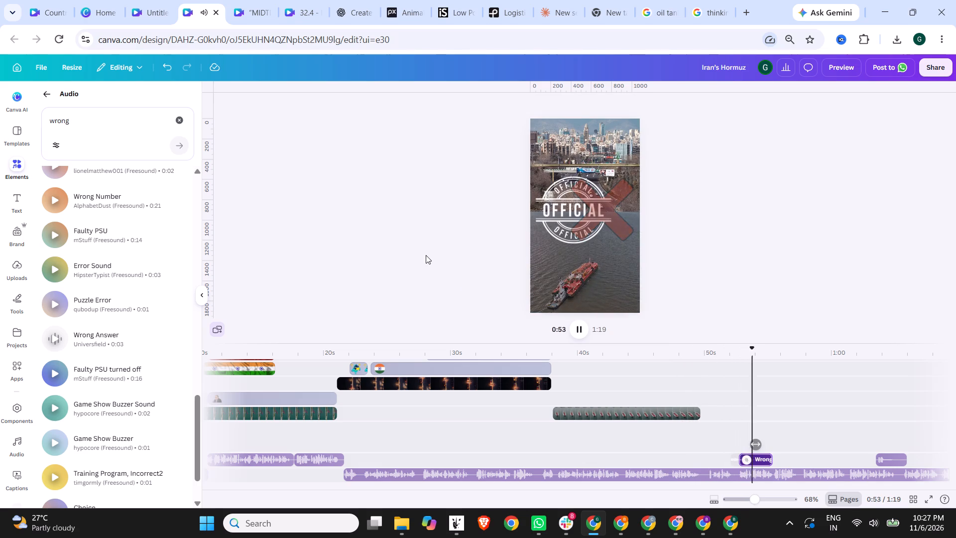
Raise the volume of the trimmed Wrong Answer clip slightly.
{"action": "right_click", "coordinate": [757, 457]}
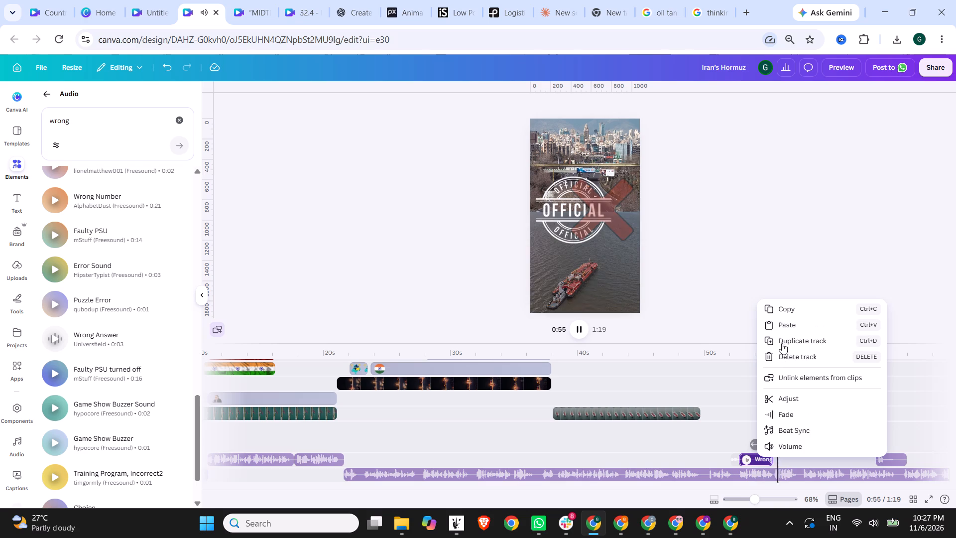
{"action": "left_click", "coordinate": [788, 443]}
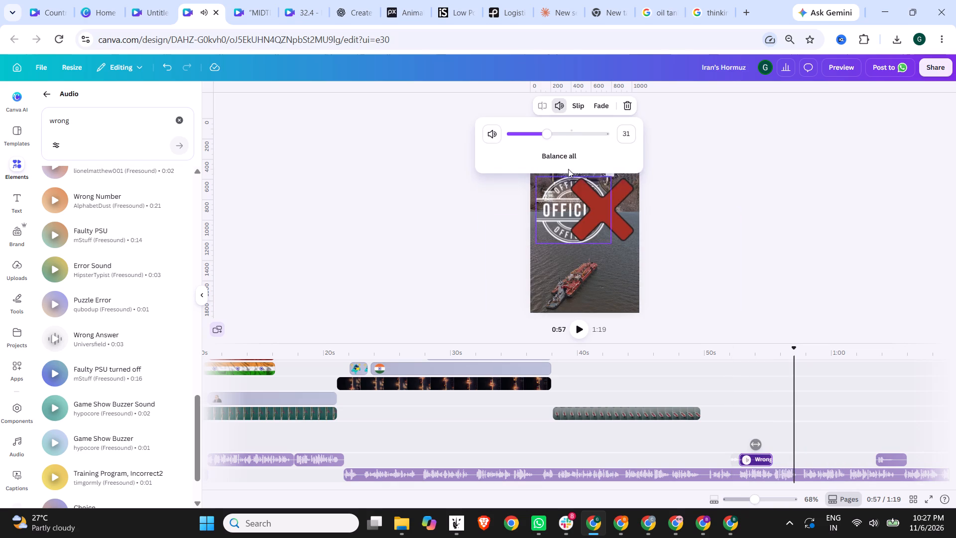
{"action": "left_click_drag", "start_coordinate": [548, 133], "coordinate": [553, 132]}
{"action": "left_click", "coordinate": [503, 241]}
Play the section from about 0:48 to check the Wrong Answer sound's level over the OFFICIAL stamp.
{"action": "left_click", "coordinate": [688, 356]}
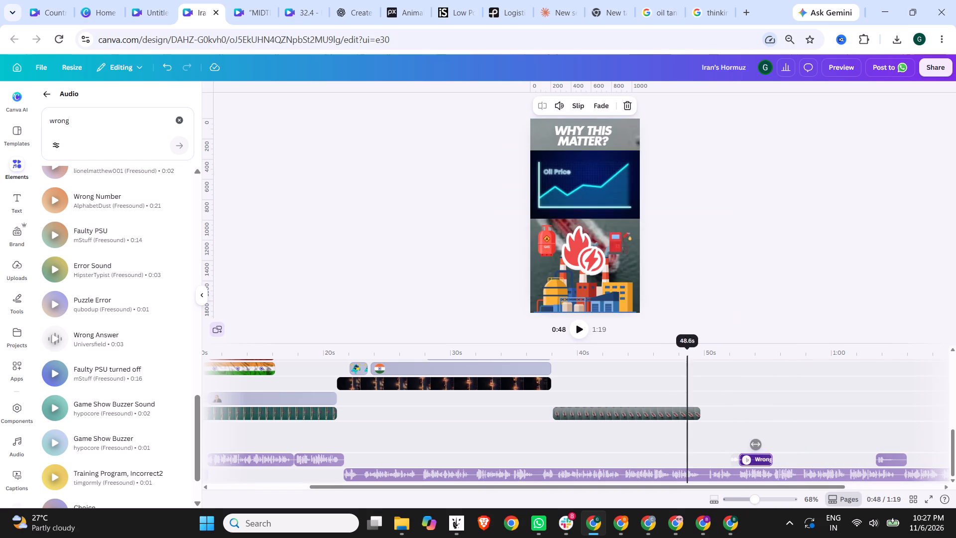
{"action": "left_click", "coordinate": [579, 332]}
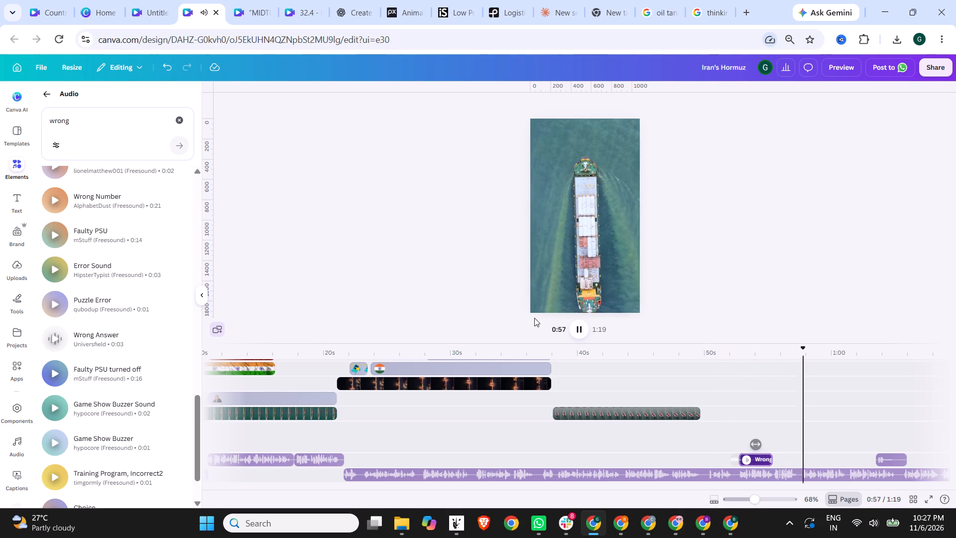
Audition alternative sounds in the "wrong" audio results, including Error, Choice, Wrong Place, Notification - wrong answer, Wrong and trongwichoo.
{"action": "scroll", "coordinate": [120, 409], "scroll_direction": "down", "scroll_amount": 1}
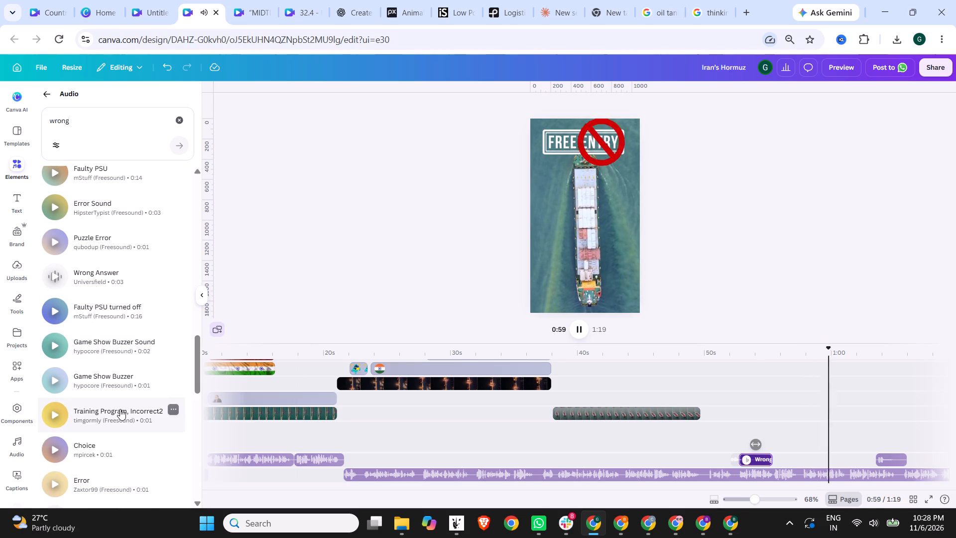
{"action": "left_click", "coordinate": [56, 477]}
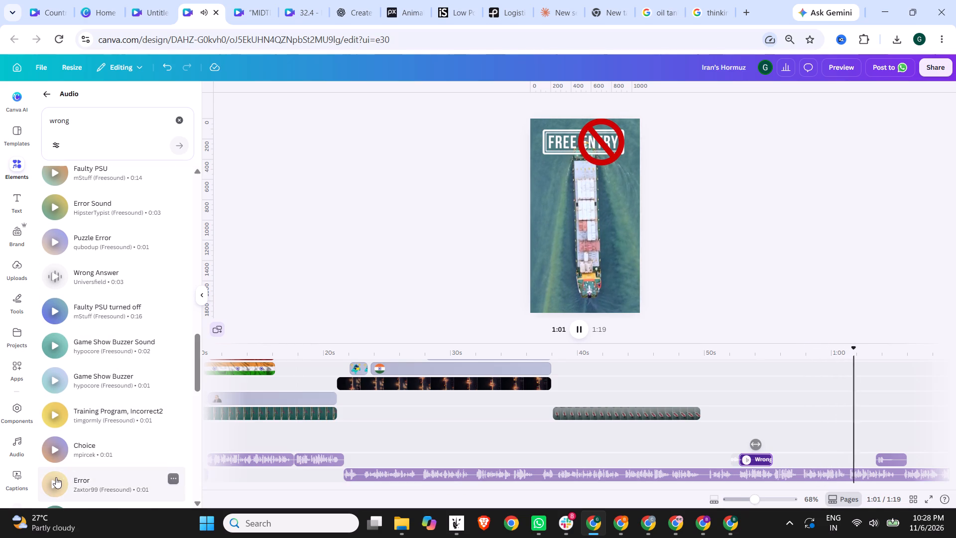
{"action": "left_click", "coordinate": [60, 444]}
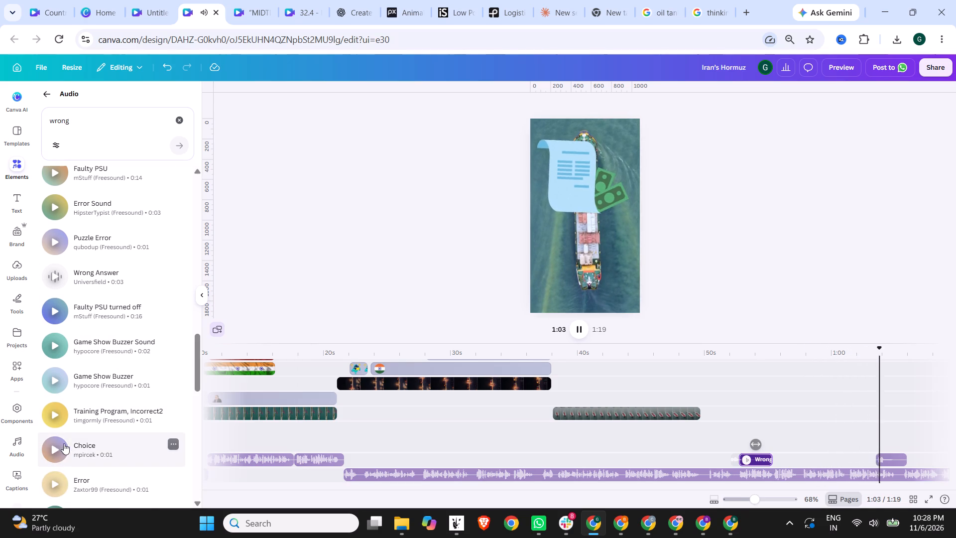
{"action": "scroll", "coordinate": [80, 443], "scroll_direction": "down", "scroll_amount": 2}
{"action": "left_click", "coordinate": [64, 427]}
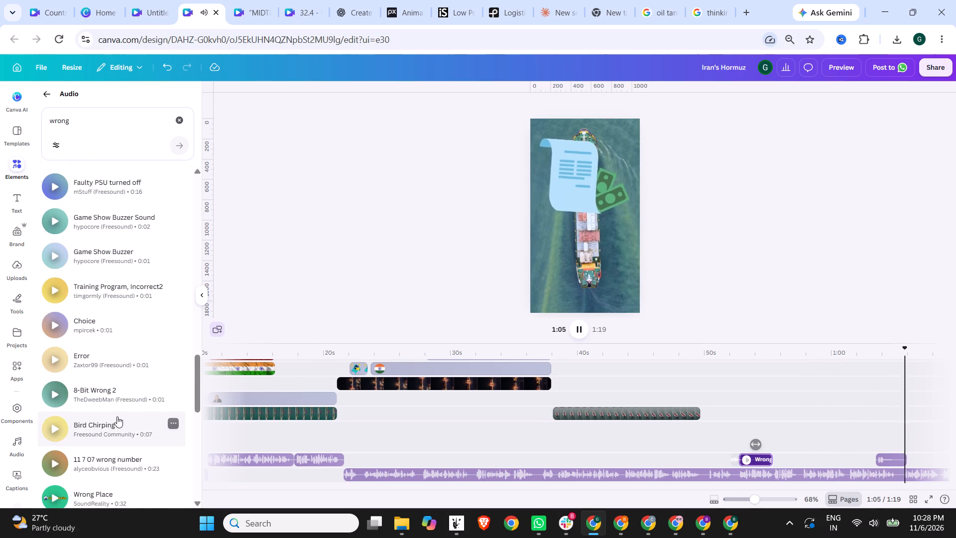
{"action": "scroll", "coordinate": [119, 415], "scroll_direction": "down", "scroll_amount": 1}
{"action": "left_click", "coordinate": [46, 434]}
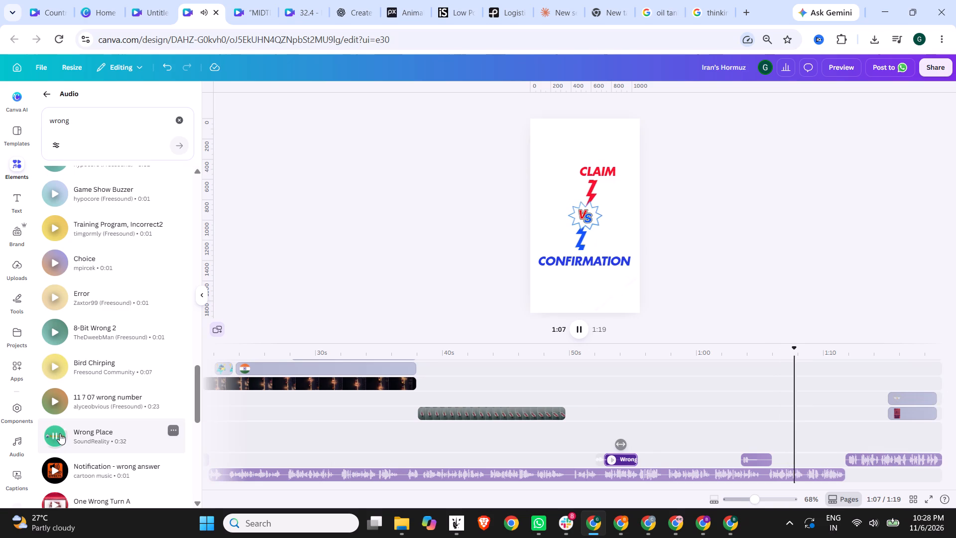
{"action": "left_click", "coordinate": [57, 468]}
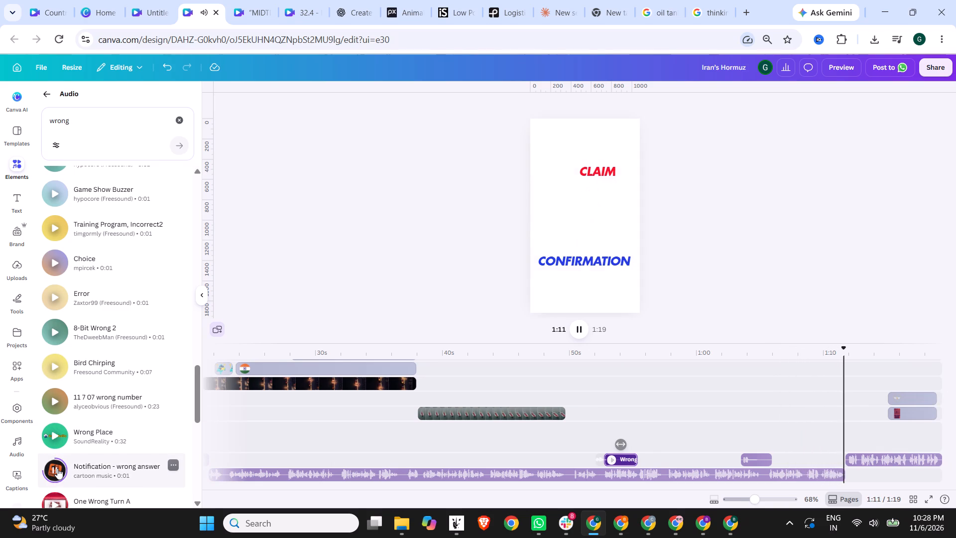
{"action": "scroll", "coordinate": [57, 468], "scroll_direction": "down", "scroll_amount": 2}
{"action": "left_click", "coordinate": [56, 412]}
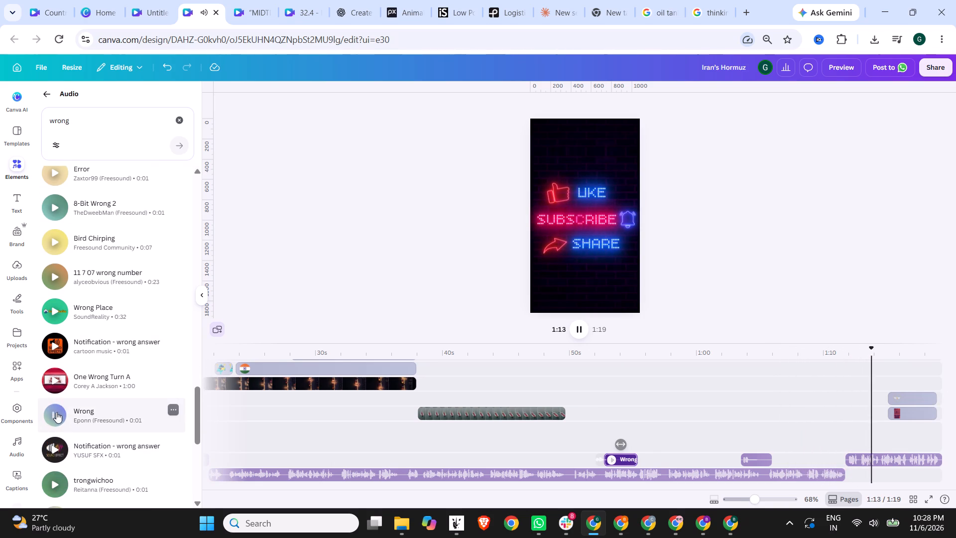
{"action": "left_click", "coordinate": [56, 448]}
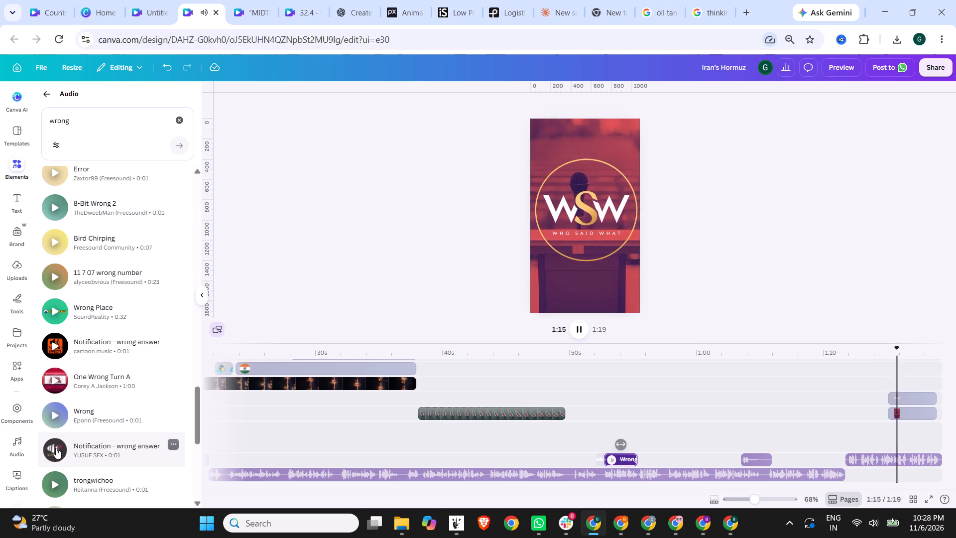
{"action": "left_click", "coordinate": [59, 483]}
Audition more "wrong" audio results, from operationroominspace and salah through Comic Drumbeat Error, Device Error Warning and Something Wrong.
{"action": "scroll", "coordinate": [94, 426], "scroll_direction": "down", "scroll_amount": 2}
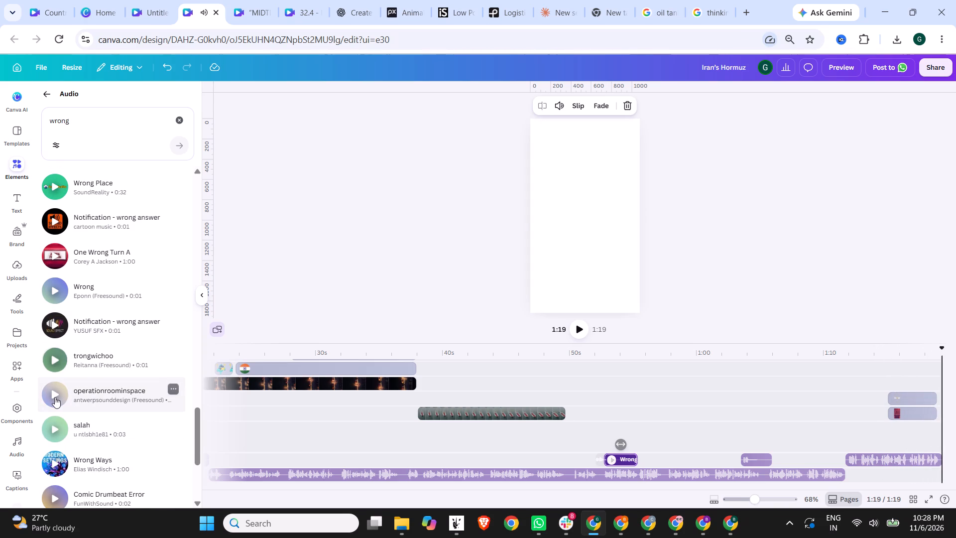
{"action": "left_click", "coordinate": [55, 397]}
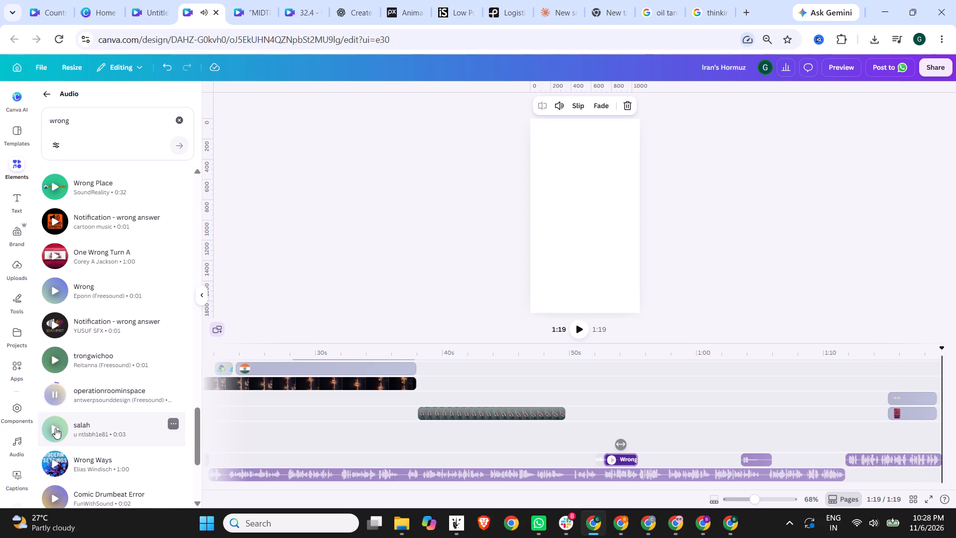
{"action": "left_click", "coordinate": [55, 428]}
{"action": "left_click", "coordinate": [55, 459]}
{"action": "scroll", "coordinate": [81, 432], "scroll_direction": "down", "scroll_amount": 2}
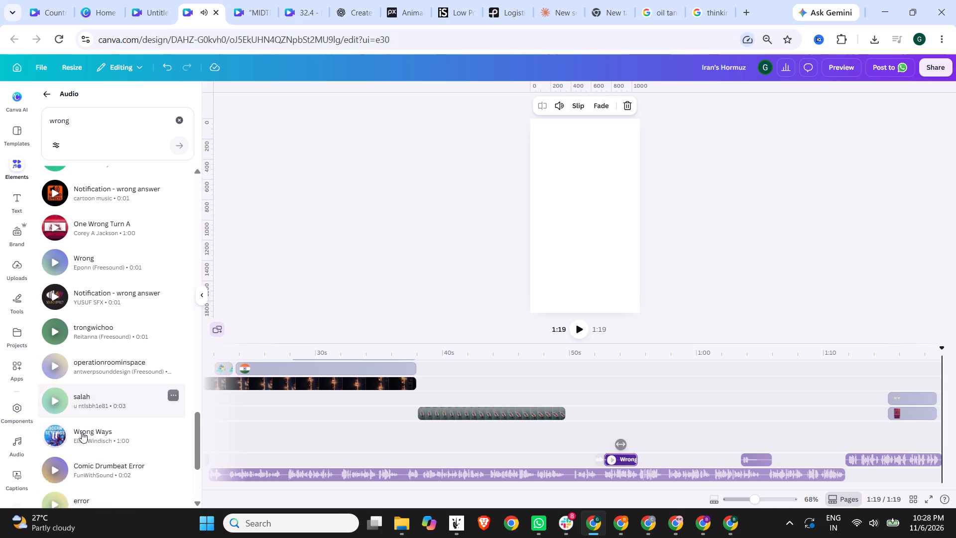
{"action": "left_click", "coordinate": [64, 369]}
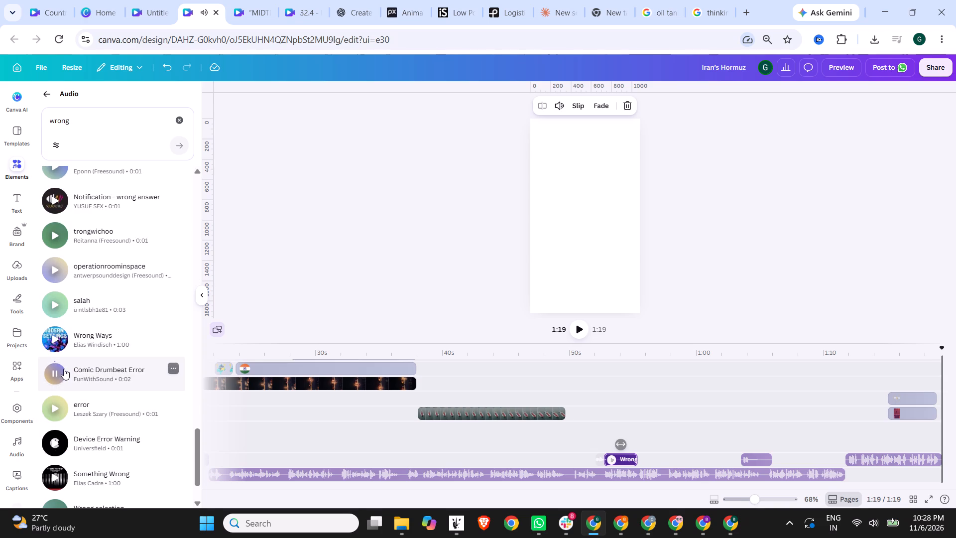
{"action": "left_click", "coordinate": [56, 405]}
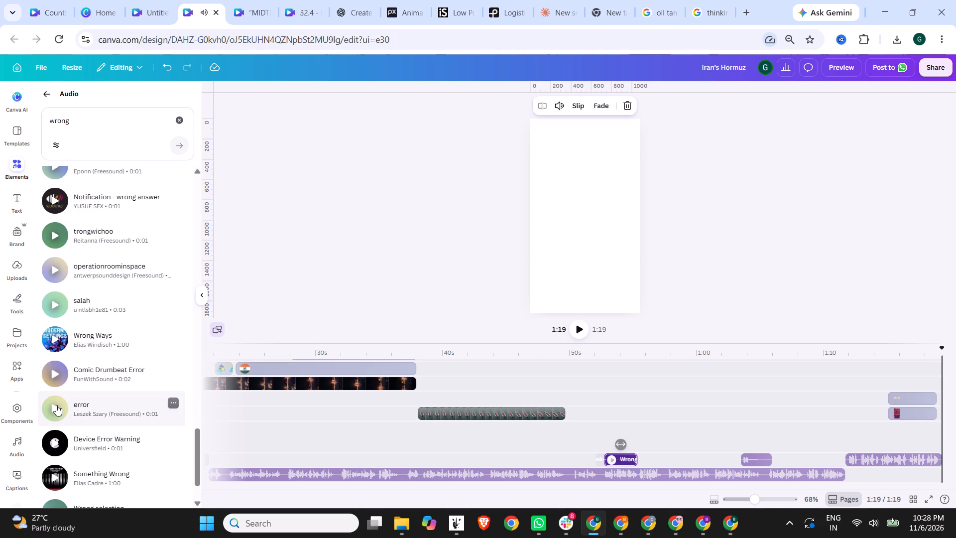
{"action": "left_click", "coordinate": [60, 444]}
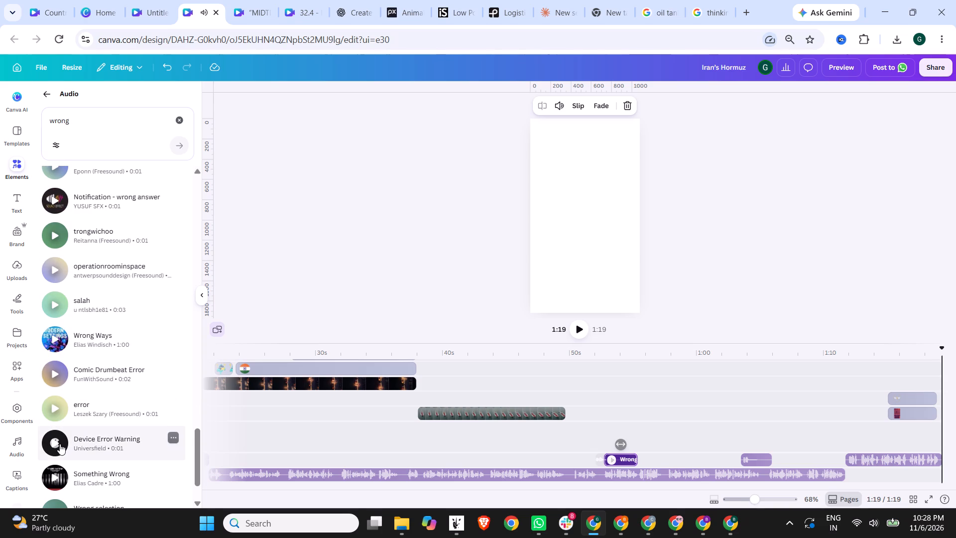
{"action": "left_click", "coordinate": [61, 482]}
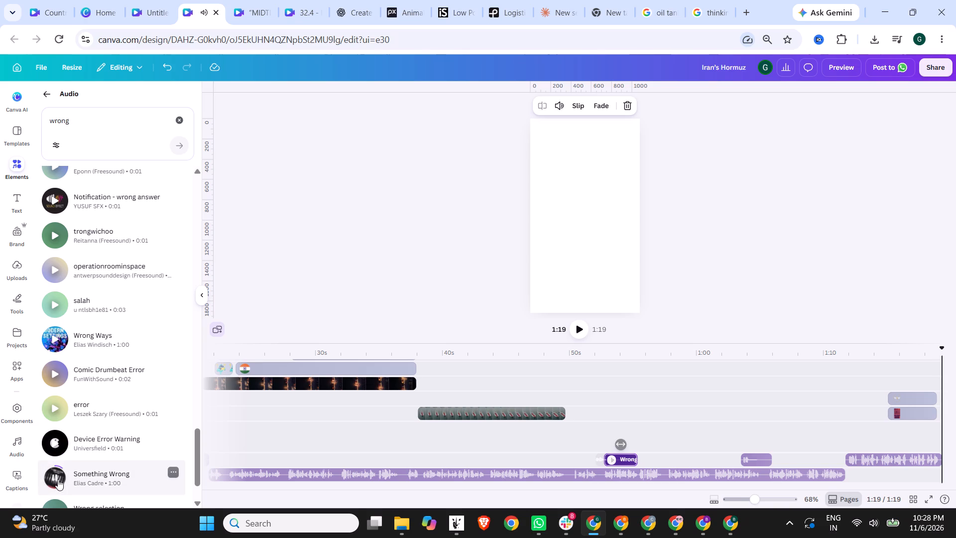
{"action": "left_click", "coordinate": [57, 478]}
Open the full preview of the Iran's Hormuz video.
{"action": "left_click", "coordinate": [834, 62]}
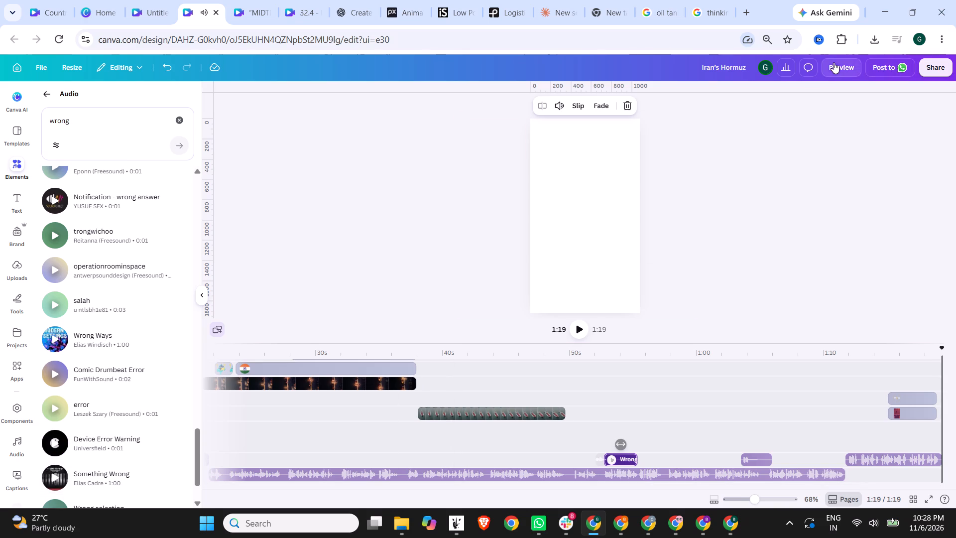
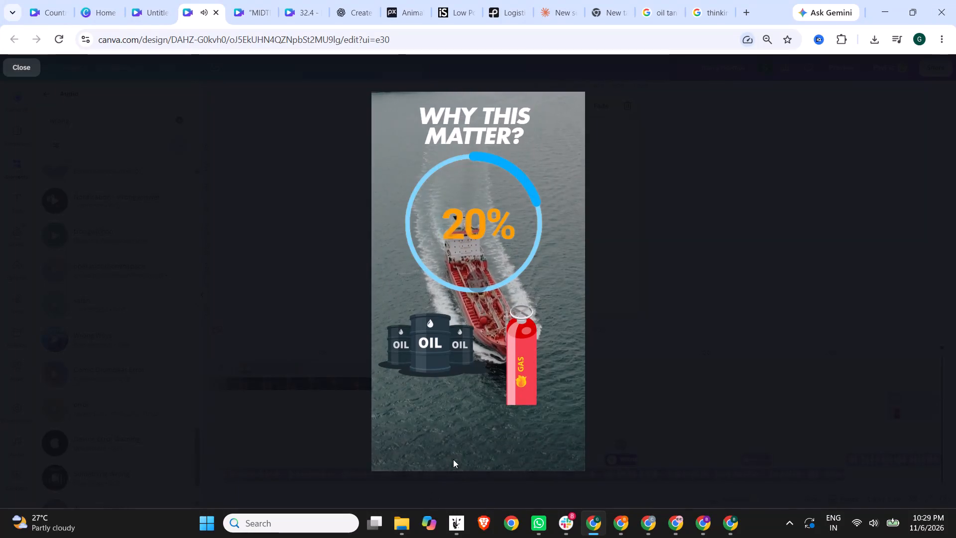
Replay the transition into the "Why this matter?" section in the preview, and return to the editor.
{"action": "left_click", "coordinate": [449, 459]}
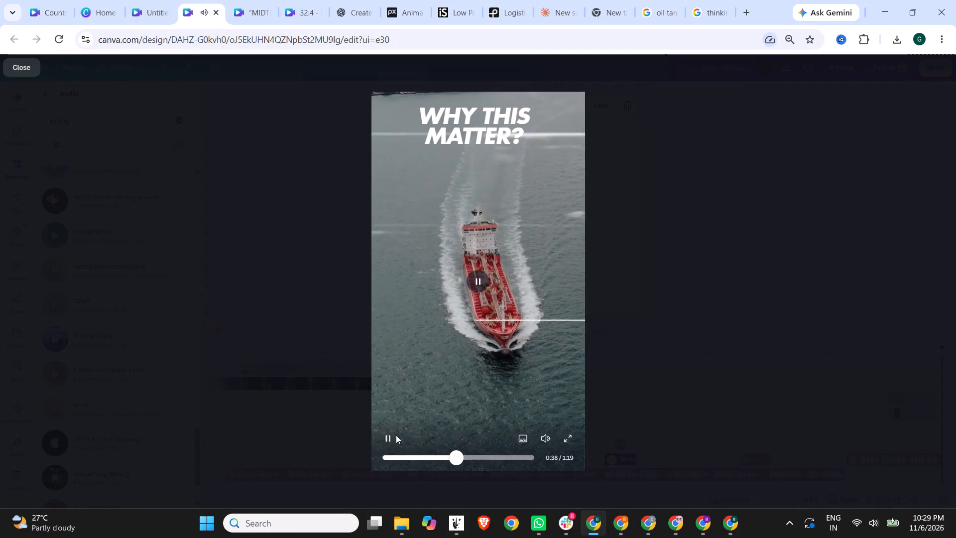
{"action": "left_click", "coordinate": [392, 437]}
{"action": "left_click", "coordinate": [682, 364]}
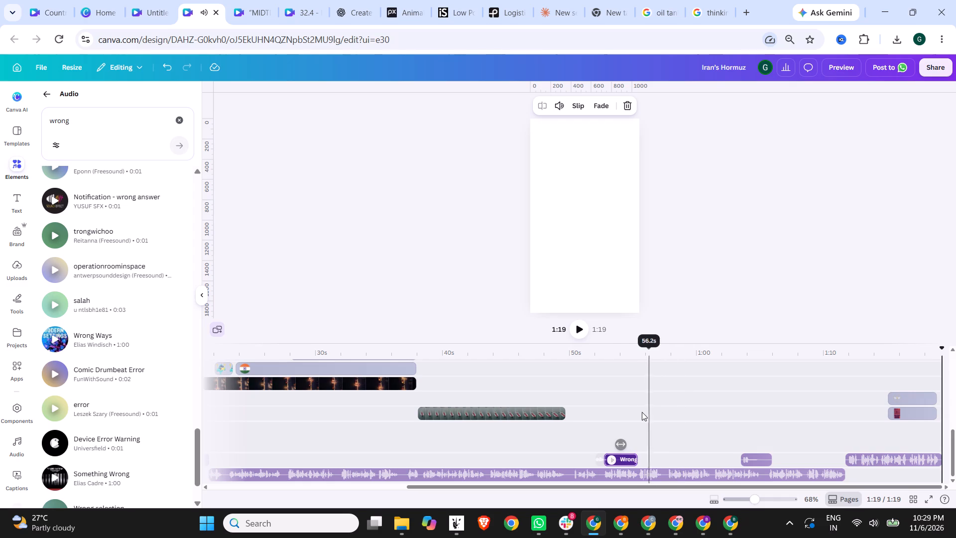
Move the red ship video clip slightly earlier to overlap the preceding night port clip, and extend its end for a 12.3 s duration.
{"action": "scroll", "coordinate": [641, 412], "scroll_direction": "up", "scroll_amount": 4}
{"action": "scroll", "coordinate": [525, 391], "scroll_direction": "down", "scroll_amount": 4}
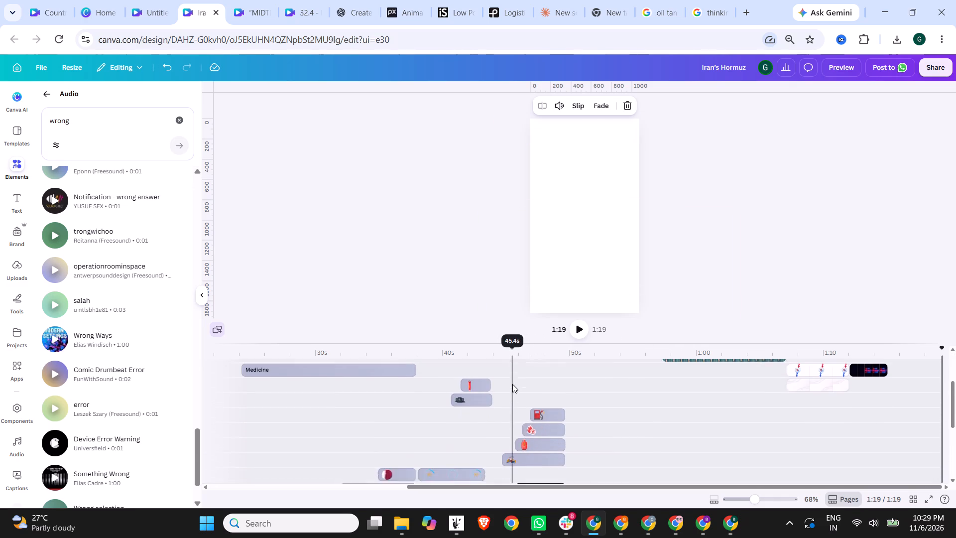
{"action": "left_click", "coordinate": [433, 411]}
{"action": "left_click_drag", "start_coordinate": [419, 412], "coordinate": [411, 412]}
{"action": "left_click_drag", "start_coordinate": [419, 413], "coordinate": [409, 413]}
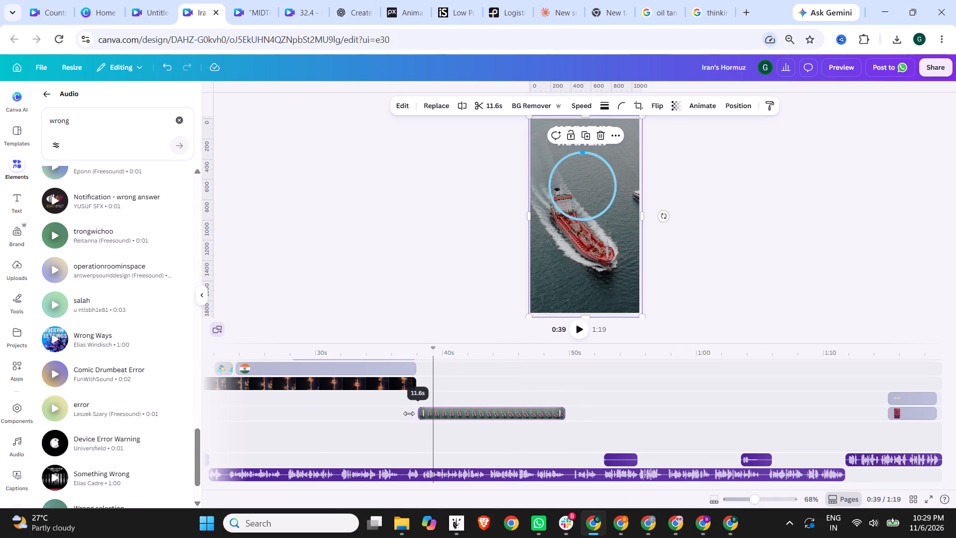
{"action": "left_click_drag", "start_coordinate": [409, 413], "coordinate": [408, 413]}
{"action": "left_click_drag", "start_coordinate": [458, 413], "coordinate": [450, 413]}
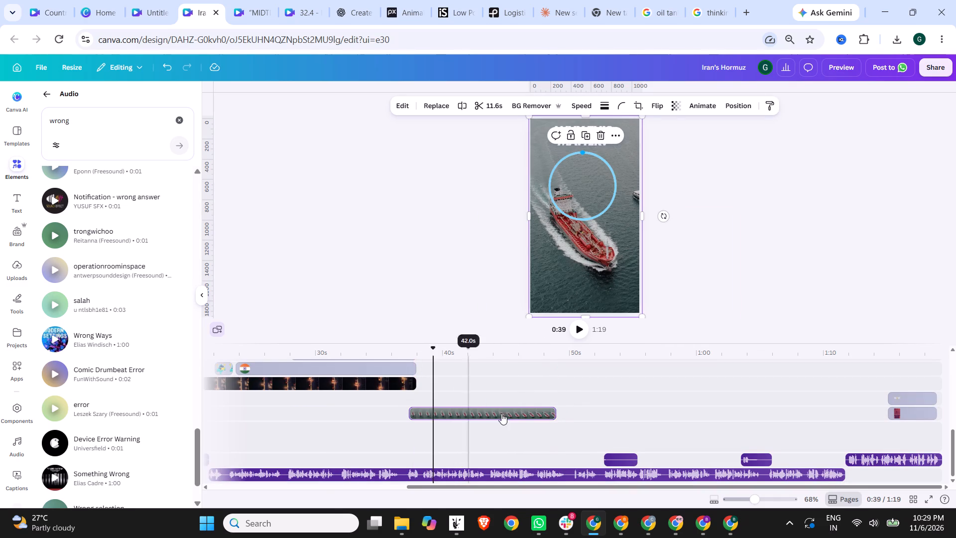
{"action": "left_click_drag", "start_coordinate": [555, 412], "coordinate": [563, 412]}
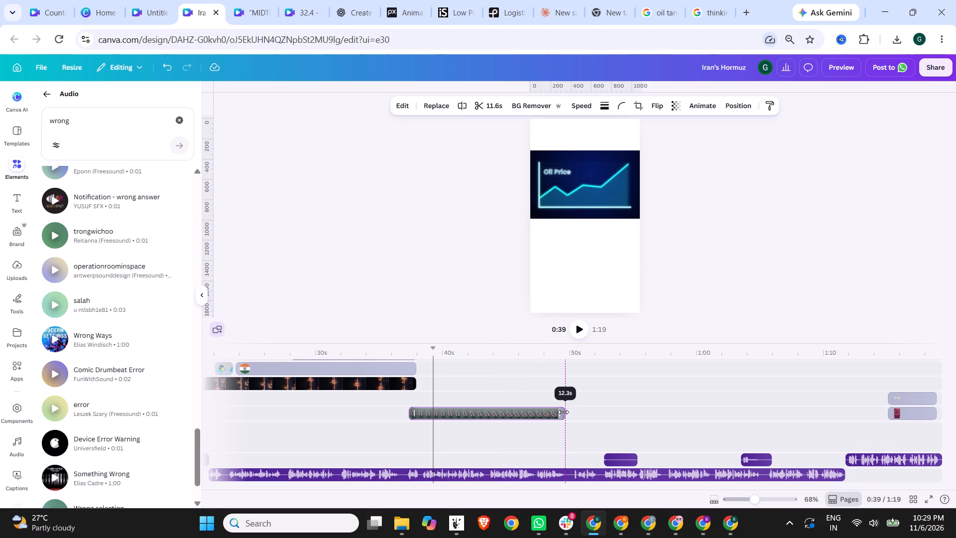
{"action": "left_click_drag", "start_coordinate": [563, 412], "coordinate": [564, 412]}
Preview the video again, jumping back through the import and container ship scenes to about 0:16 to check them.
{"action": "scroll", "coordinate": [575, 403], "scroll_direction": "up", "scroll_amount": 3}
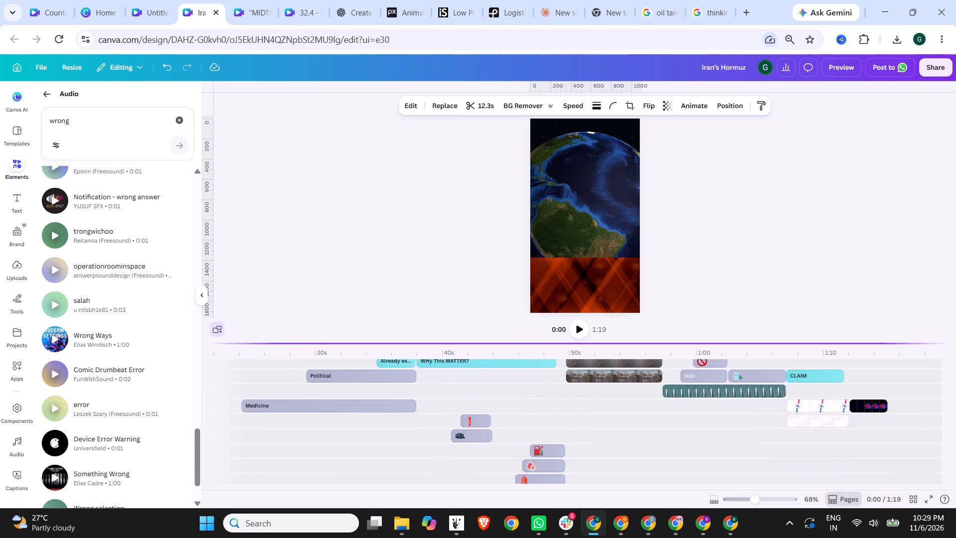
{"action": "left_click", "coordinate": [846, 70]}
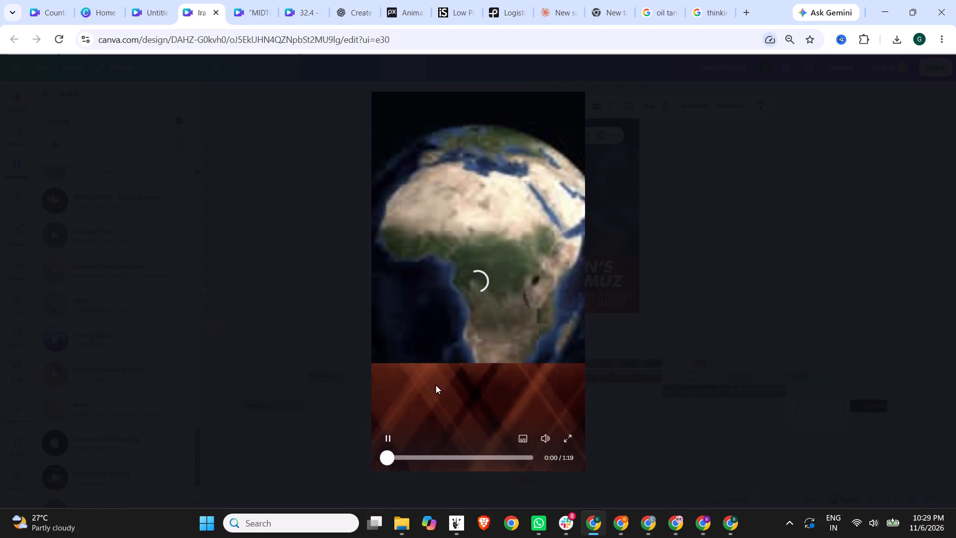
{"action": "left_click", "coordinate": [411, 453]}
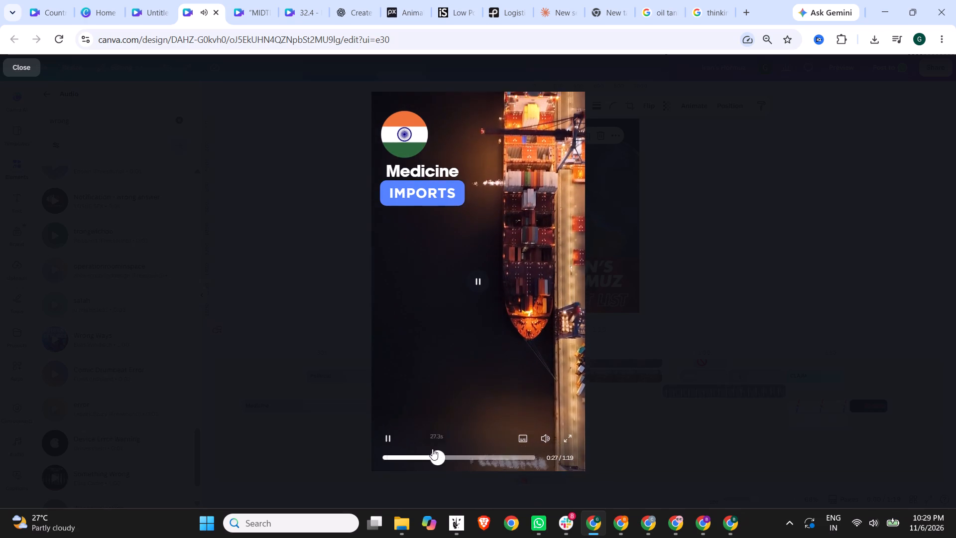
{"action": "left_click", "coordinate": [426, 453]}
{"action": "left_click", "coordinate": [421, 456]}
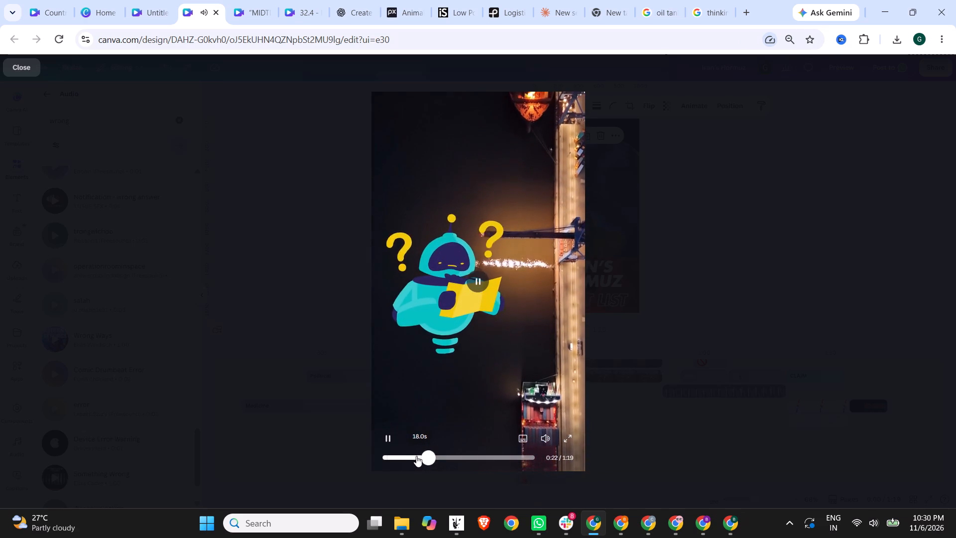
{"action": "left_click", "coordinate": [415, 457]}
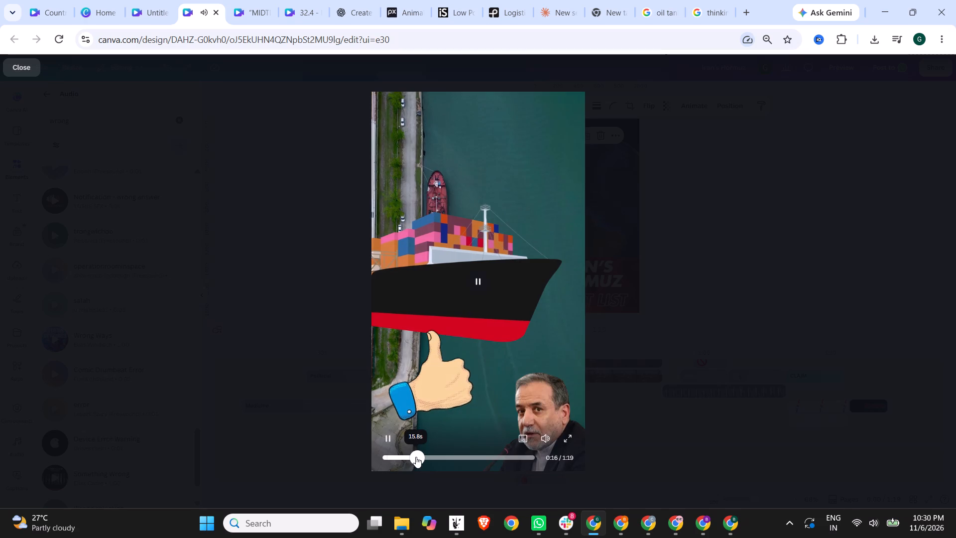
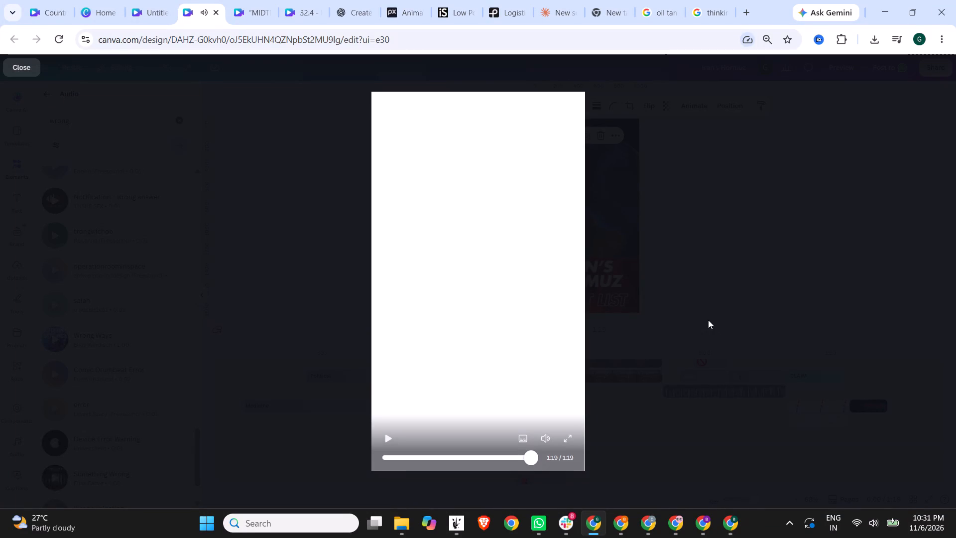
Close the preview and extend the ends of the closing WSW background and logo clips, making each 4.1 s long.
{"action": "left_click", "coordinate": [708, 320]}
{"action": "scroll", "coordinate": [912, 446], "scroll_direction": "down", "scroll_amount": 3}
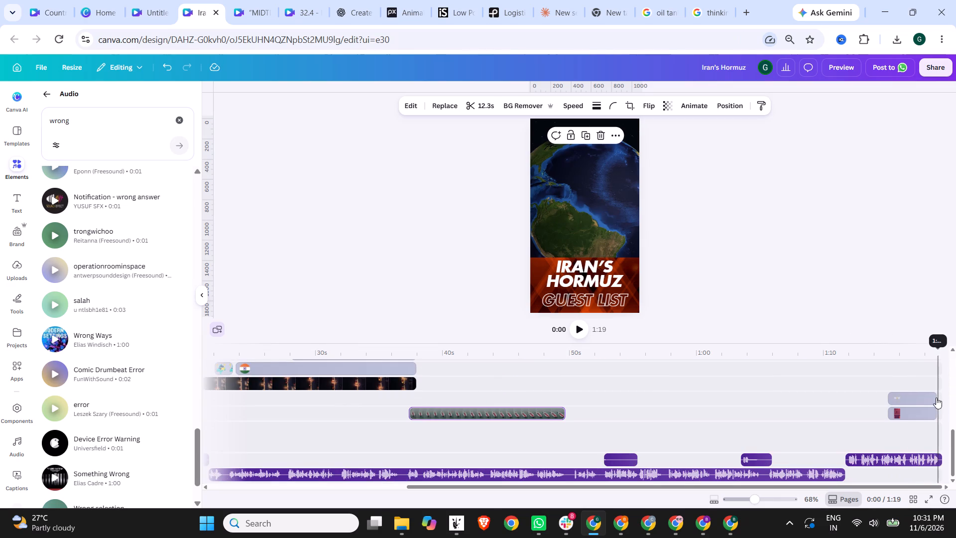
{"action": "left_click", "coordinate": [931, 398]}
{"action": "left_click", "coordinate": [925, 408]}
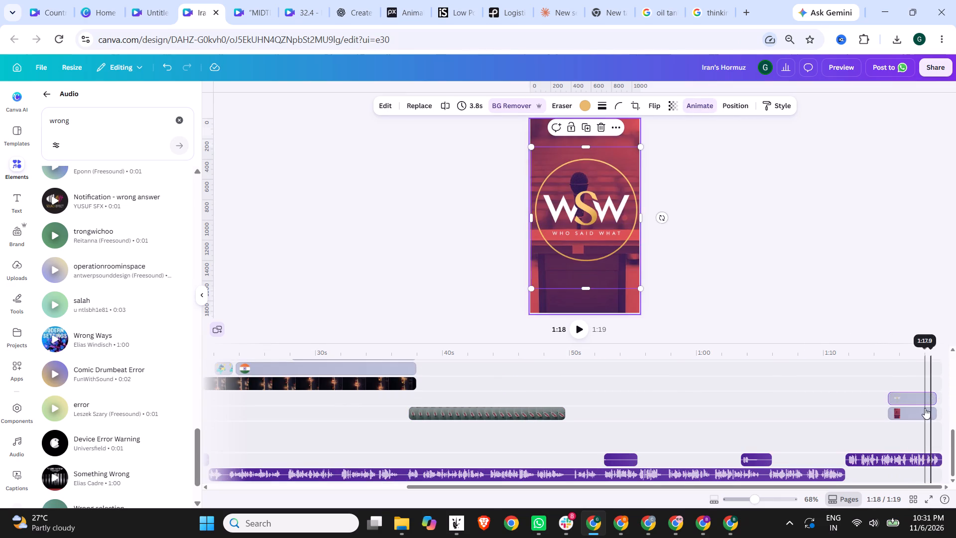
{"action": "left_click_drag", "start_coordinate": [936, 410], "coordinate": [940, 411]}
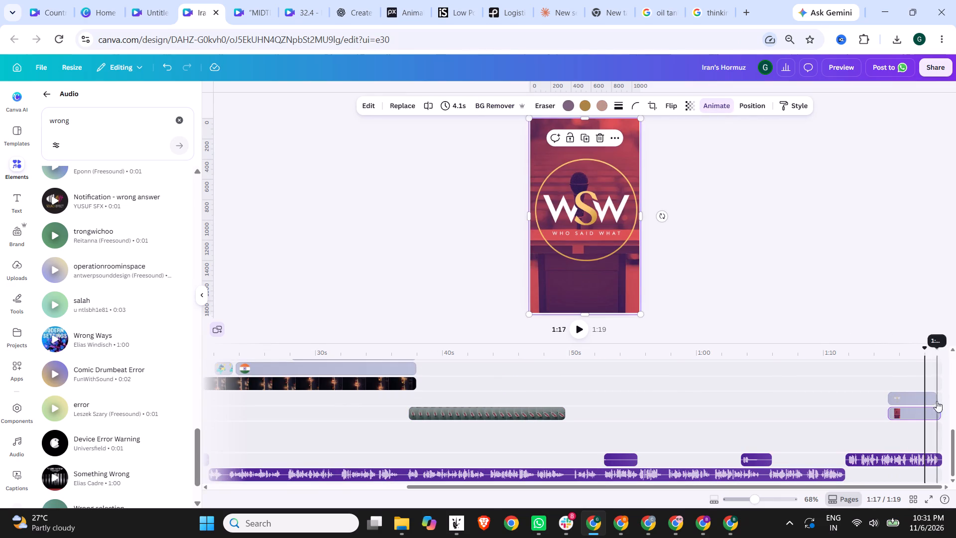
{"action": "left_click", "coordinate": [931, 398]}
{"action": "left_click_drag", "start_coordinate": [931, 398], "coordinate": [938, 398]}
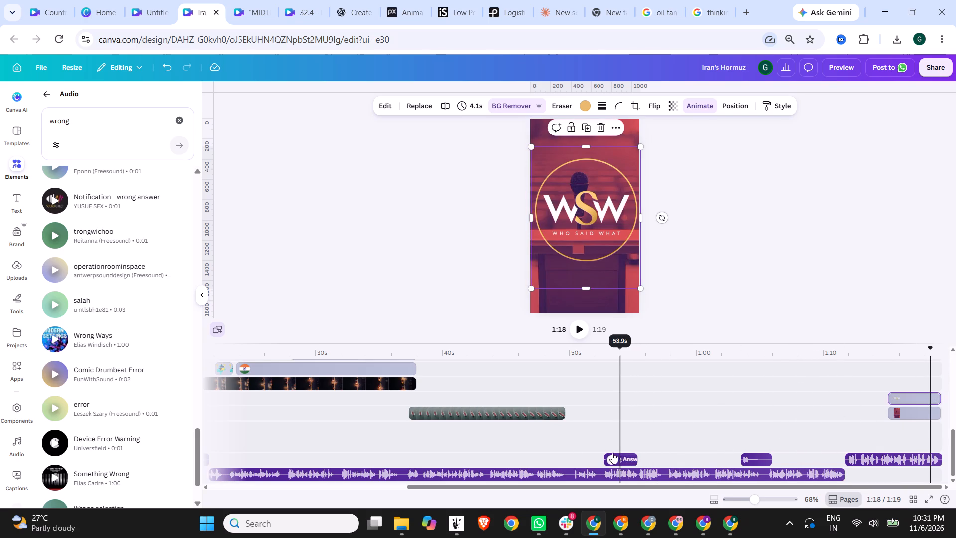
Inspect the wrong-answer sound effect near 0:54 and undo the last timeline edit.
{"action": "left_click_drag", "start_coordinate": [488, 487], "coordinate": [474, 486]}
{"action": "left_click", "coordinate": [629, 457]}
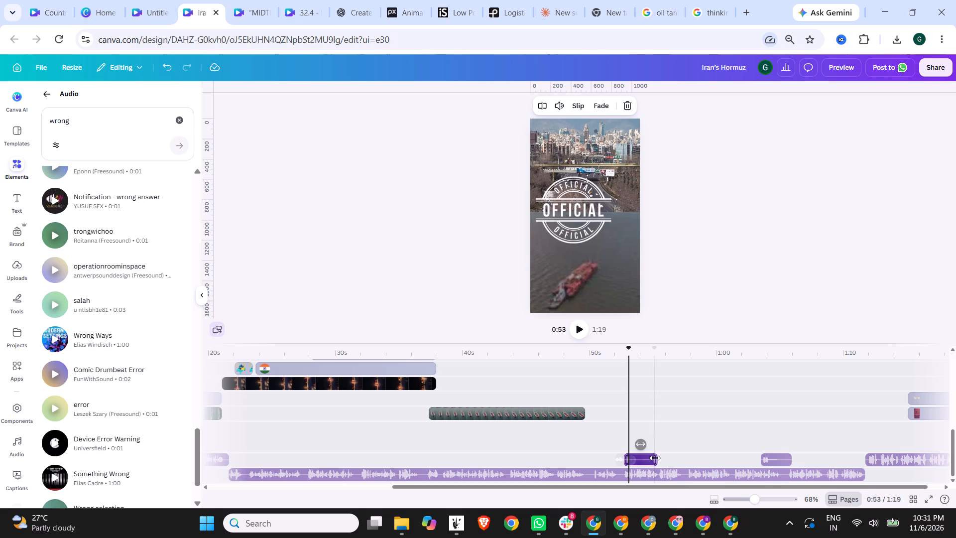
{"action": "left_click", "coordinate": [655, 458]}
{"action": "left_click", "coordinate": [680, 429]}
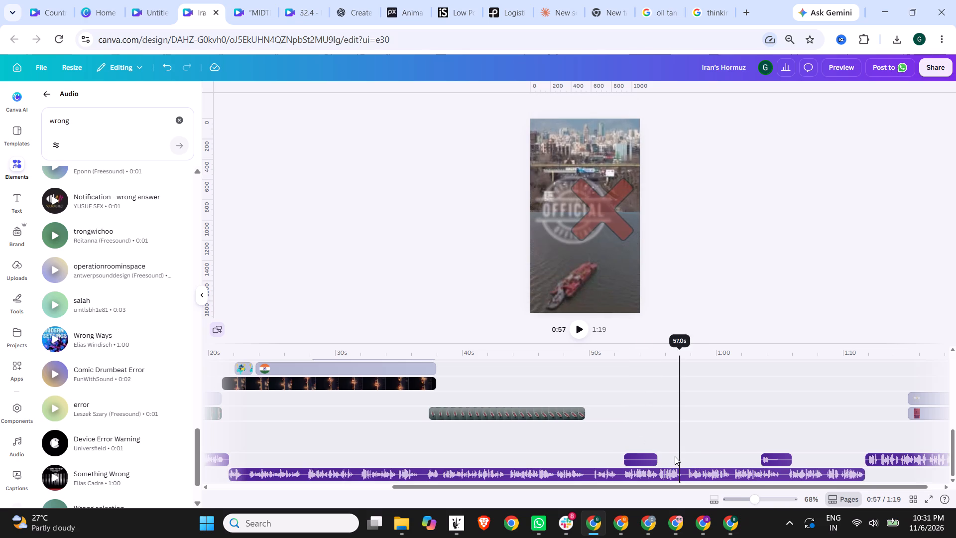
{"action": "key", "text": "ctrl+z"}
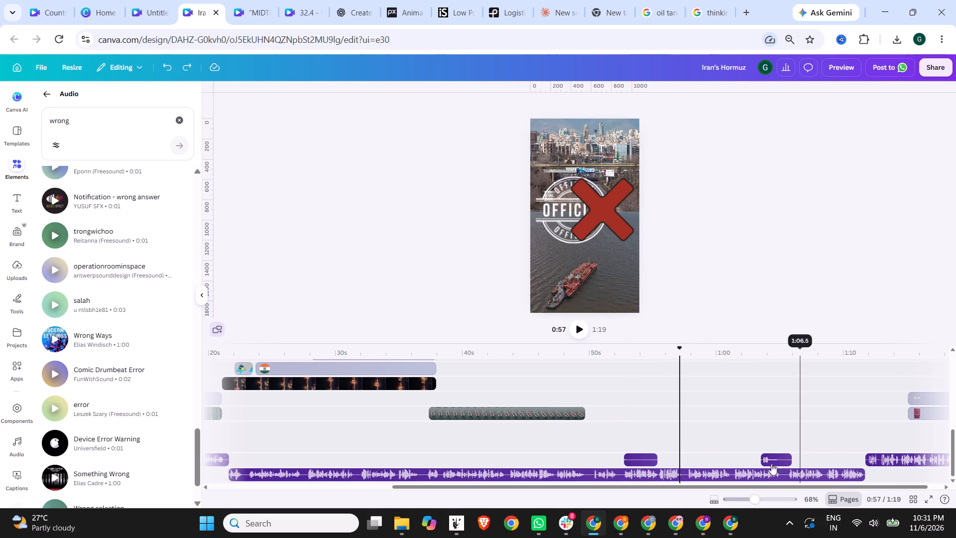
Play the OFFICIAL stamp scene from about 0:51 and delete the wrong-answer sound effect beneath it.
{"action": "left_click", "coordinate": [604, 356]}
{"action": "left_click", "coordinate": [580, 326]}
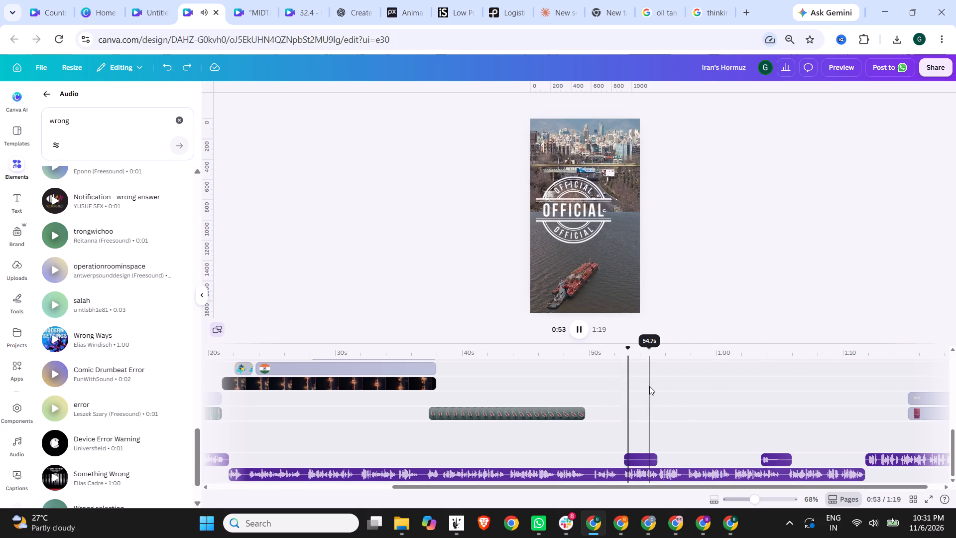
{"action": "left_click", "coordinate": [637, 459]}
{"action": "key", "text": "Delete"}
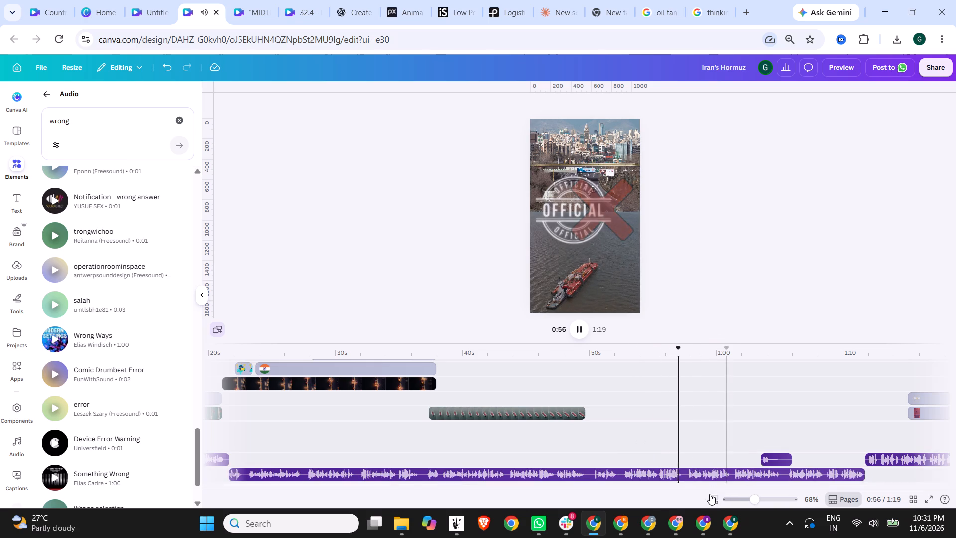
Extend the end of the closing WSW logo clip for a duration of 4.1 s.
{"action": "left_click_drag", "start_coordinate": [699, 488], "coordinate": [788, 489]}
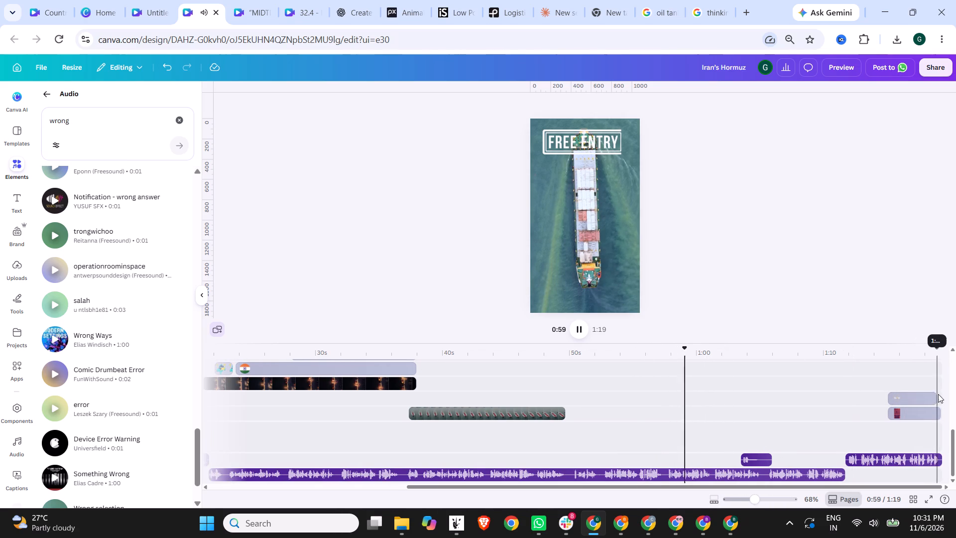
{"action": "left_click_drag", "start_coordinate": [934, 395], "coordinate": [940, 395]}
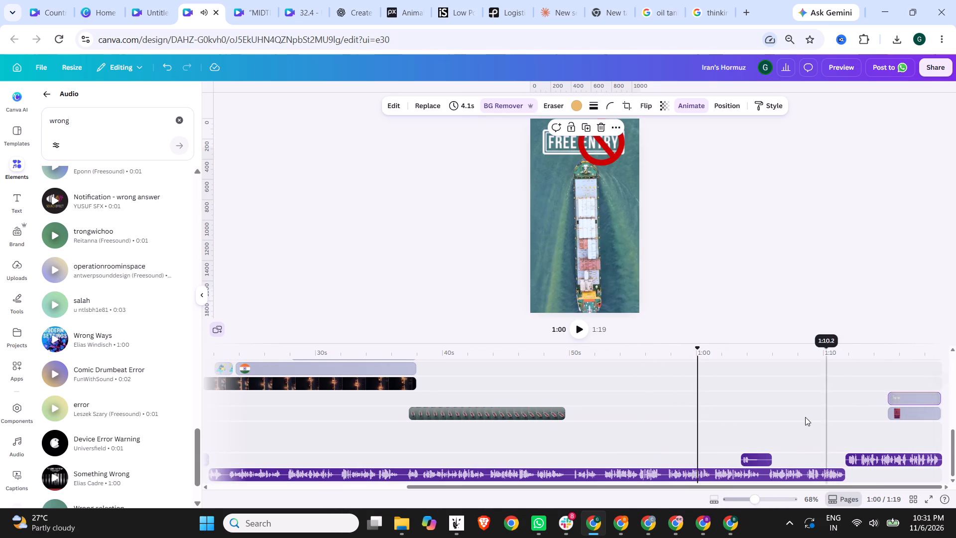
Trim the end of the sound effect under the document-and-cash graphic to about 1:05, and play it back from 1:02.8.
{"action": "left_click", "coordinate": [760, 455]}
{"action": "left_click_drag", "start_coordinate": [769, 456], "coordinate": [766, 456]}
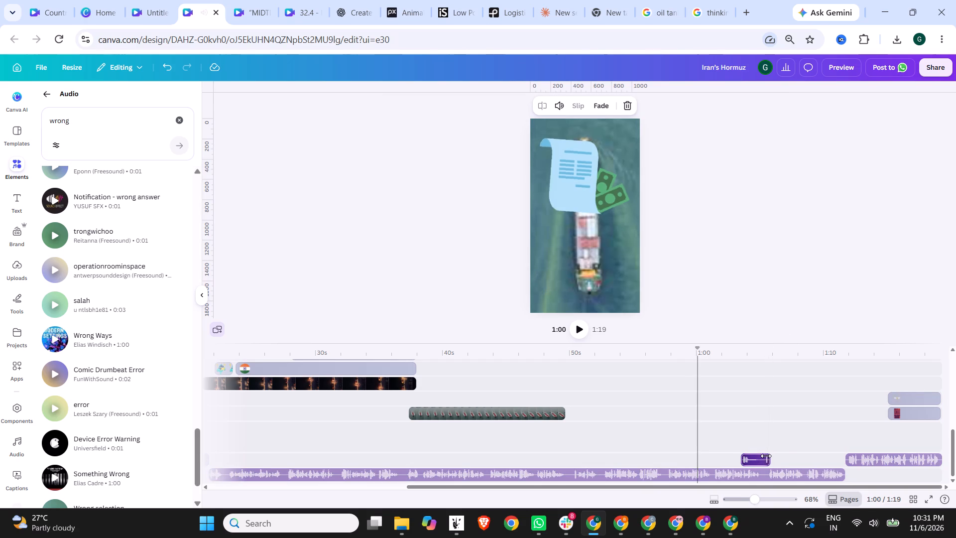
{"action": "left_click_drag", "start_coordinate": [766, 456], "coordinate": [763, 456]}
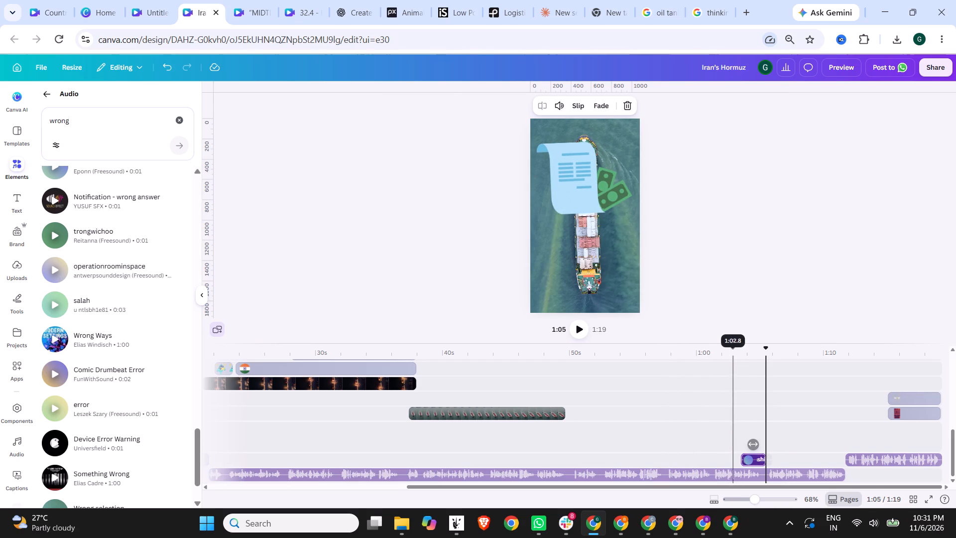
{"action": "left_click", "coordinate": [733, 356]}
{"action": "left_click", "coordinate": [582, 332]}
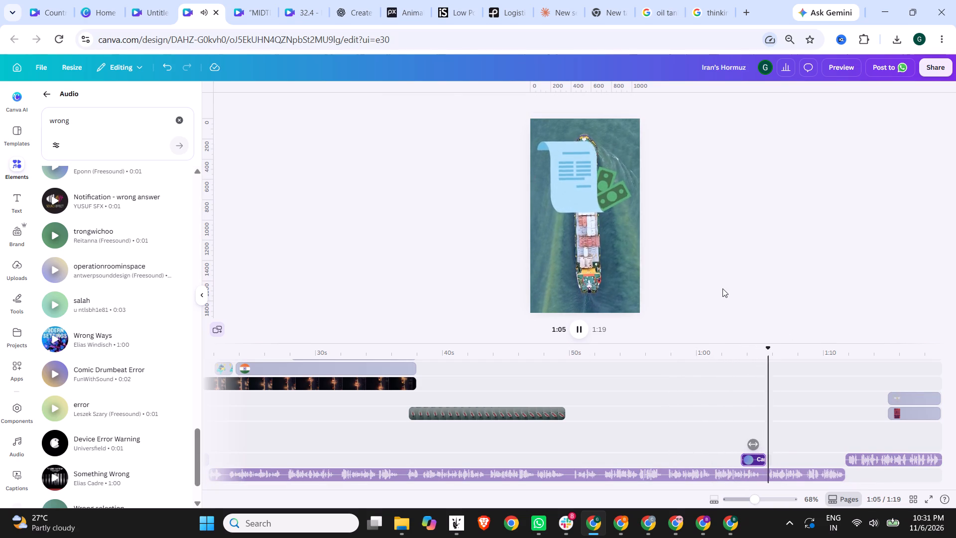
Add a short fade-out to the sound effect under the document-and-cash graphic, and play it back from about 1:01.
{"action": "left_click", "coordinate": [754, 459]}
{"action": "right_click", "coordinate": [754, 459]}
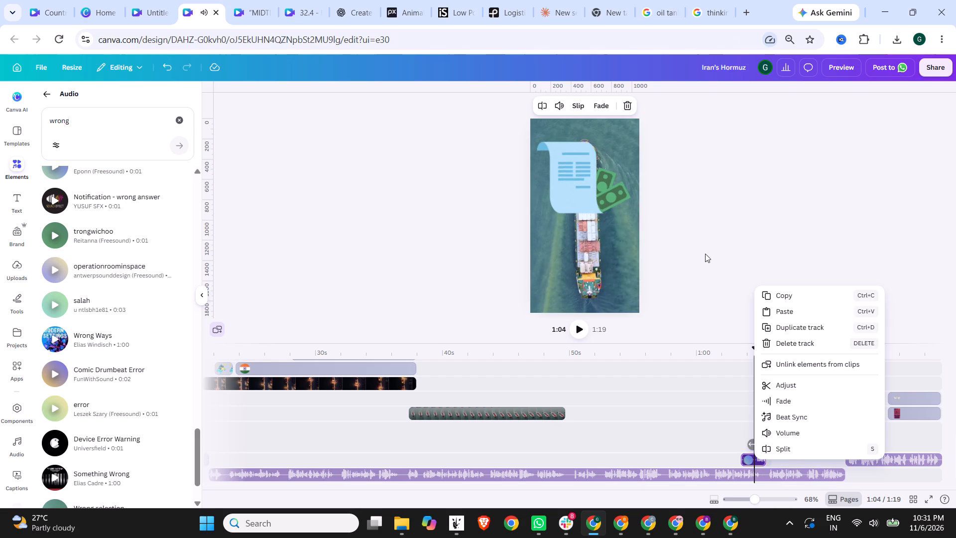
{"action": "left_click", "coordinate": [785, 405]}
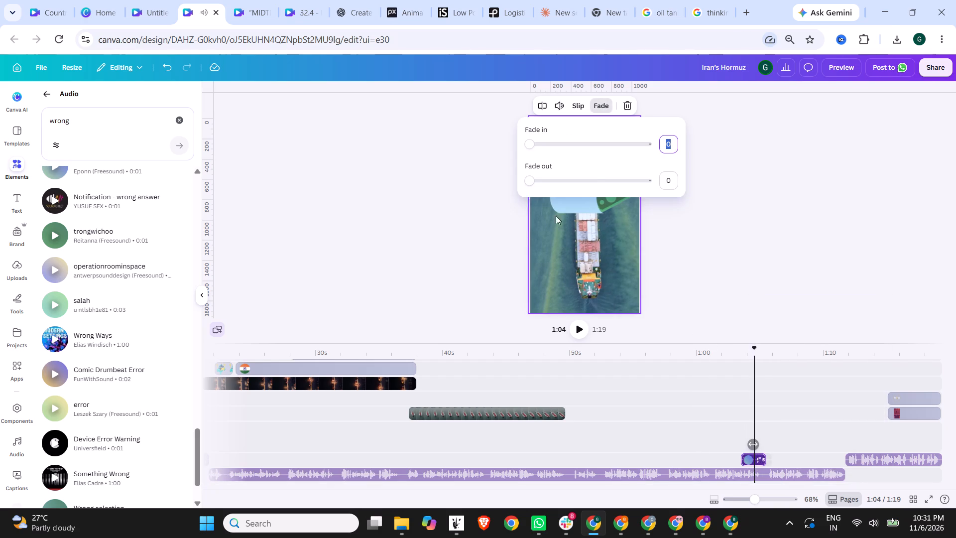
{"action": "left_click_drag", "start_coordinate": [530, 182], "coordinate": [537, 183]}
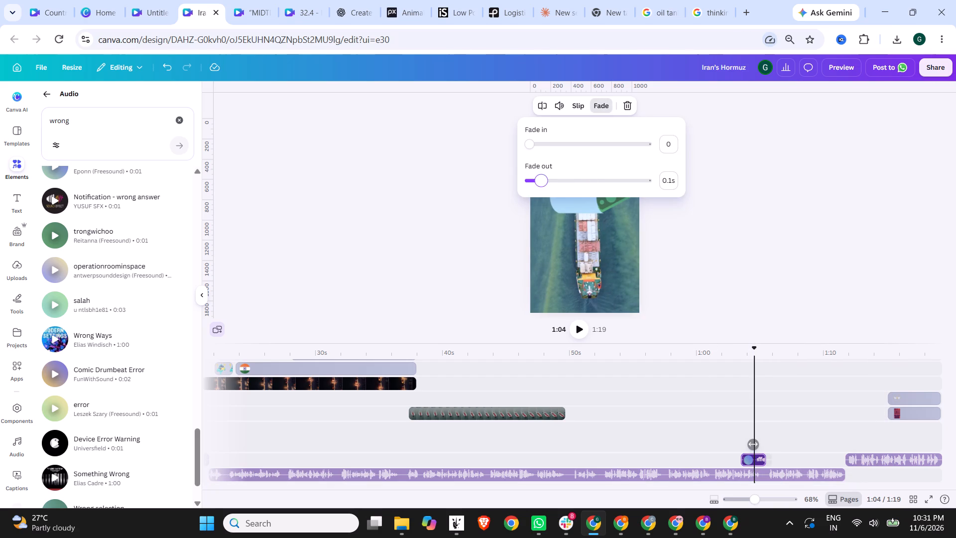
{"action": "left_click_drag", "start_coordinate": [537, 183], "coordinate": [554, 184]}
{"action": "left_click", "coordinate": [719, 255]}
{"action": "left_click", "coordinate": [717, 357]}
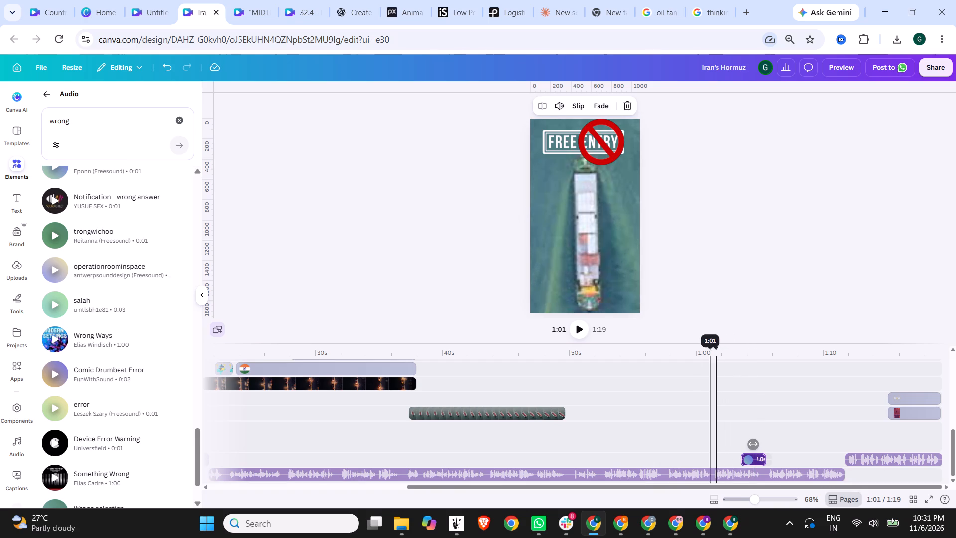
{"action": "left_click", "coordinate": [579, 325]}
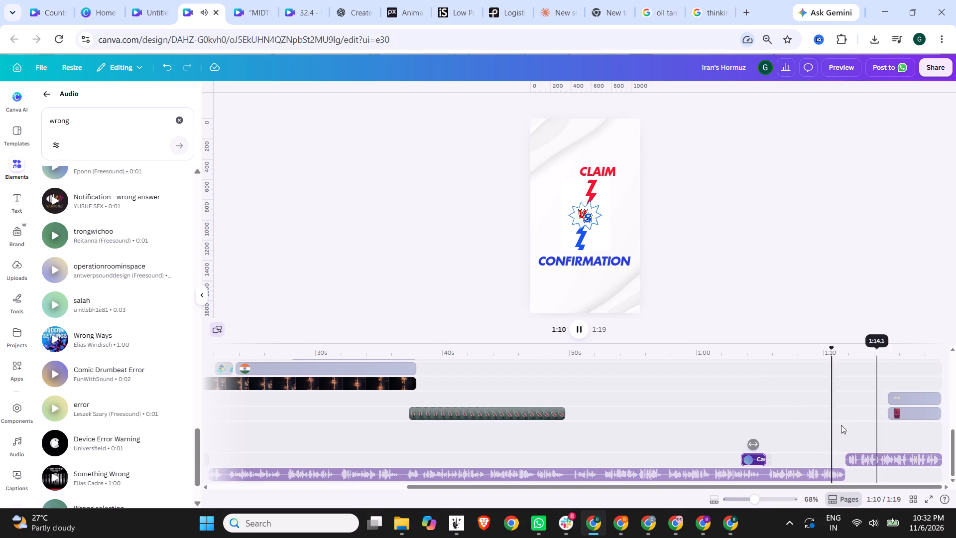
Apply the Block animation to the CLAIM and CONFIRMATION texts, and play the section back from about 1:06.
{"action": "scroll", "coordinate": [796, 418], "scroll_direction": "up", "scroll_amount": 5}
{"action": "left_click", "coordinate": [803, 440]}
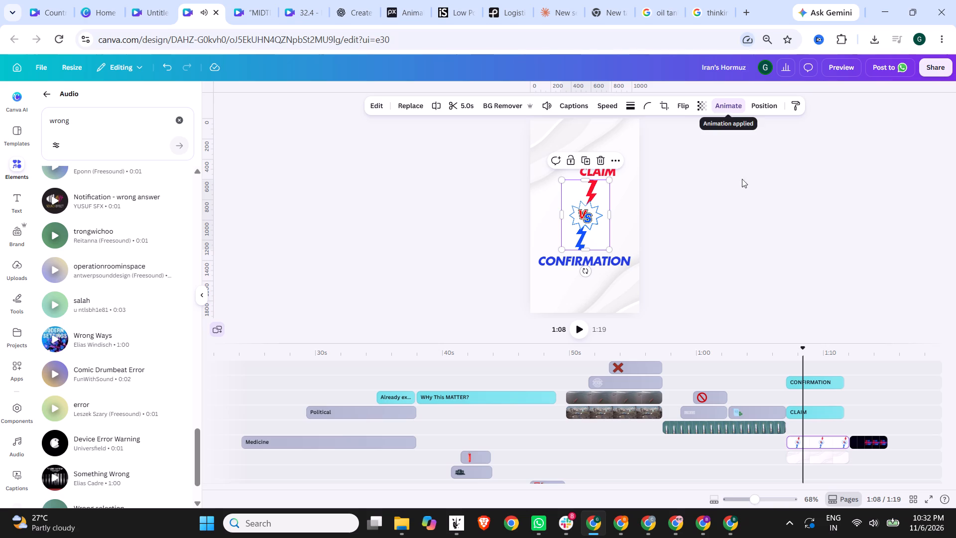
{"action": "left_click", "coordinate": [811, 459]}
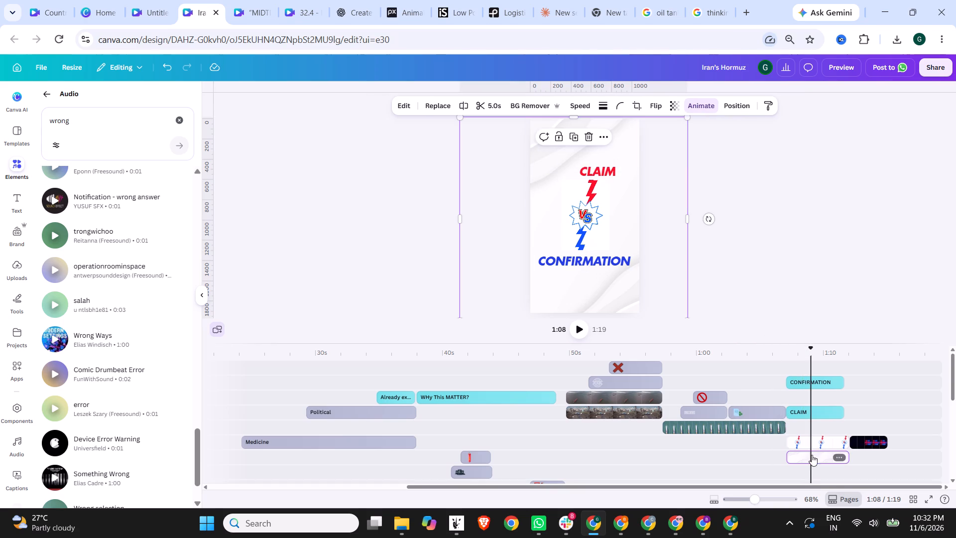
{"action": "left_click", "coordinate": [810, 411]}
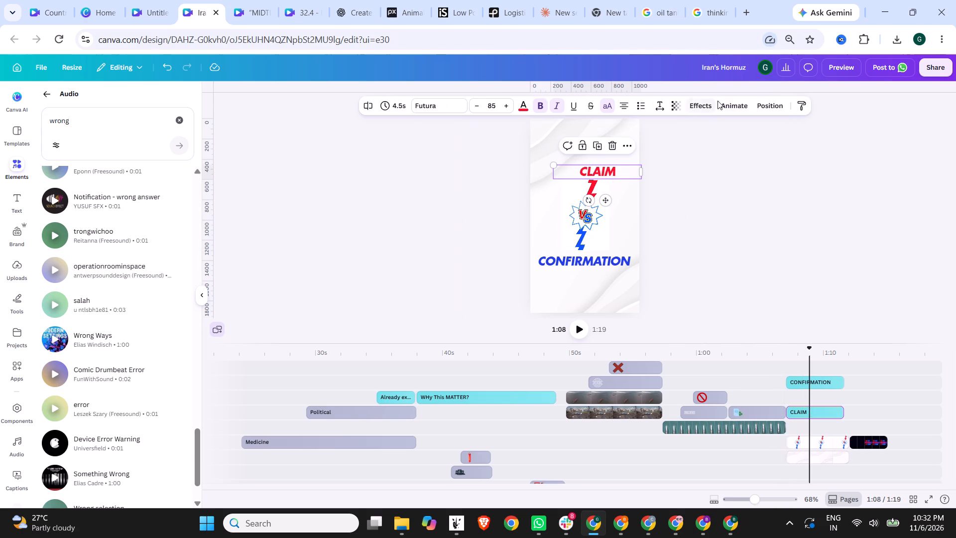
{"action": "left_click", "coordinate": [733, 100]}
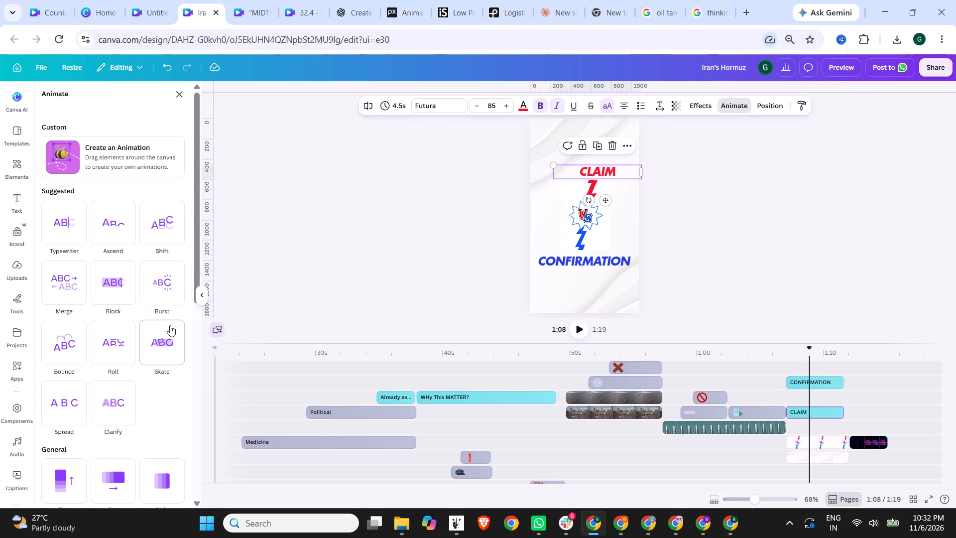
{"action": "left_click", "coordinate": [124, 283]}
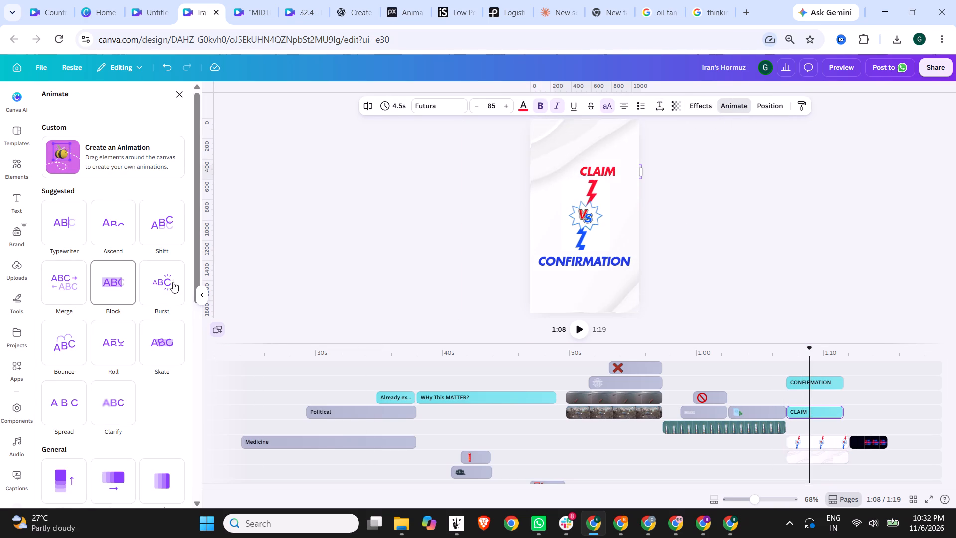
{"action": "left_click", "coordinate": [794, 378]}
{"action": "left_click", "coordinate": [803, 381]}
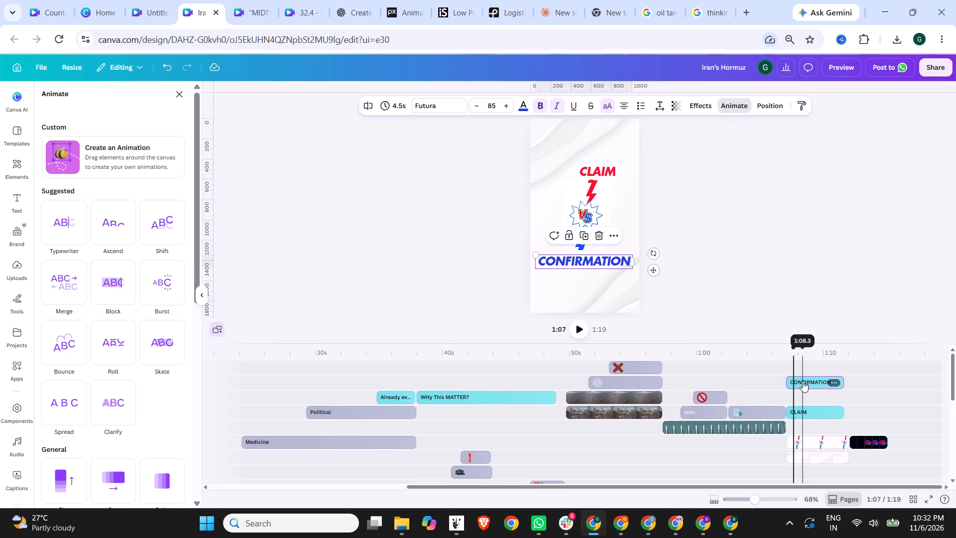
{"action": "left_click", "coordinate": [113, 295]}
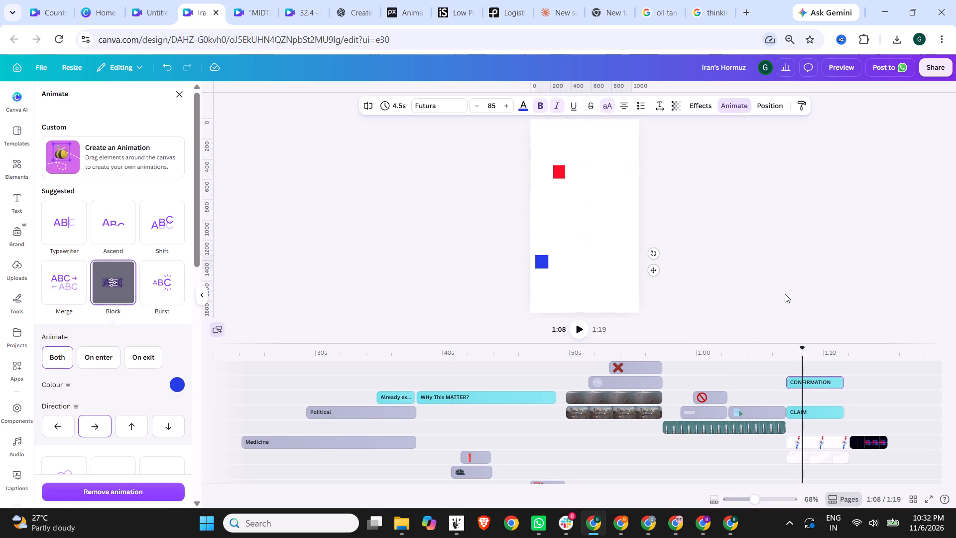
{"action": "left_click", "coordinate": [790, 292]}
{"action": "left_click", "coordinate": [777, 360]}
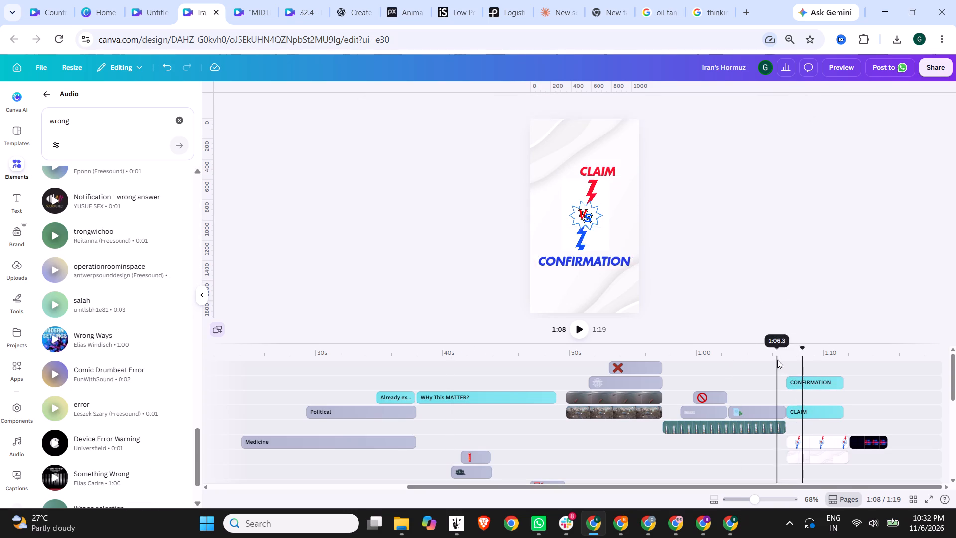
{"action": "left_click", "coordinate": [576, 333]}
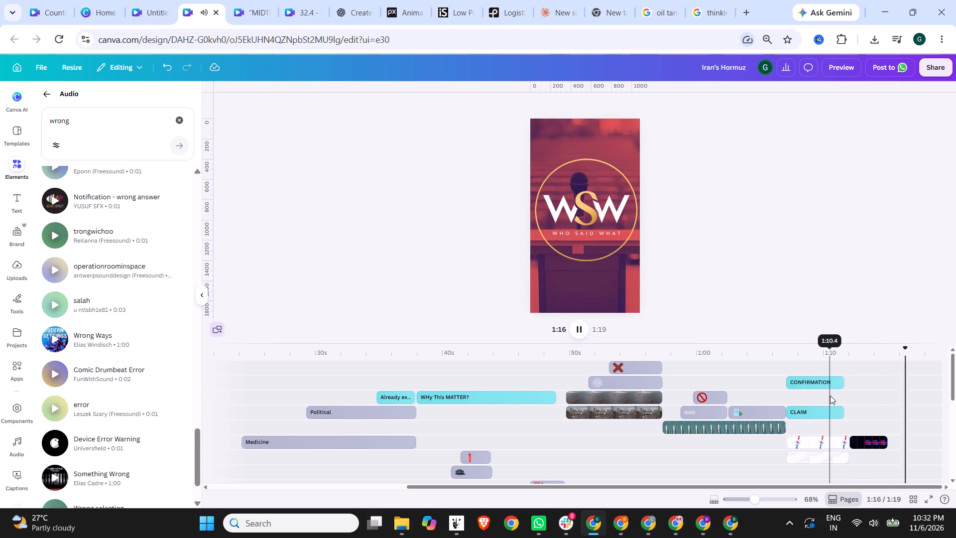
Trim the ends of the VS lightning clip and its white background to 4.5 s, matching the CLAIM and CONFIRMATION texts.
{"action": "left_click", "coordinate": [845, 441]}
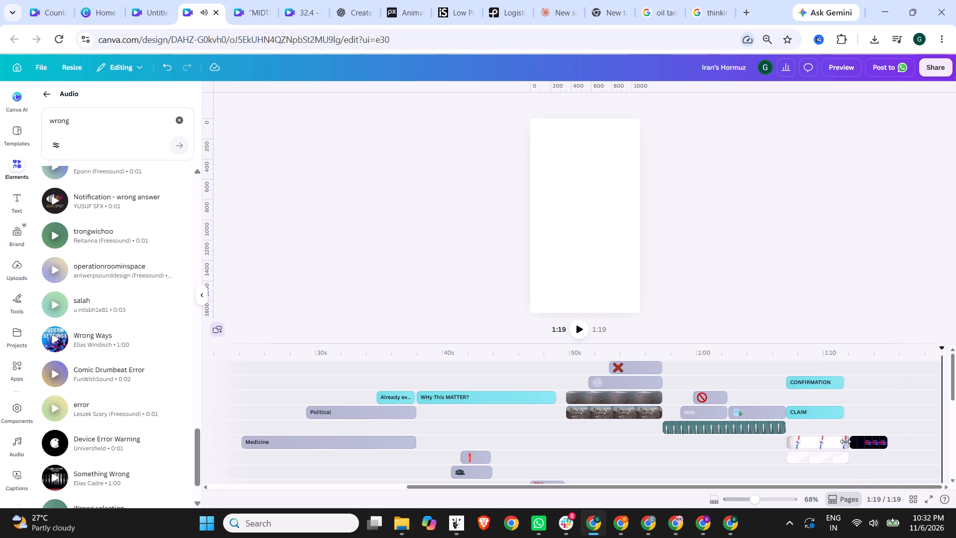
{"action": "left_click", "coordinate": [846, 454]}
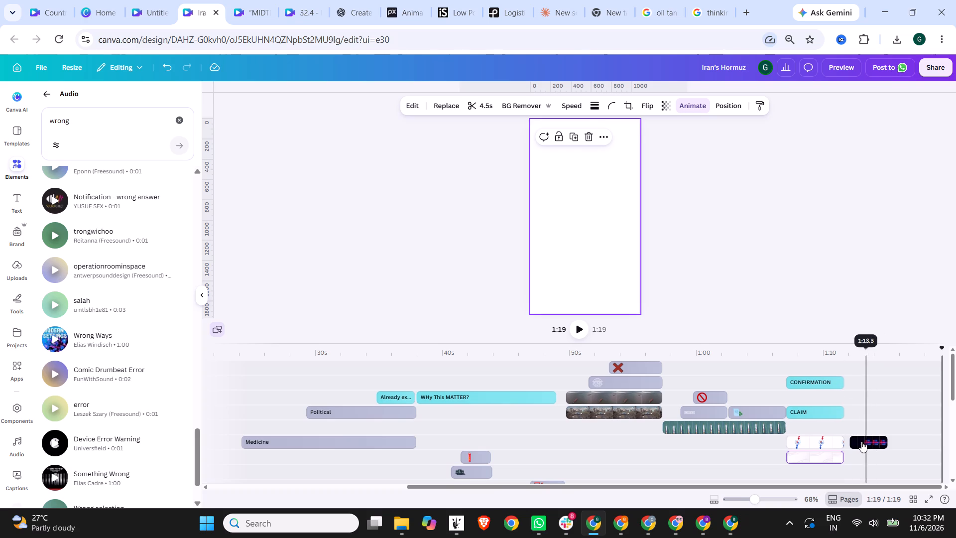
Move the Like-Subscribe-Share clip to directly follow the VS clip, extend its end to 3.4 s, and play back from about 1:08.
{"action": "left_click", "coordinate": [857, 441]}
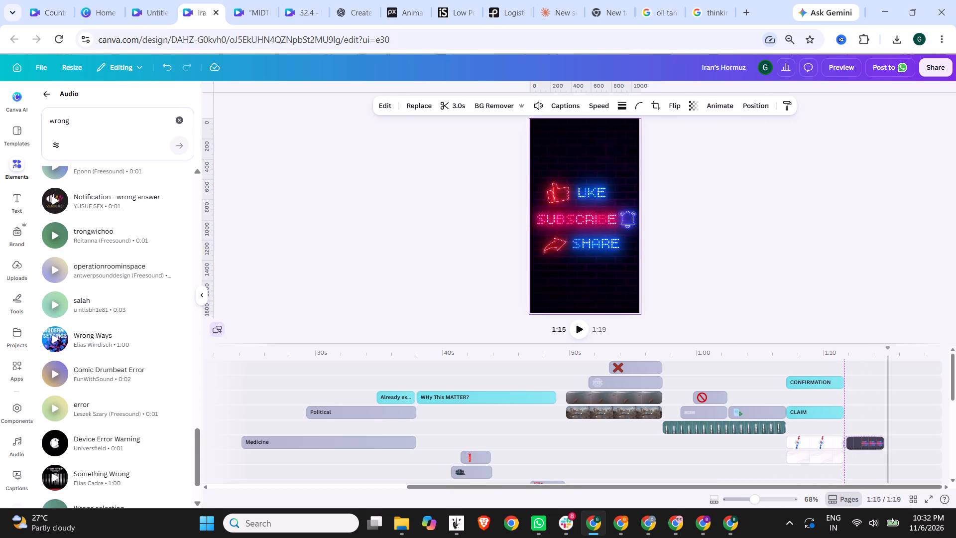
{"action": "left_click_drag", "start_coordinate": [880, 443], "coordinate": [886, 442]}
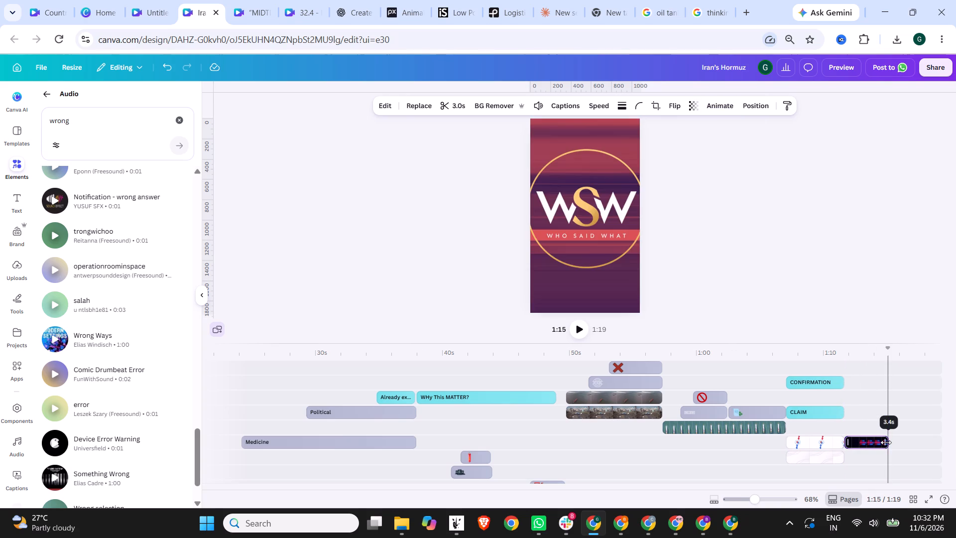
{"action": "left_click_drag", "start_coordinate": [886, 442], "coordinate": [885, 442]}
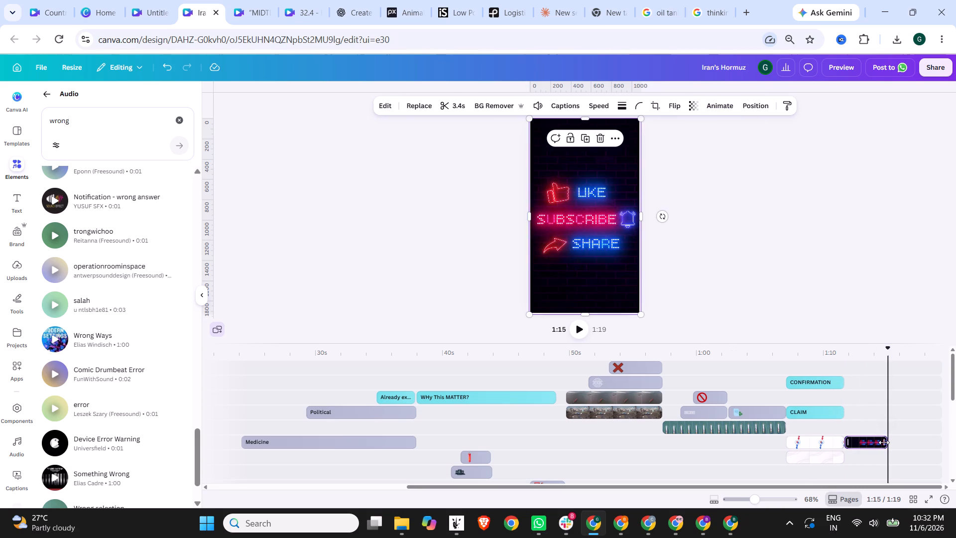
{"action": "left_click", "coordinate": [798, 352]}
{"action": "left_click", "coordinate": [580, 322]}
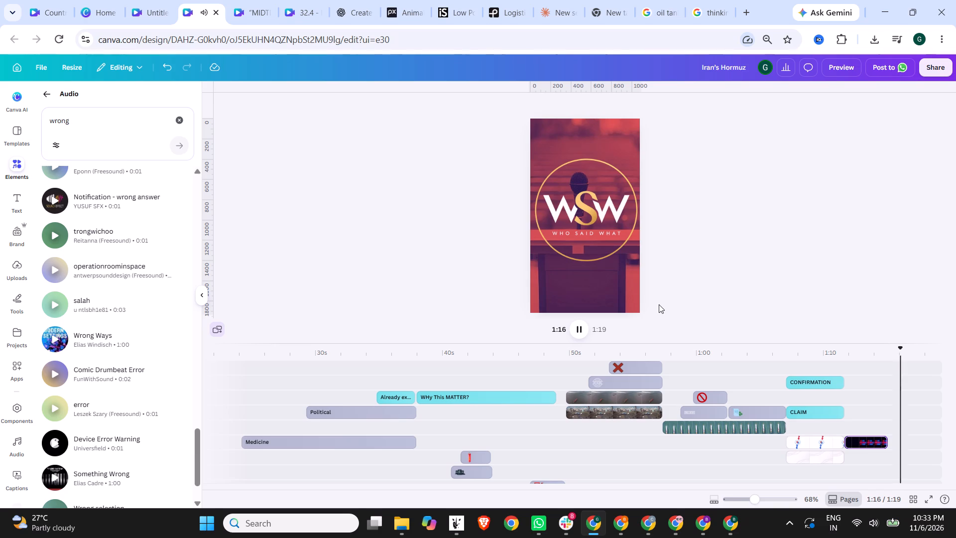
Download the Iran's Hormuz design as an MP4 video at 1080p quality.
{"action": "left_click", "coordinate": [942, 63]}
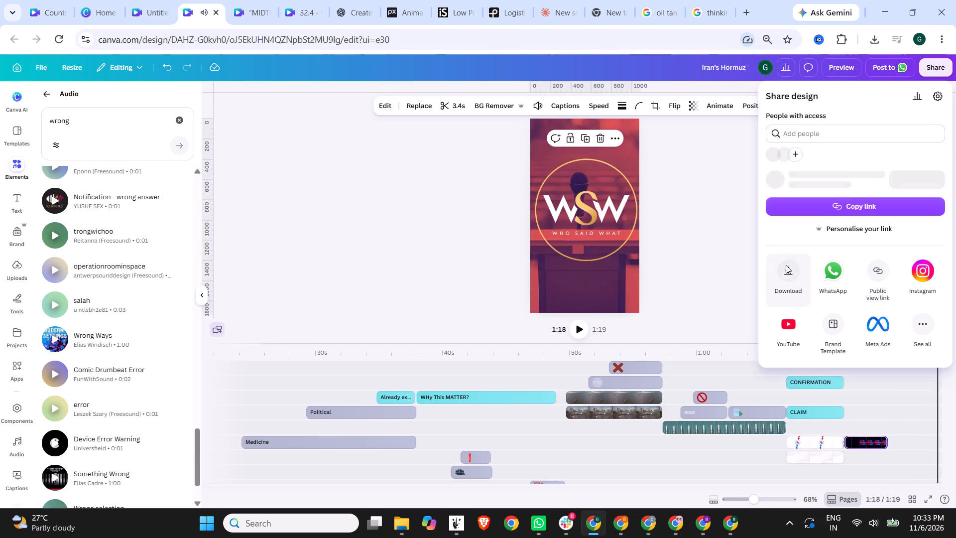
{"action": "left_click", "coordinate": [786, 265]}
{"action": "left_click", "coordinate": [775, 282]}
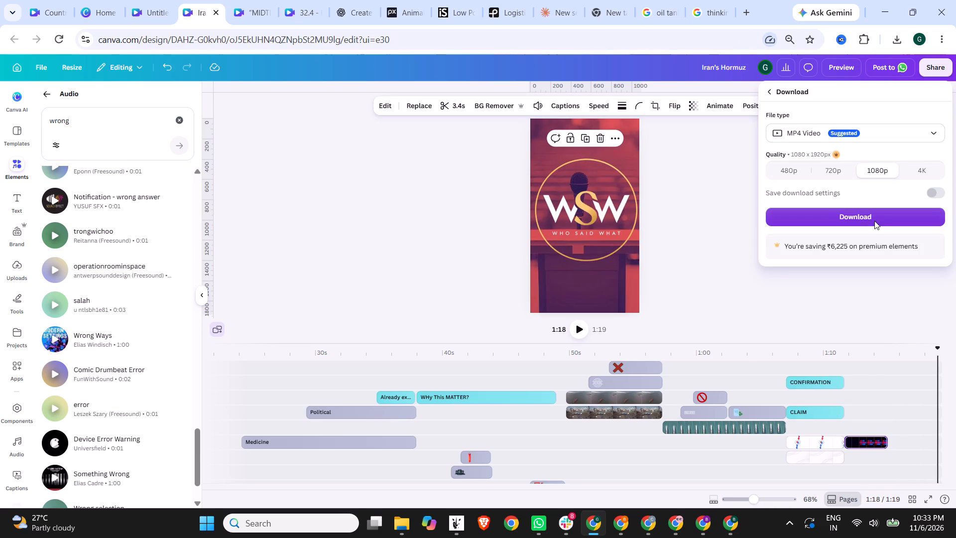
{"action": "left_click", "coordinate": [874, 221]}
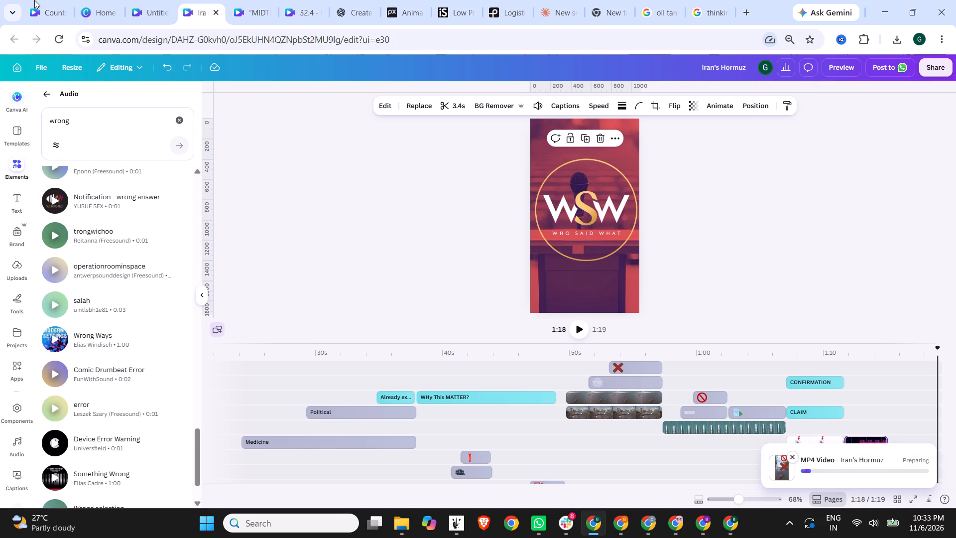
Switch to YouTube Studio, leave the realtime performance report for the channel dashboard, and return to the Canva design.
{"action": "left_click", "coordinate": [678, 515]}
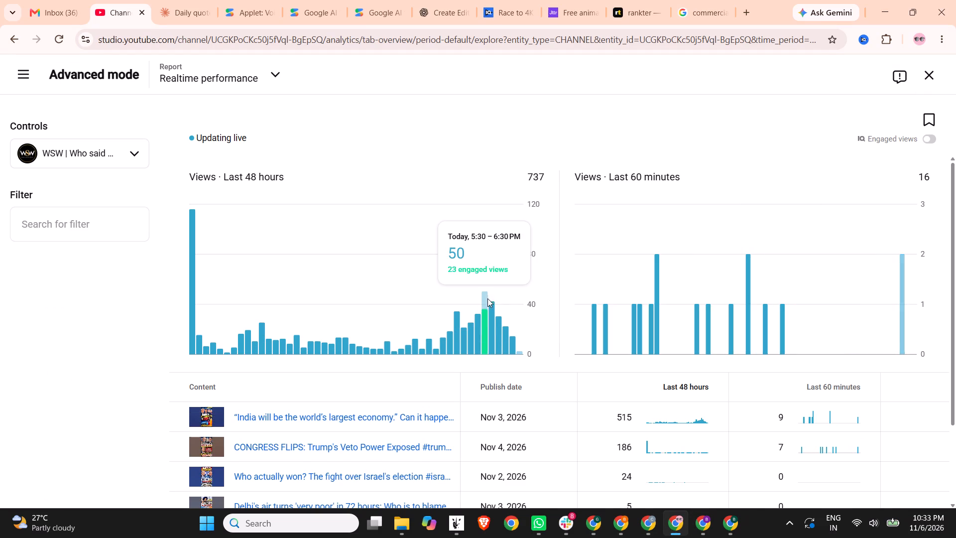
{"action": "left_click", "coordinate": [933, 73]}
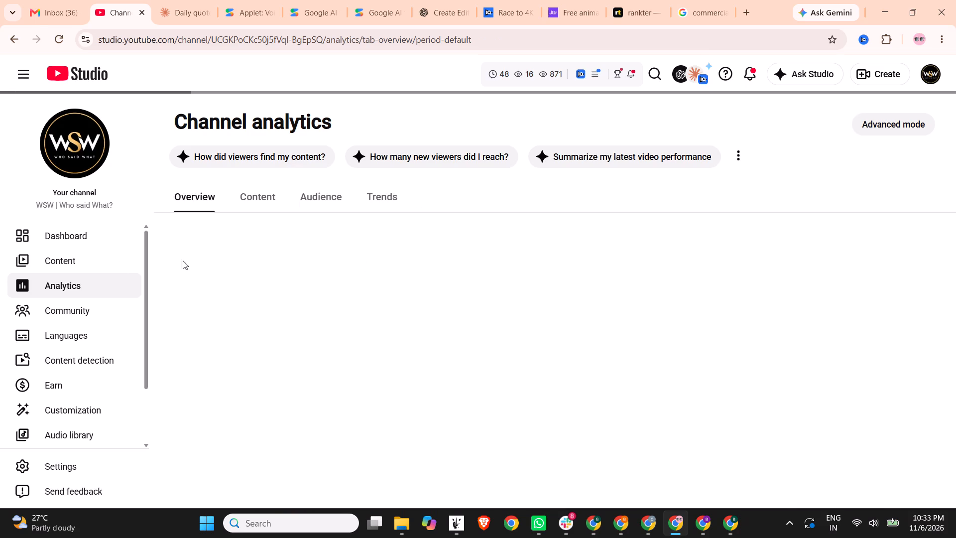
{"action": "left_click", "coordinate": [42, 231]}
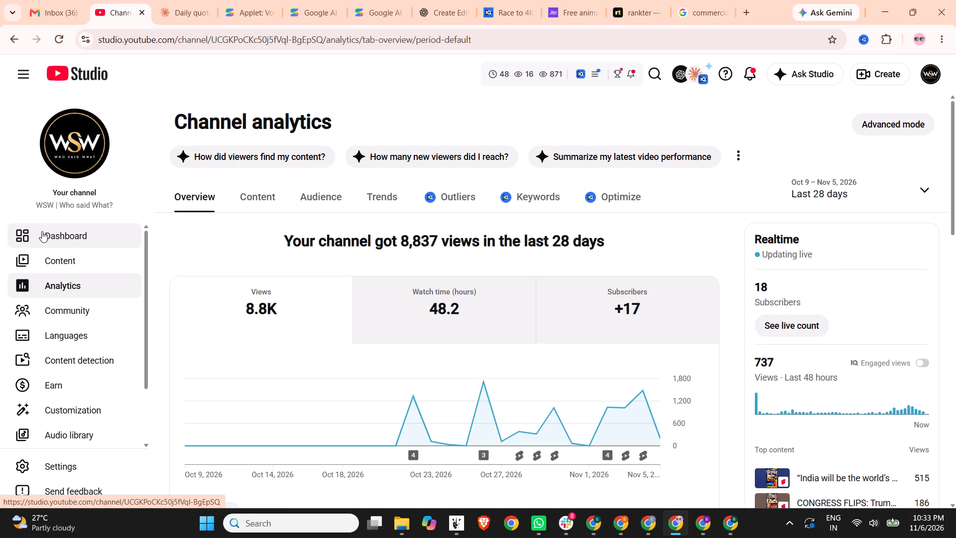
{"action": "left_click", "coordinate": [589, 525]}
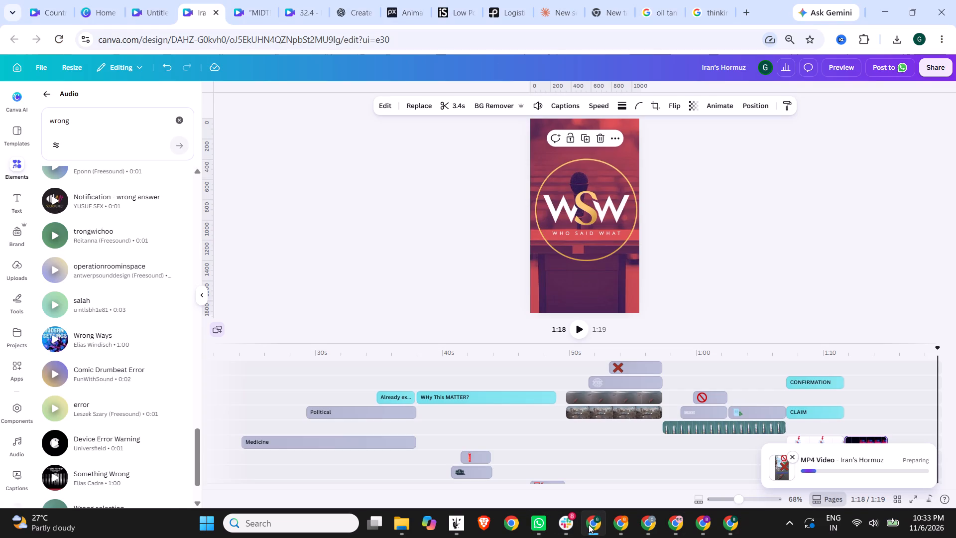